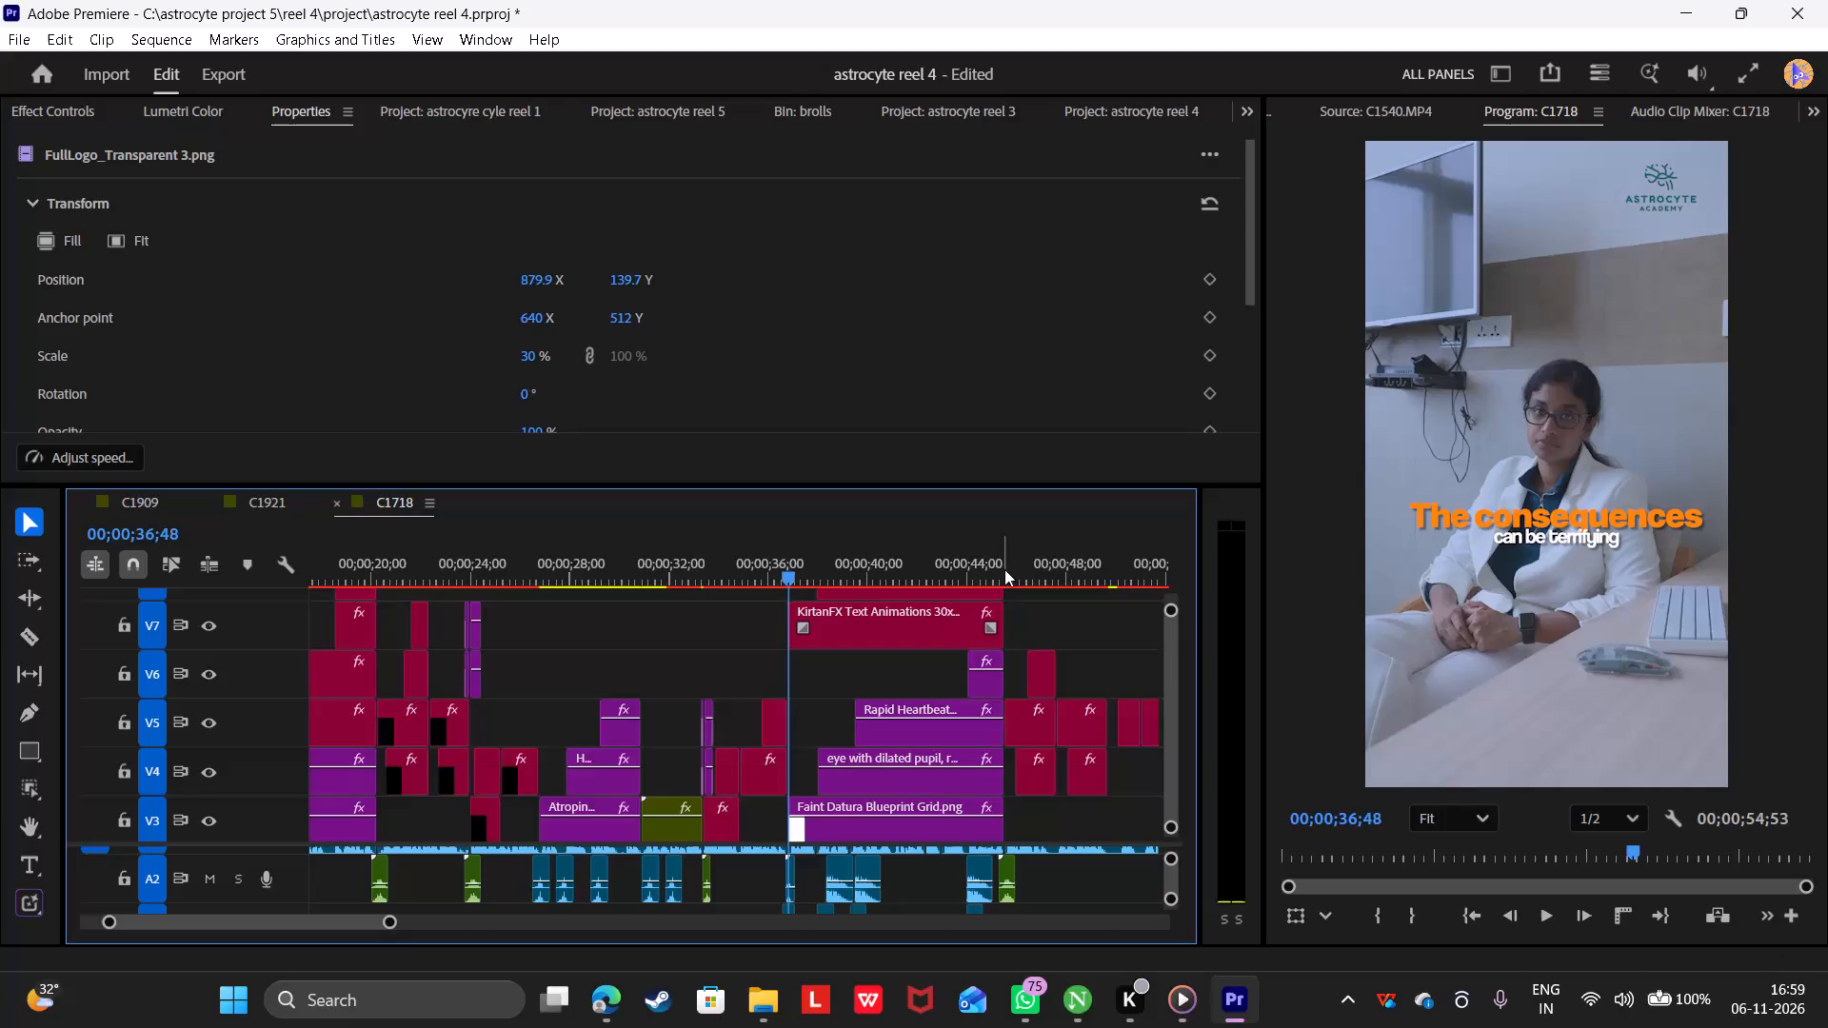
# Split the FullLogo_Transparent 3.png clip on V12 at 00;00;45;31, during the transition out of the YOU CAN DEVELOP graphic.
pyautogui.click(1004, 569)
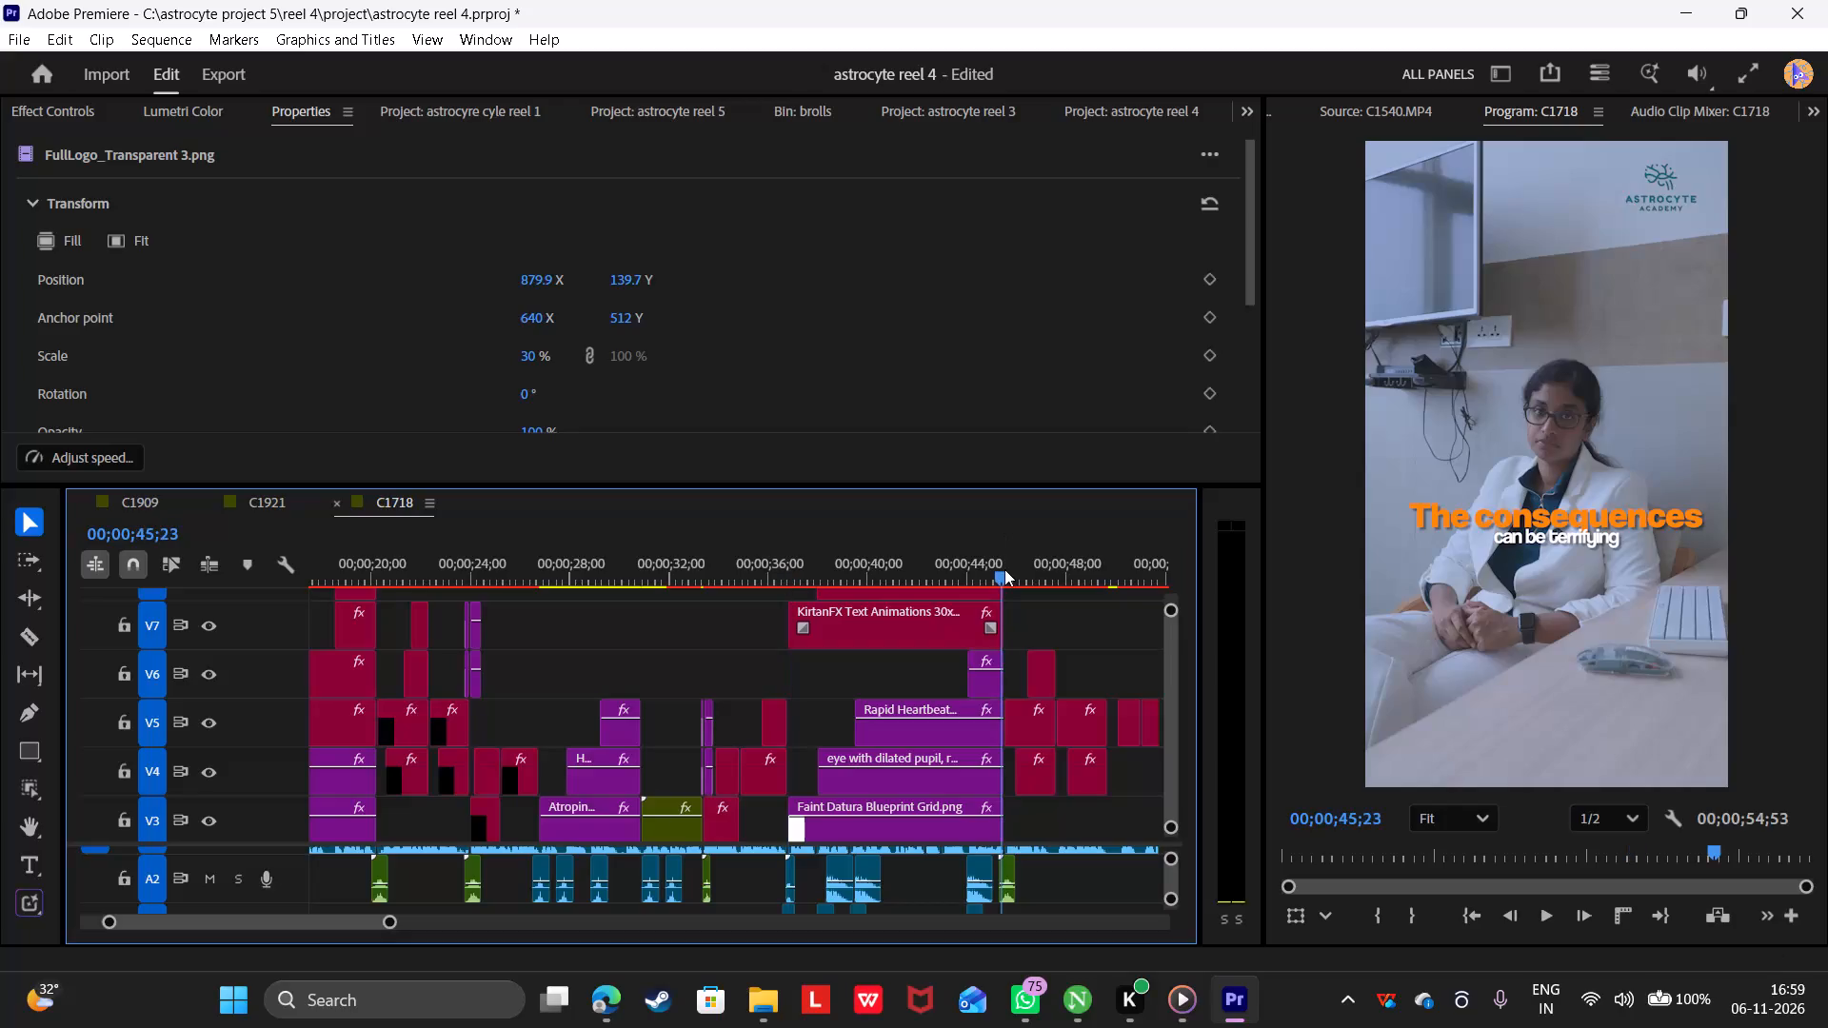
pyautogui.press('Right')
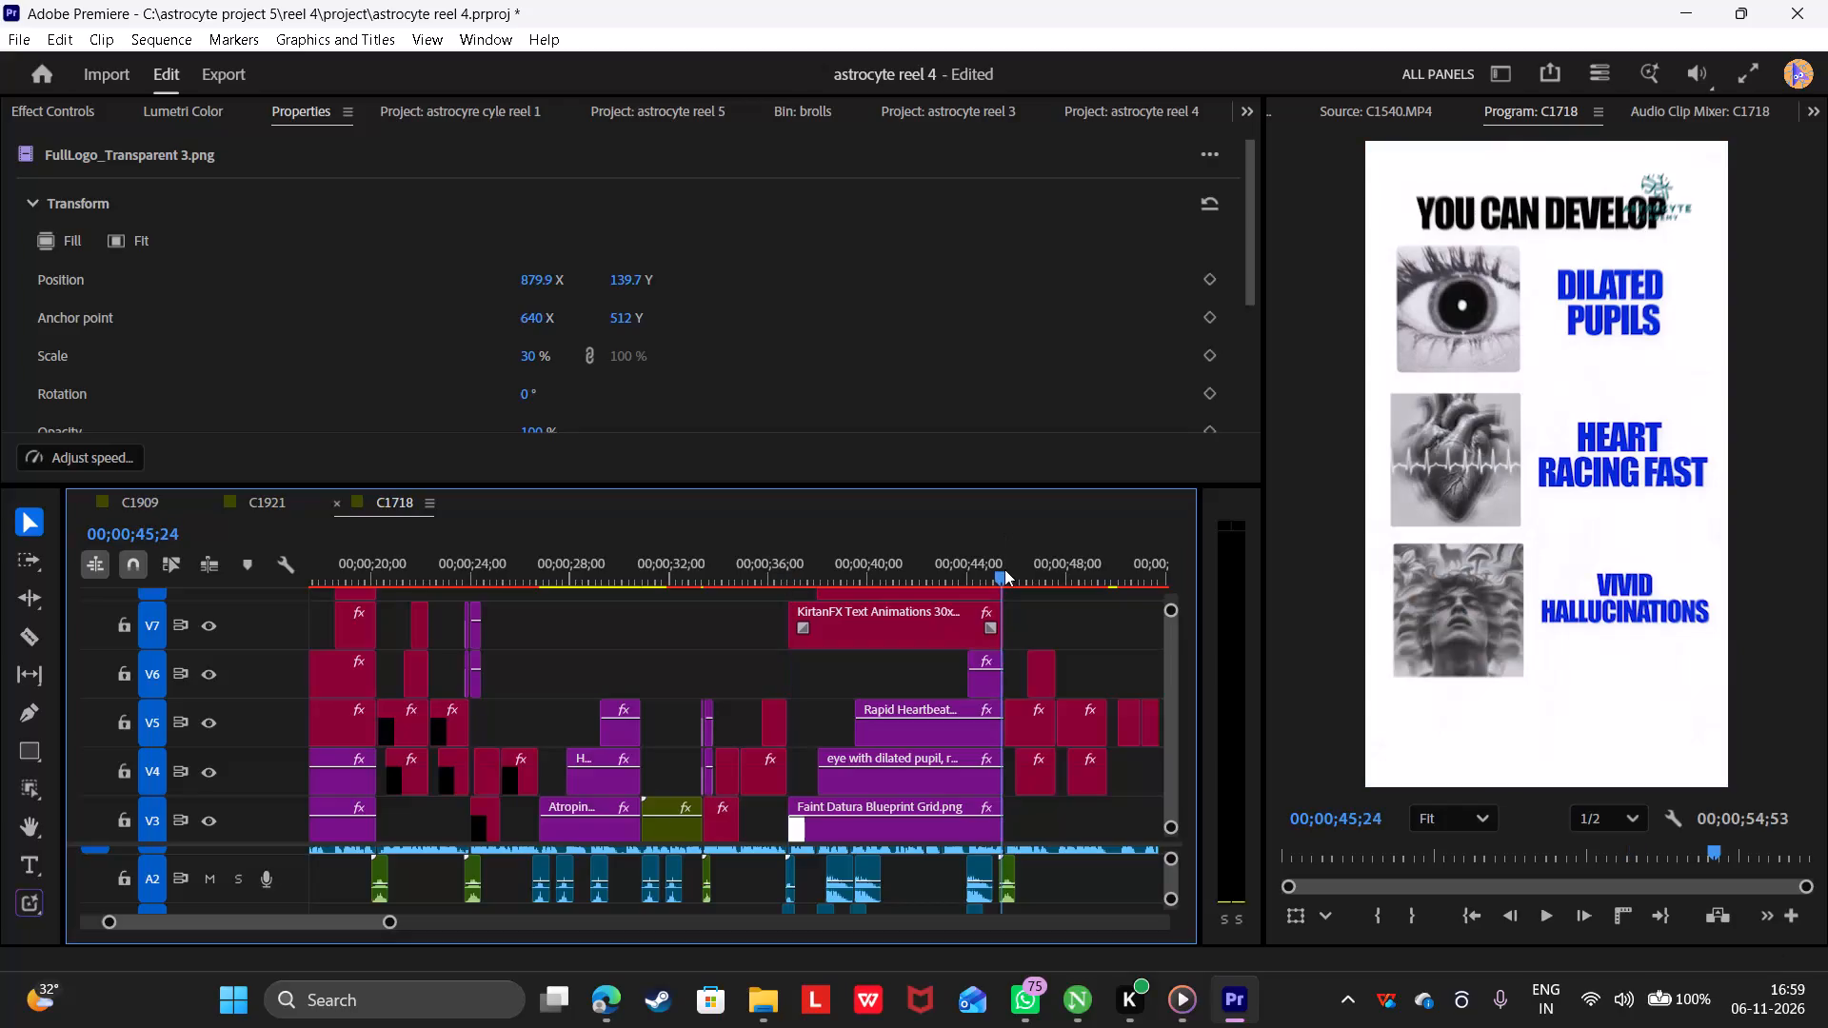
pyautogui.press('Right')
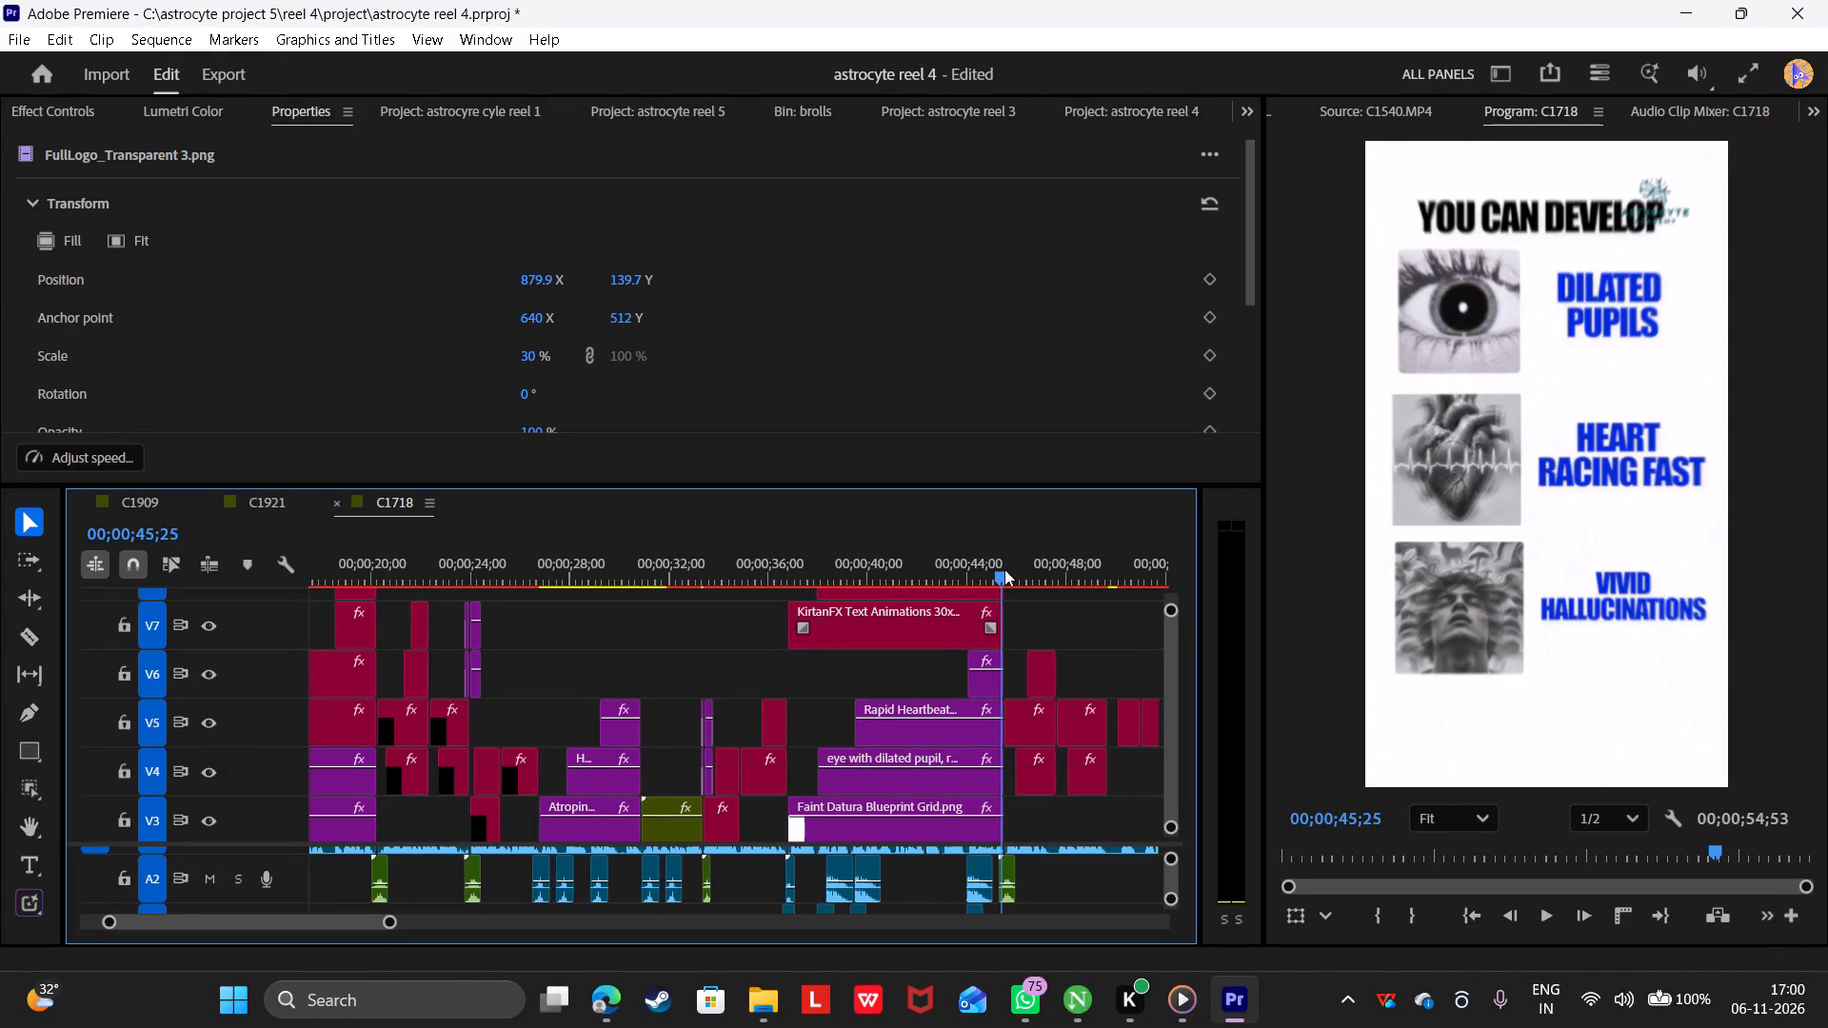
pyautogui.press('Right')
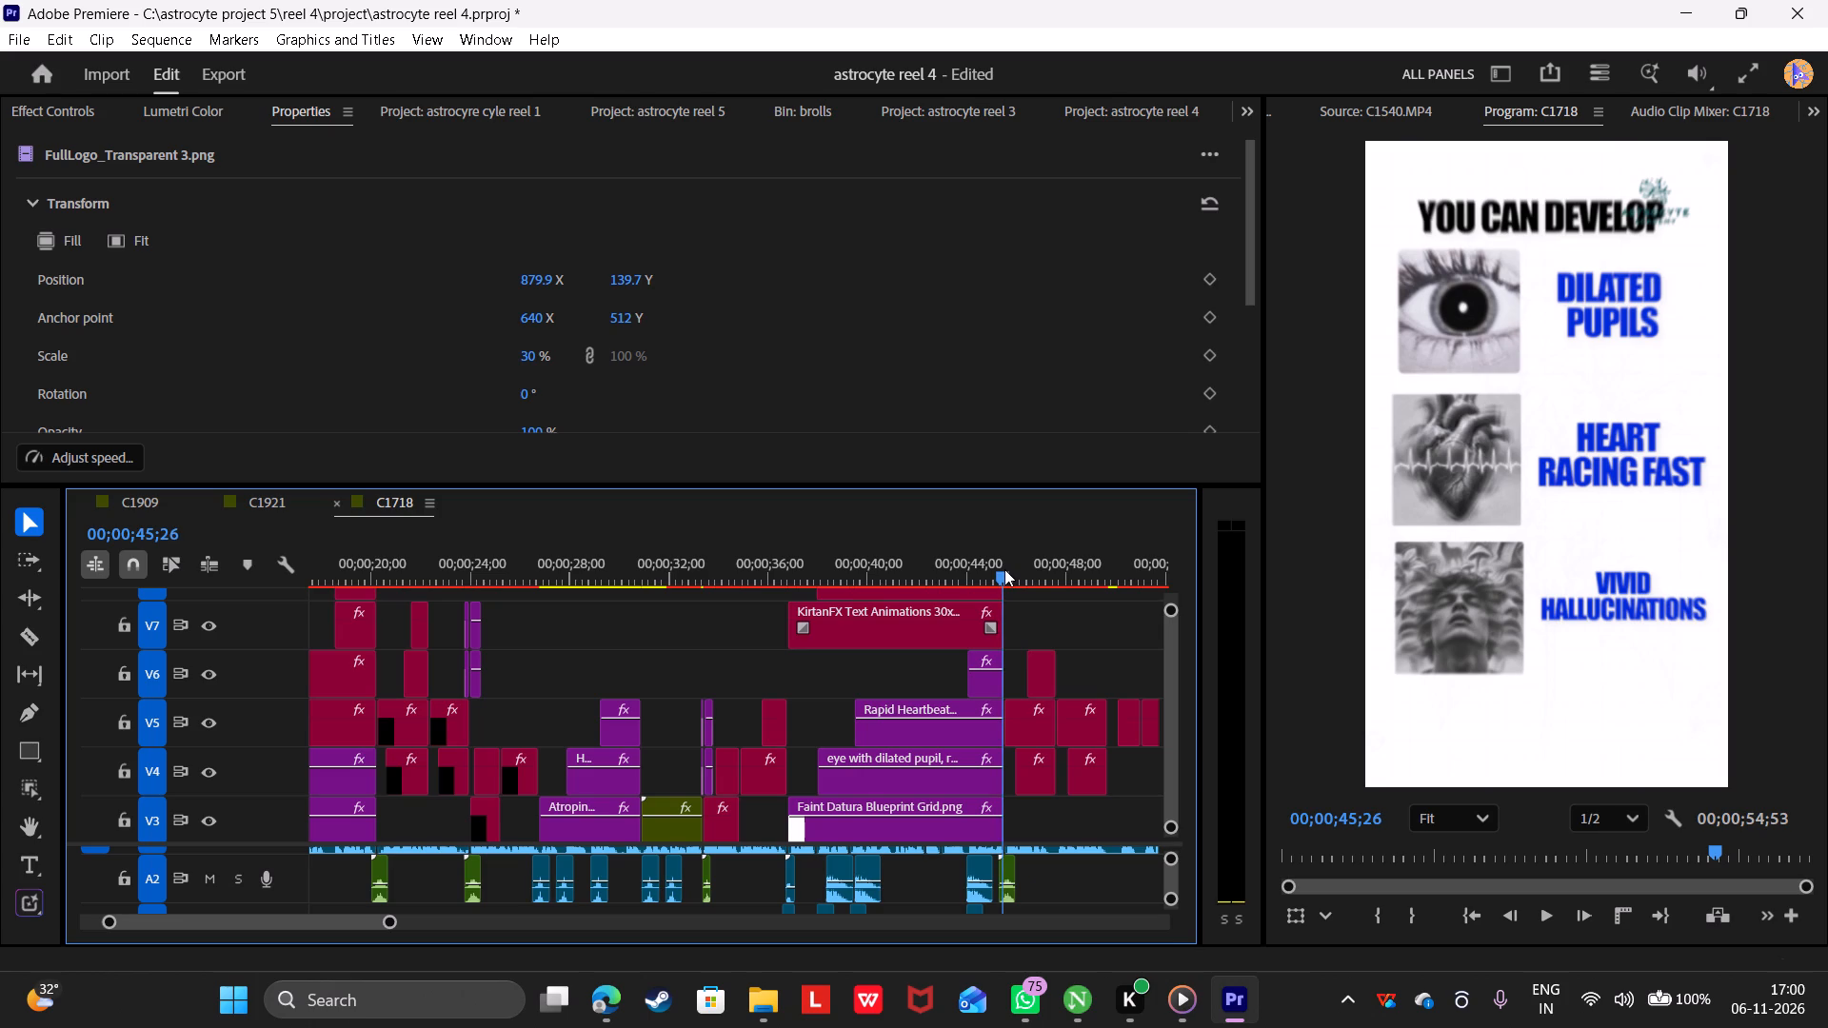
pyautogui.press('Right')
pyautogui.moveTo(388, 925); pyautogui.dragTo(265, 897)
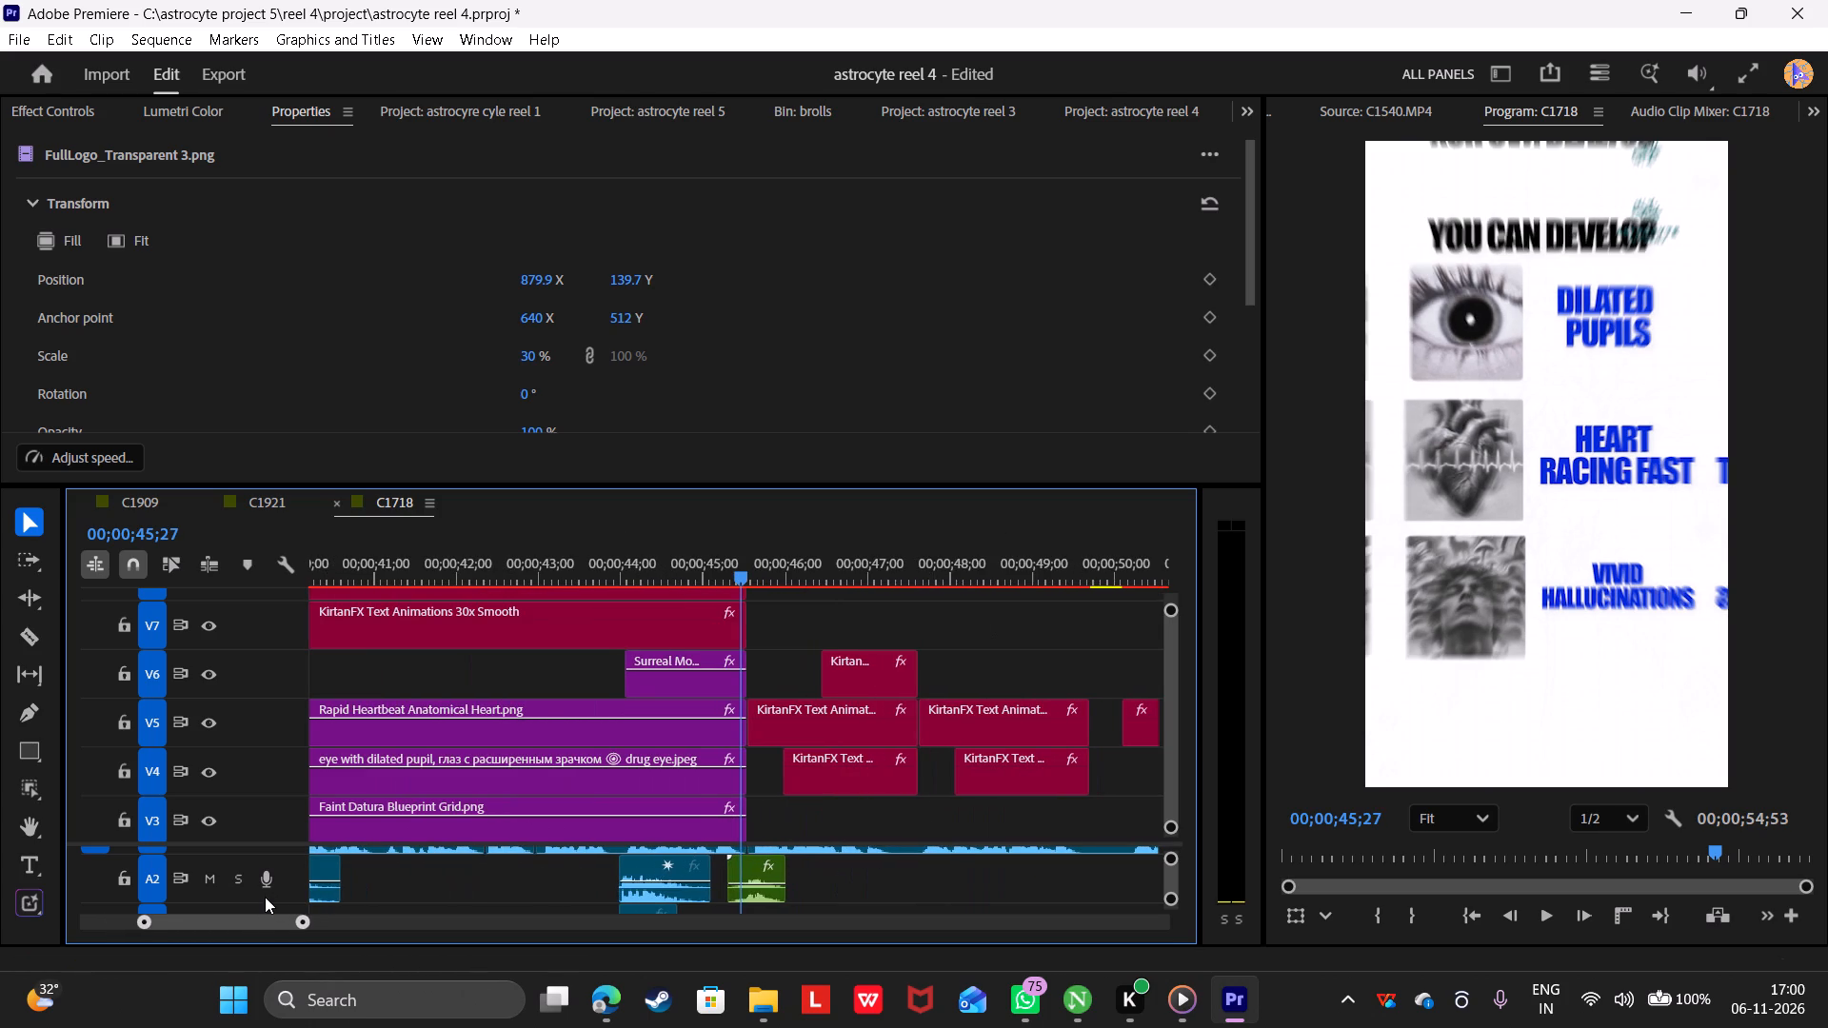
pyautogui.press('Right')
pyautogui.press('Right')
pyautogui.press('Right')
pyautogui.press('Right')
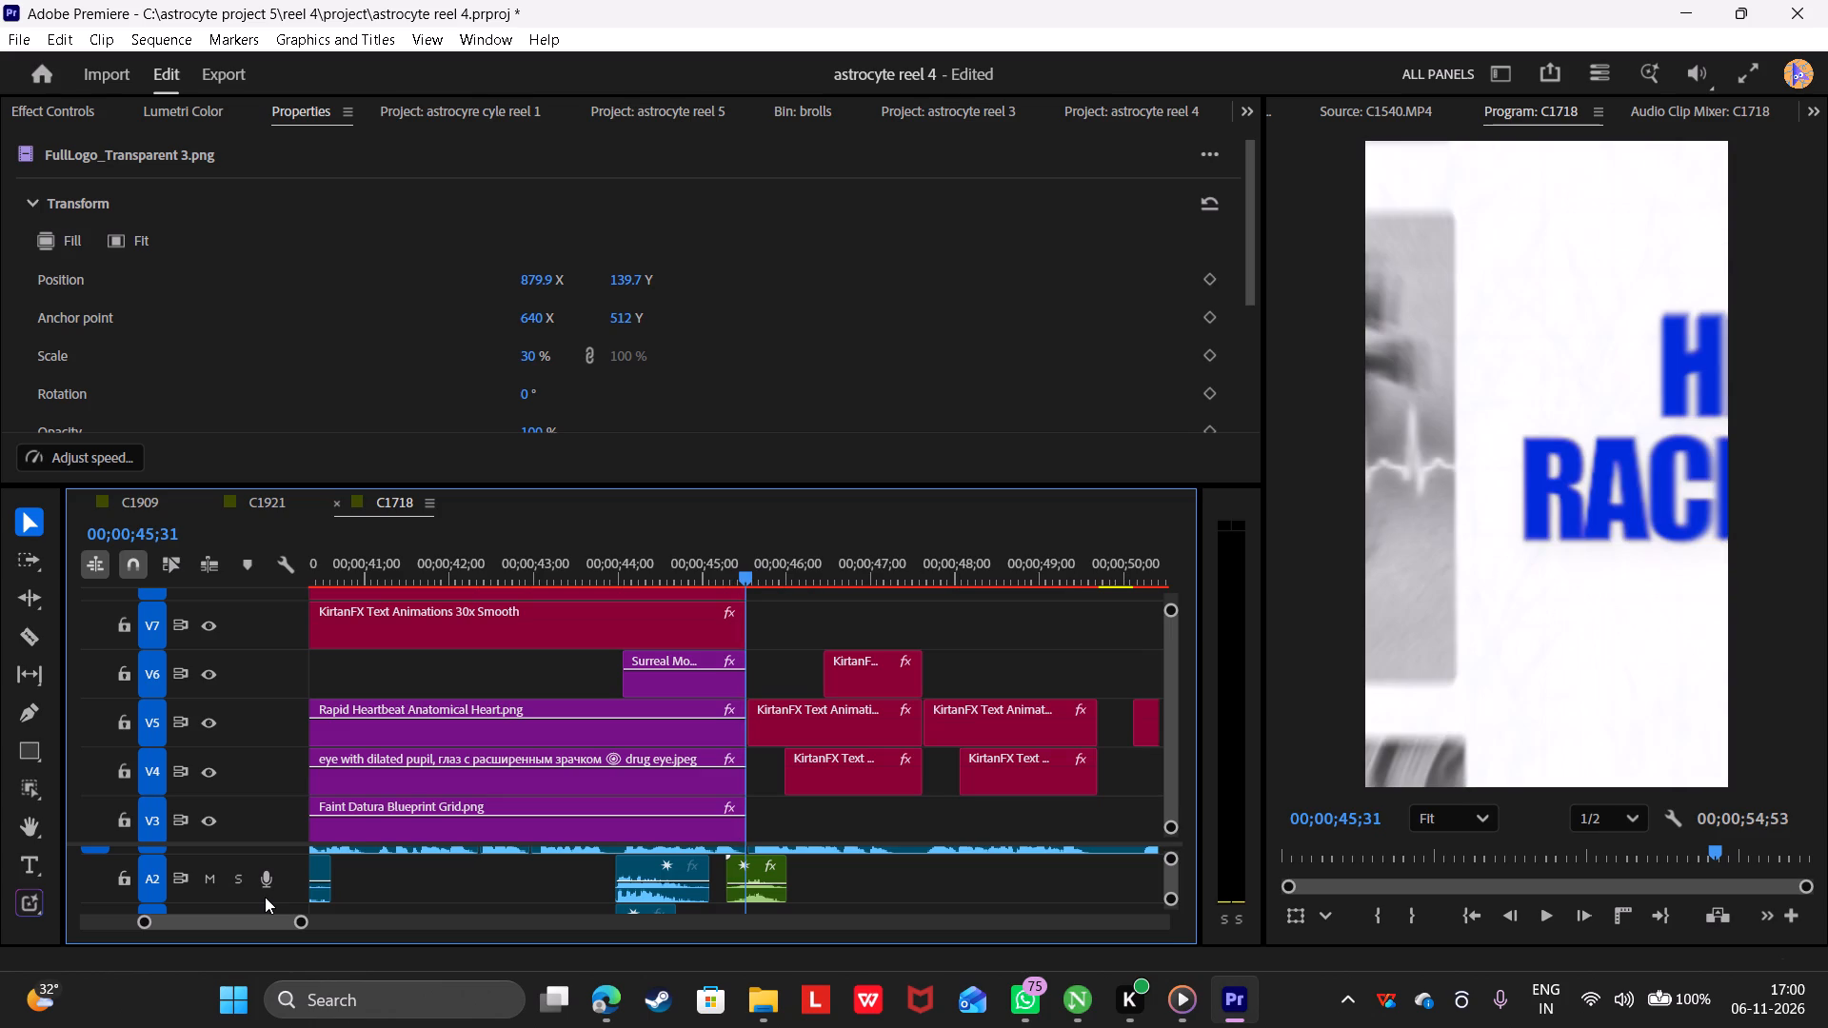
pyautogui.keyDown('ctrl'); pyautogui.scroll(4, 573, 782); pyautogui.keyUp('ctrl')
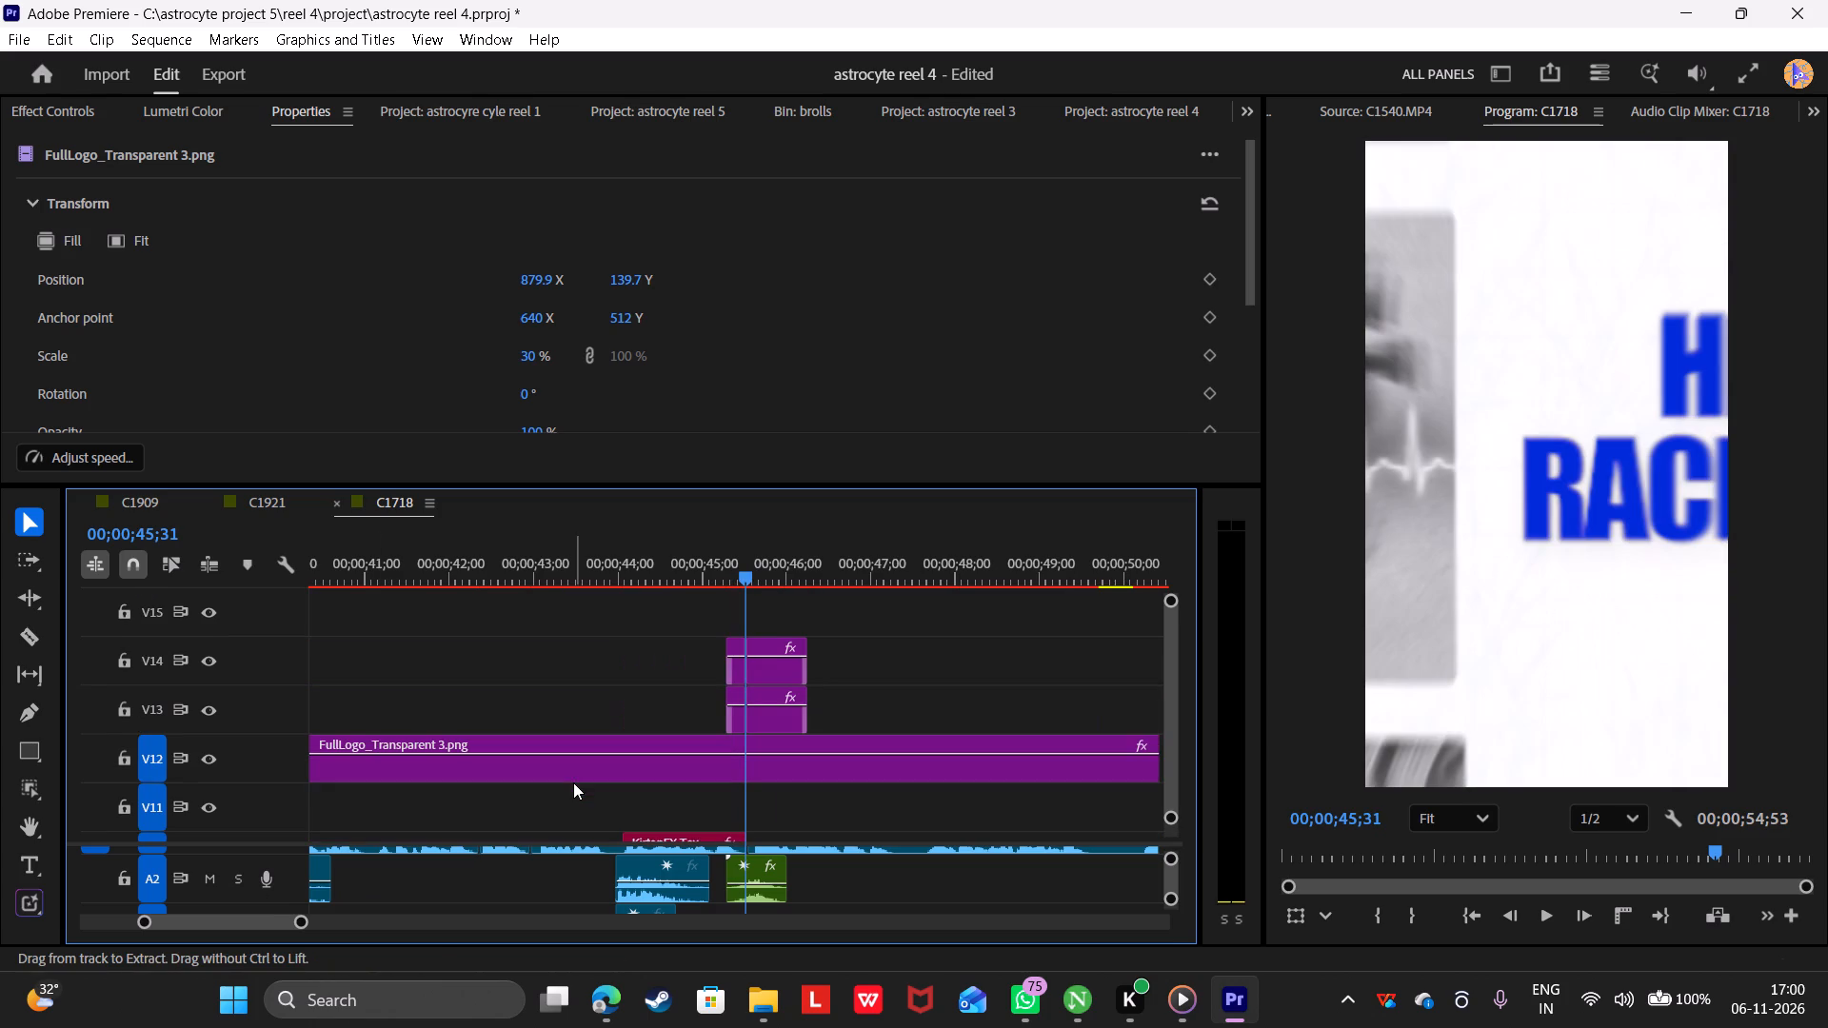
pyautogui.keyDown('ctrl'); pyautogui.scroll(1, 573, 782); pyautogui.keyUp('ctrl')
pyautogui.click(748, 738)
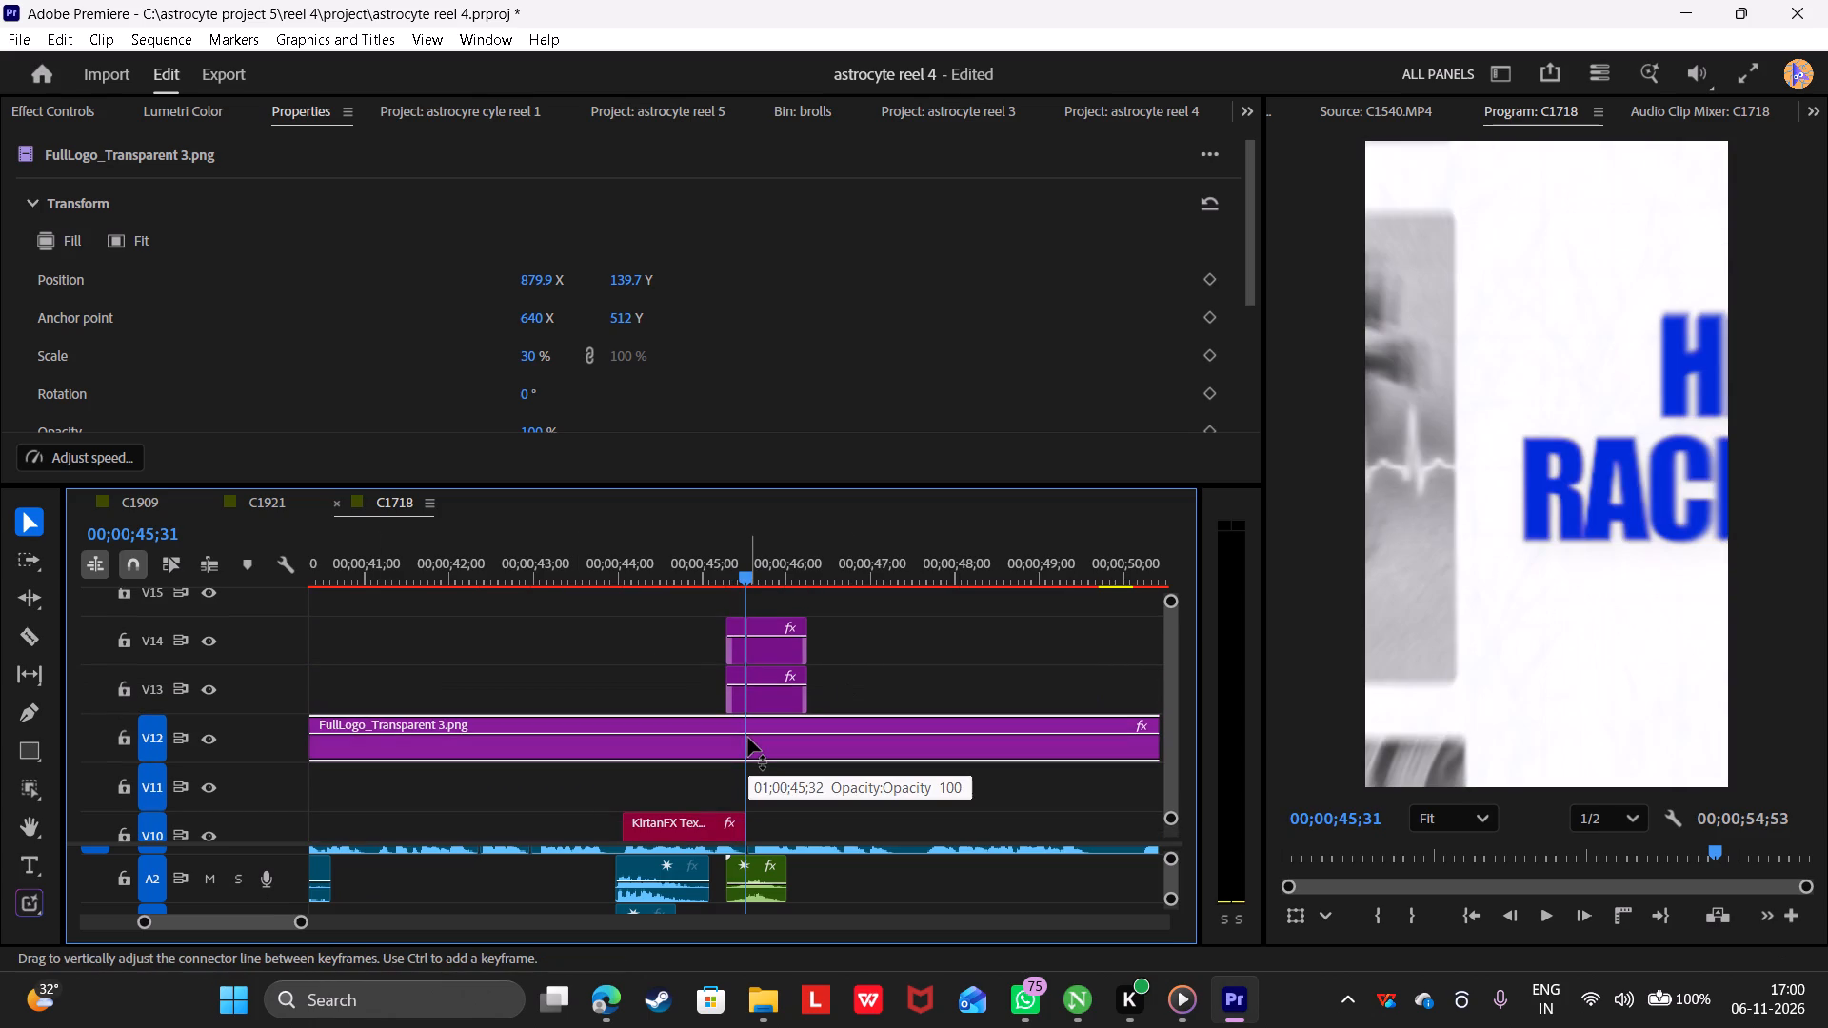
pyautogui.press('c')
# At 00;00;44;04, set the scale of the logo segment before the cut to 25%.
pyautogui.click(626, 563)
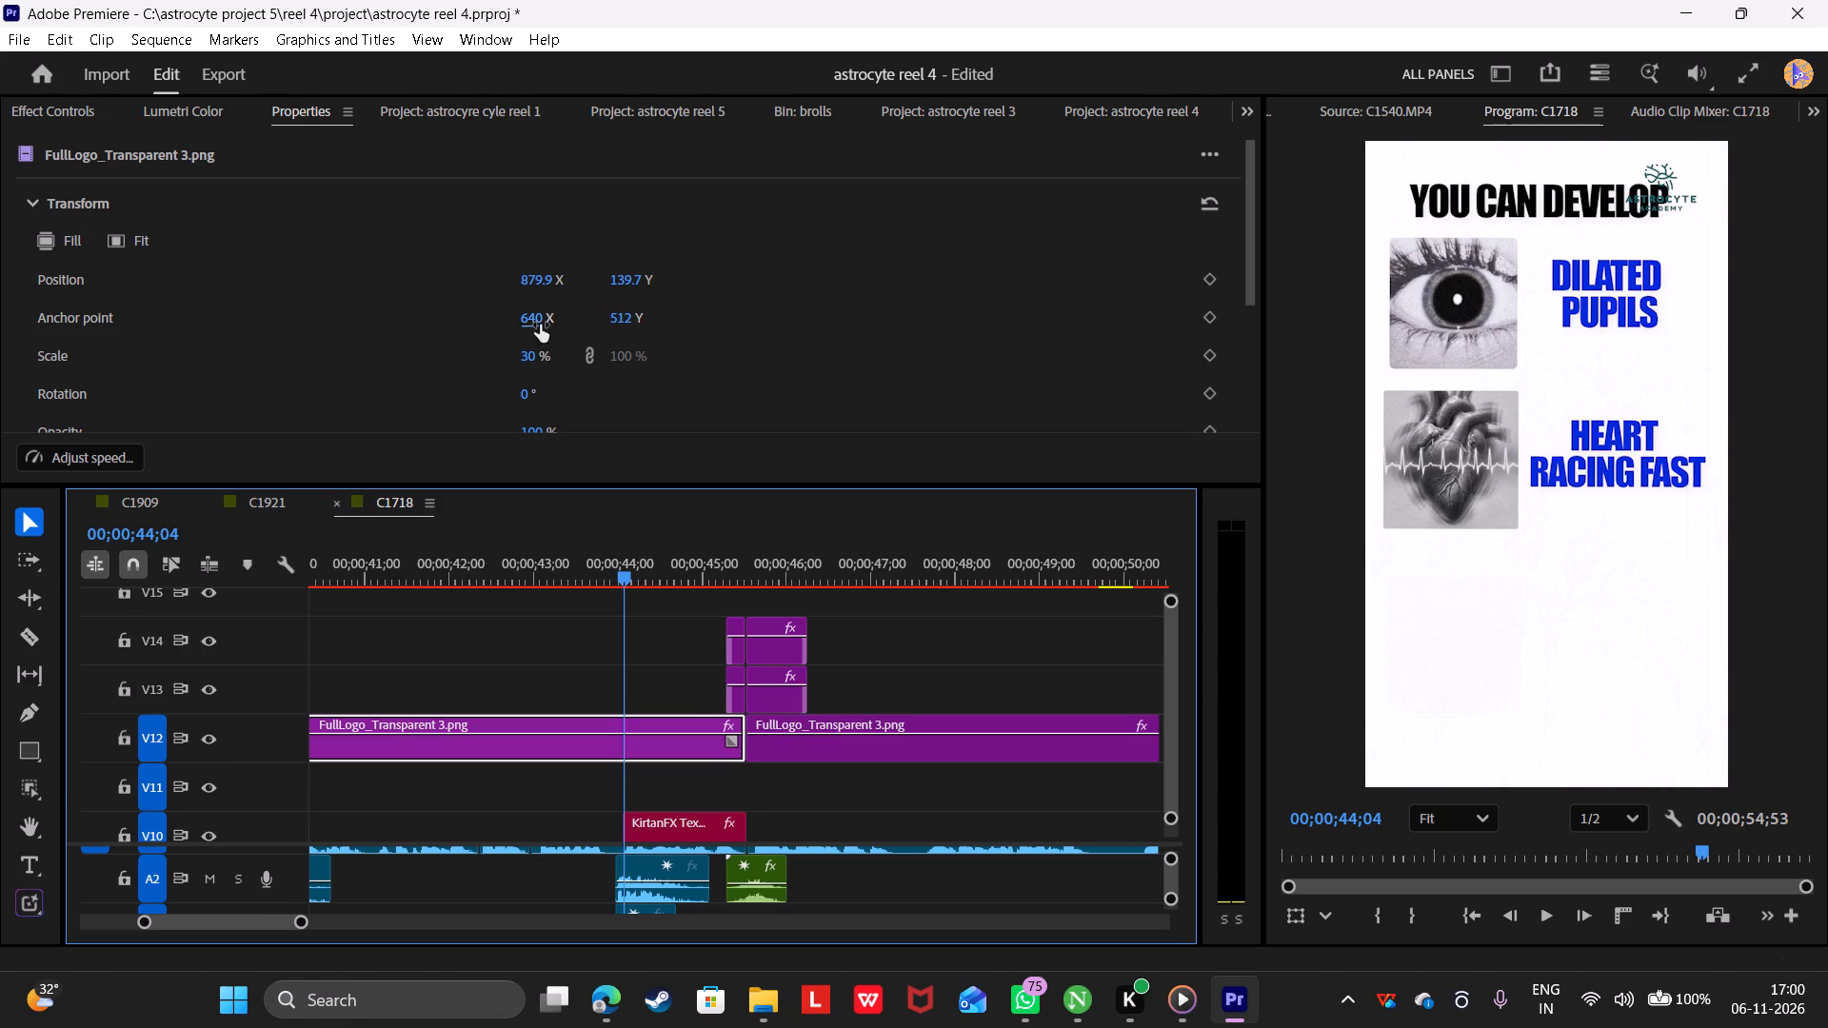
pyautogui.click(536, 352)
pyautogui.write('25')
pyautogui.press('Return')
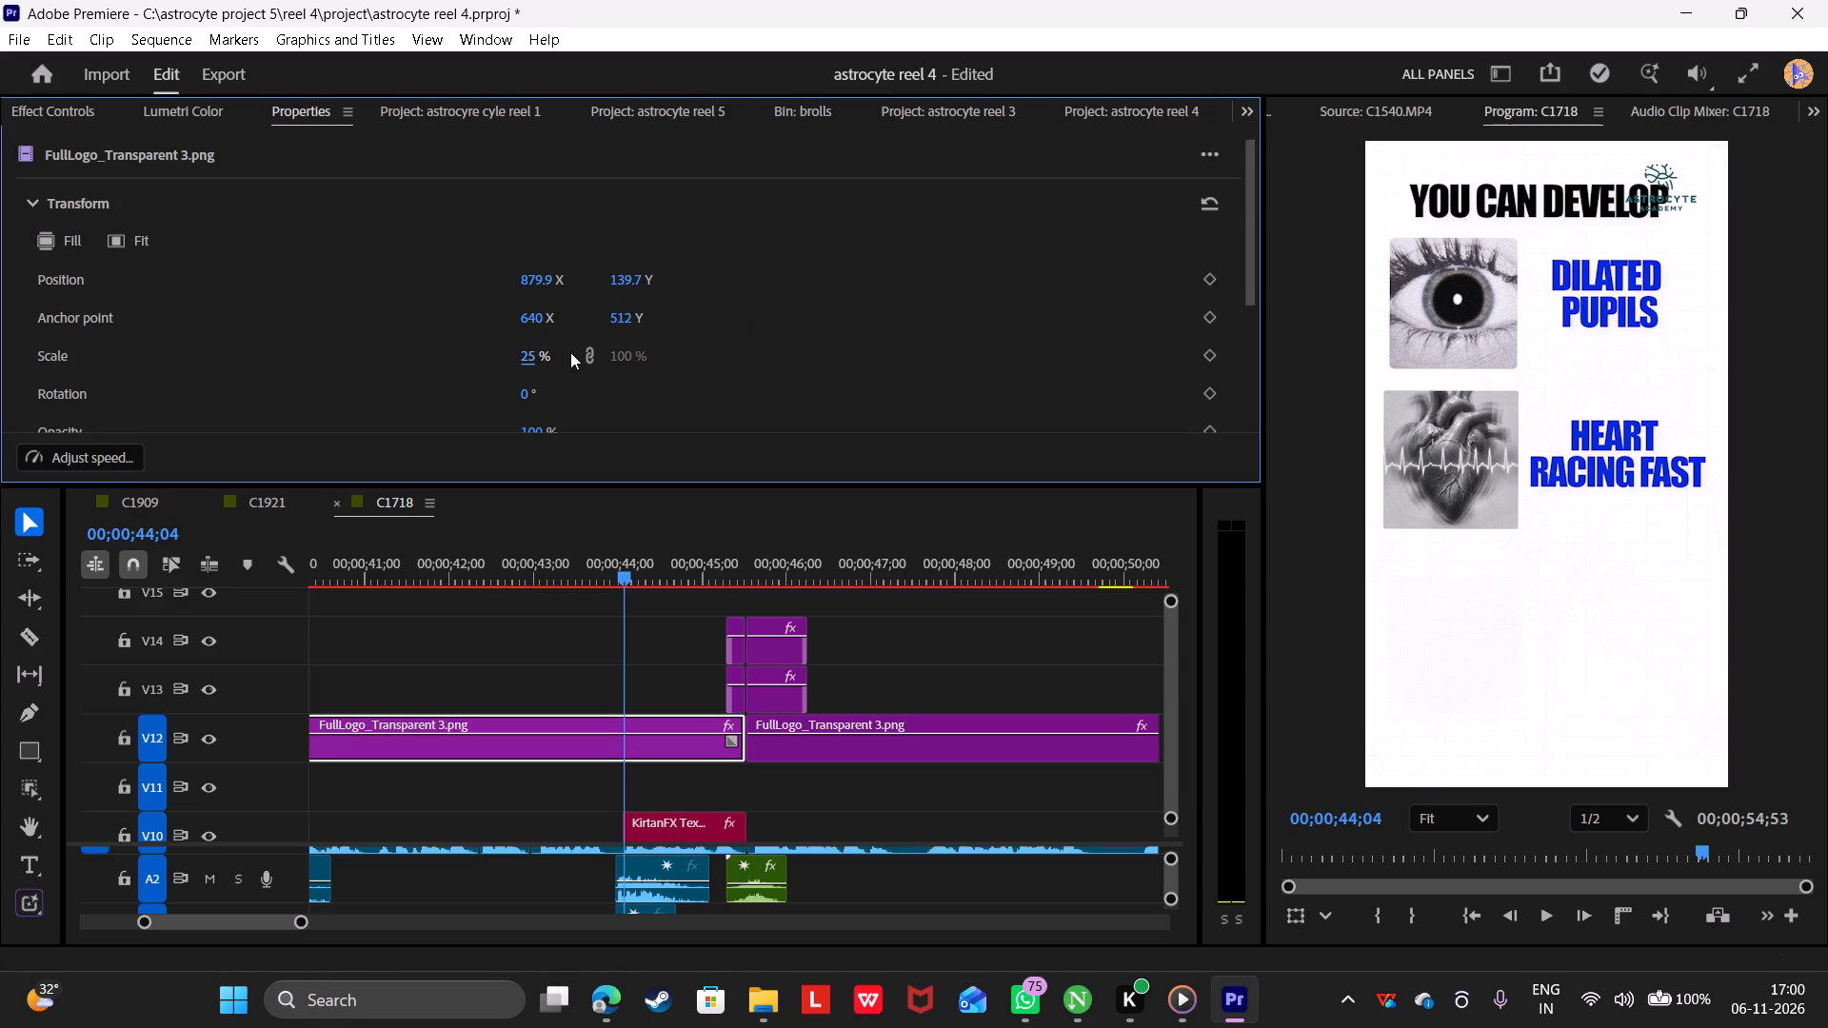
# Reposition the scaled logo in the frame's upper-right corner, clear of the YOU CAN DEVELOP heading, at about X 919, Y 37.
pyautogui.click(1298, 918)
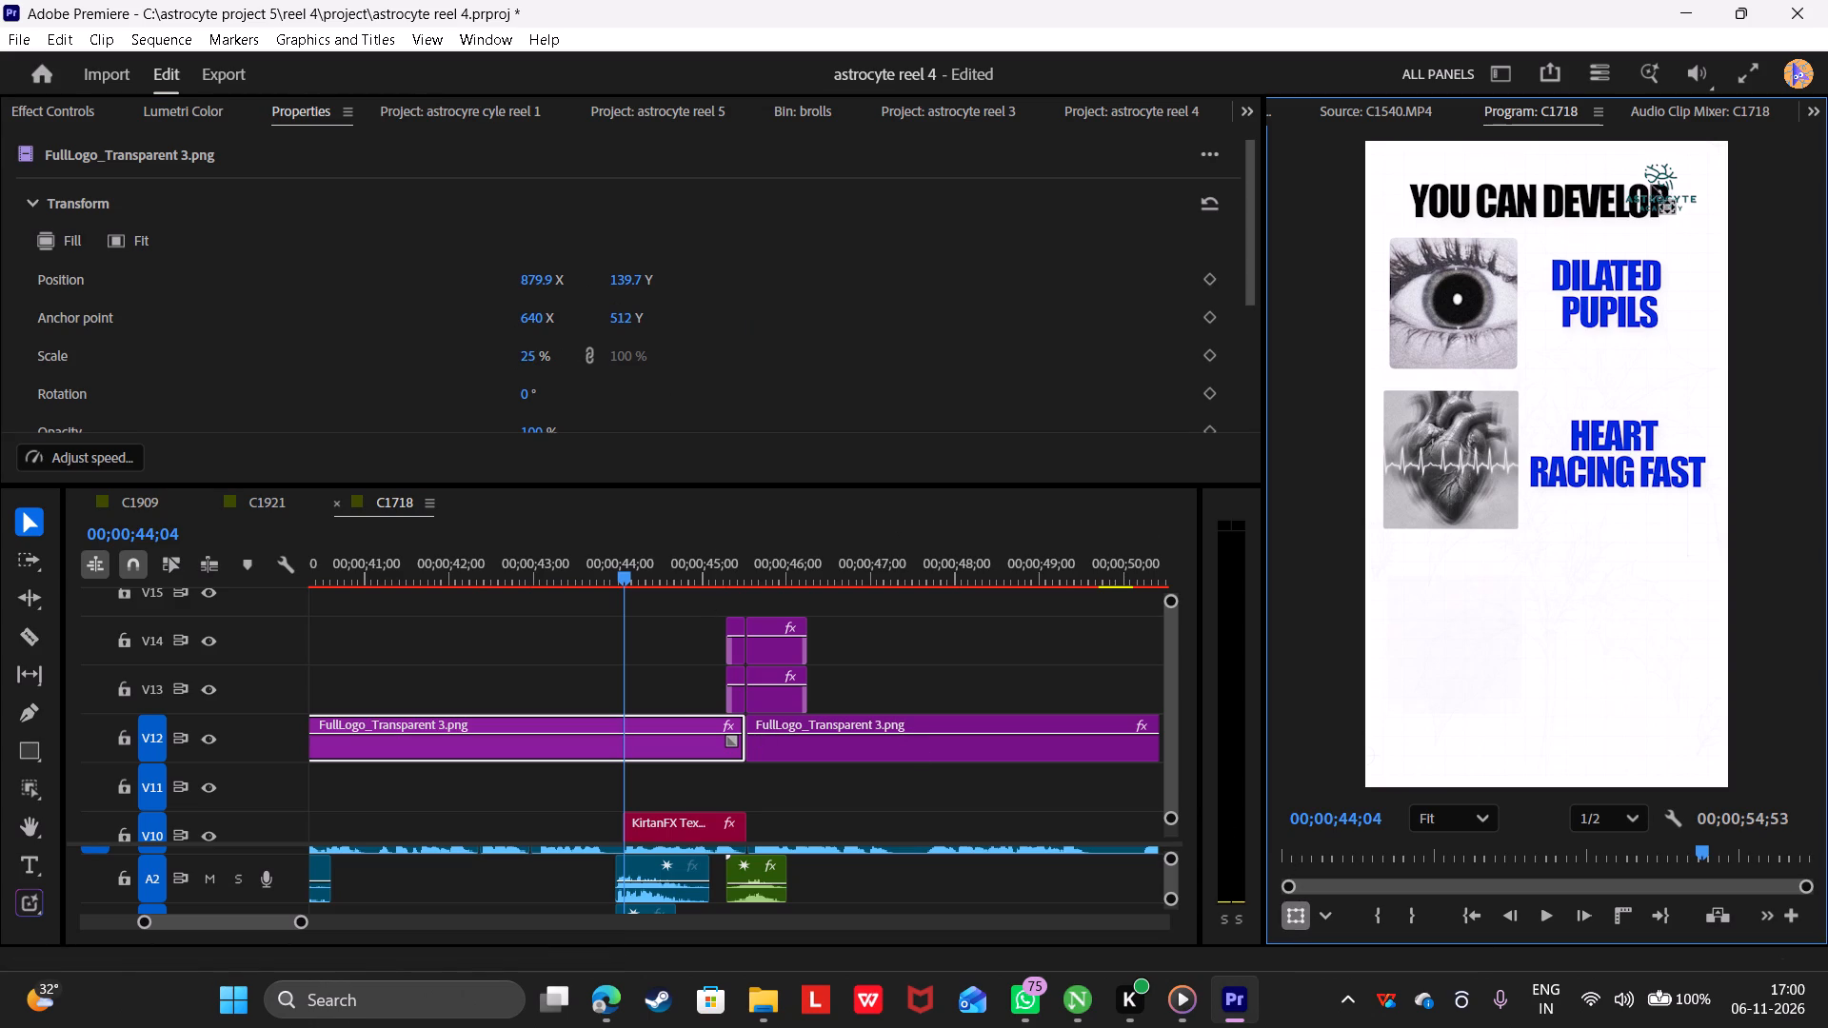
pyautogui.click(1656, 188)
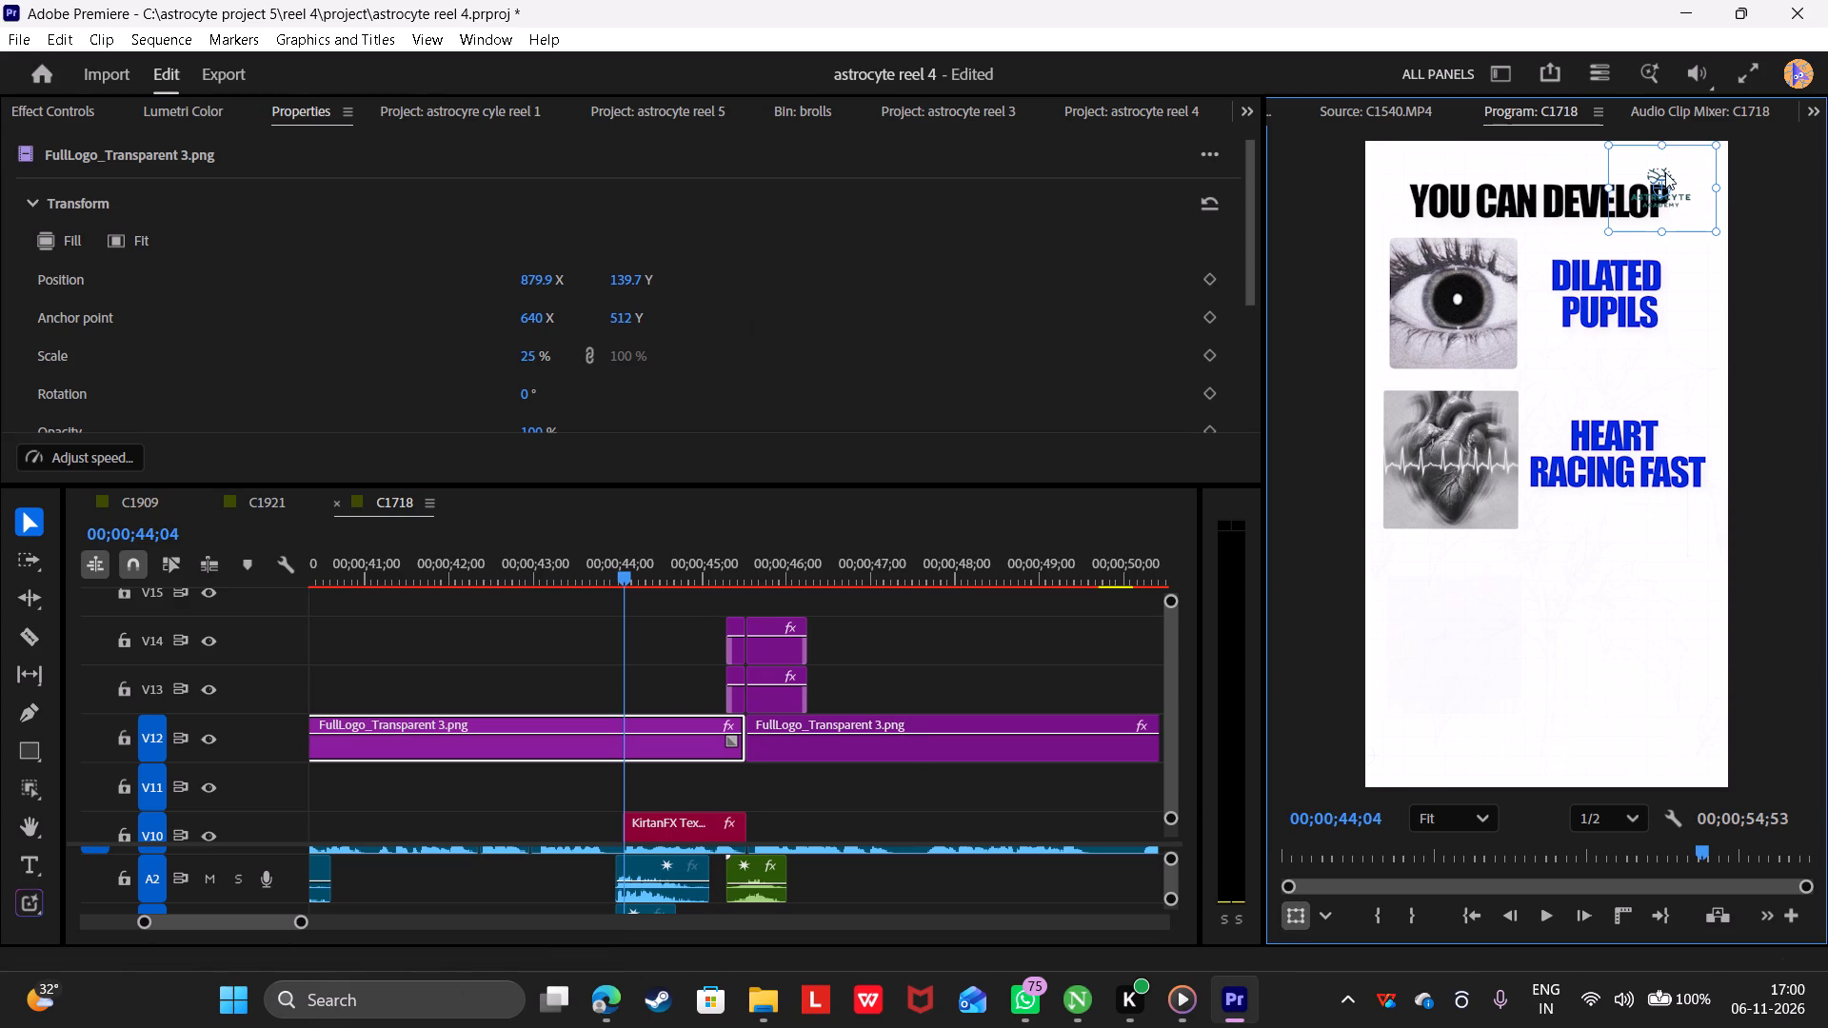
pyautogui.moveTo(1665, 171); pyautogui.dragTo(1690, 171)
pyautogui.moveTo(1690, 171); pyautogui.dragTo(1694, 171)
pyautogui.moveTo(1694, 171); pyautogui.dragTo(1695, 173)
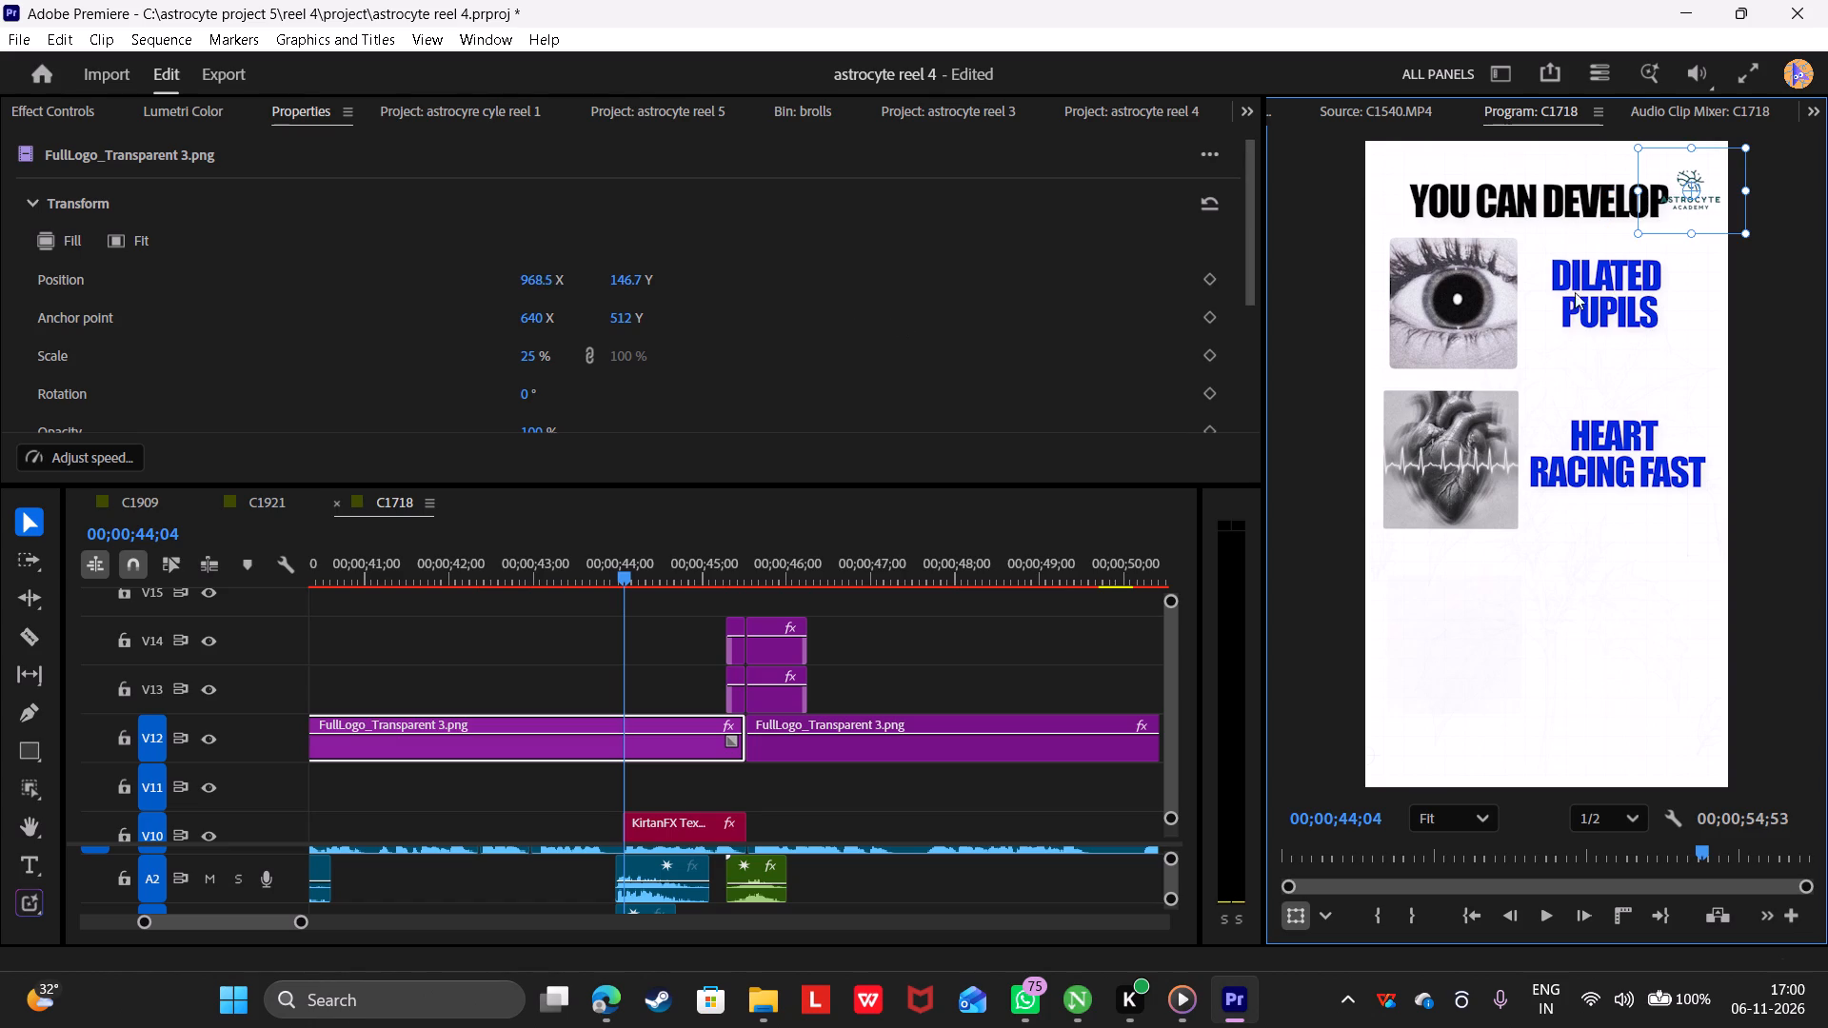
pyautogui.click(1688, 215)
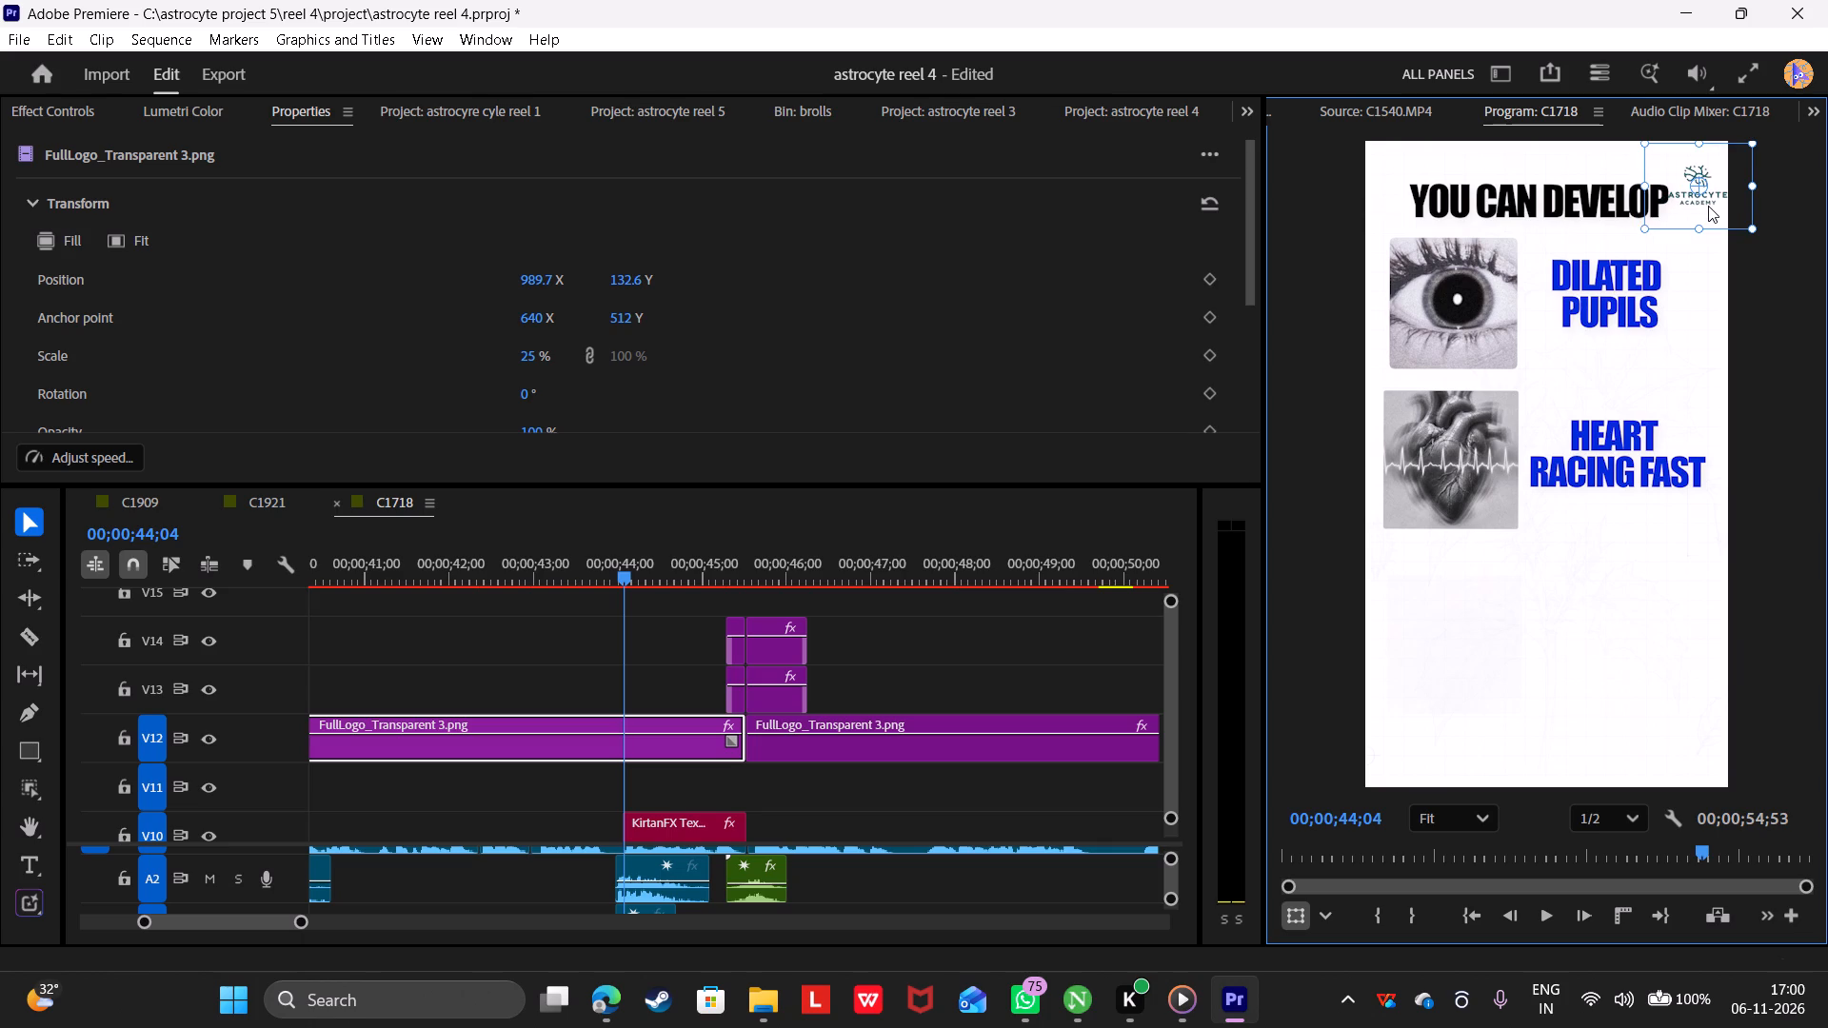
pyautogui.moveTo(1707, 206); pyautogui.dragTo(1707, 202)
pyautogui.moveTo(1707, 202); pyautogui.dragTo(1685, 173)
pyautogui.moveTo(1685, 173); pyautogui.dragTo(1684, 173)
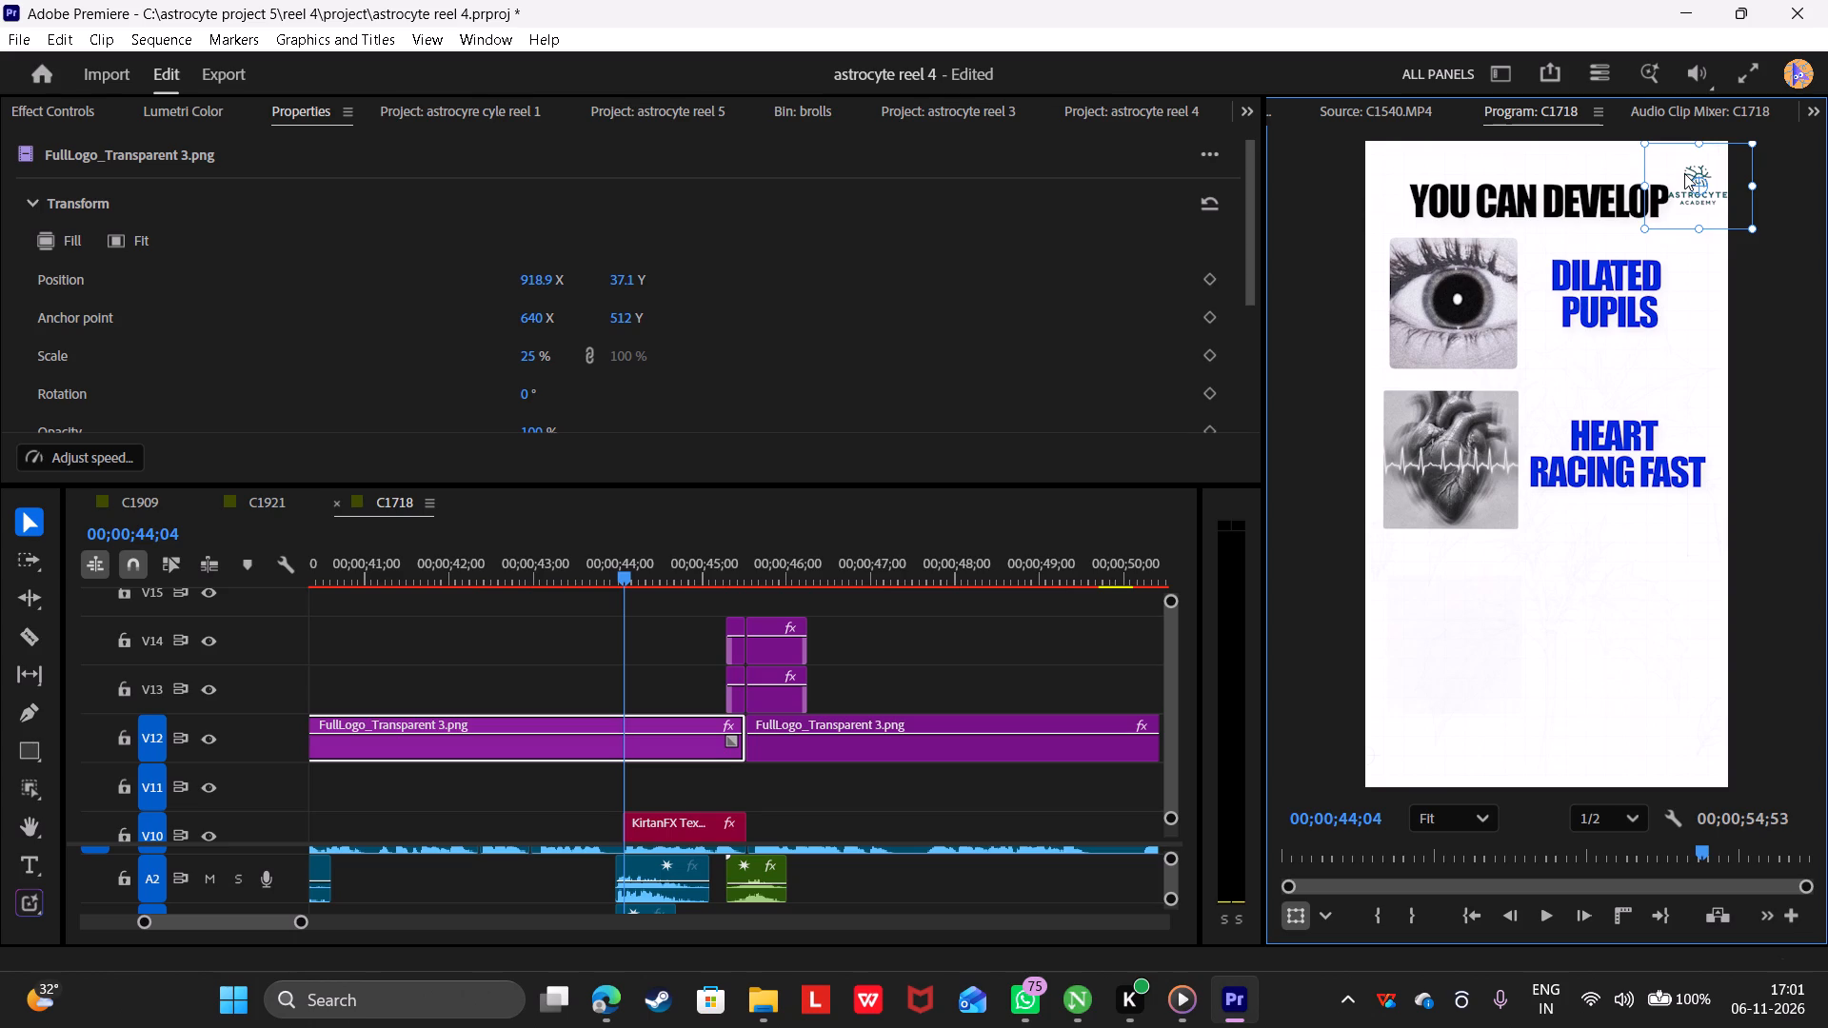
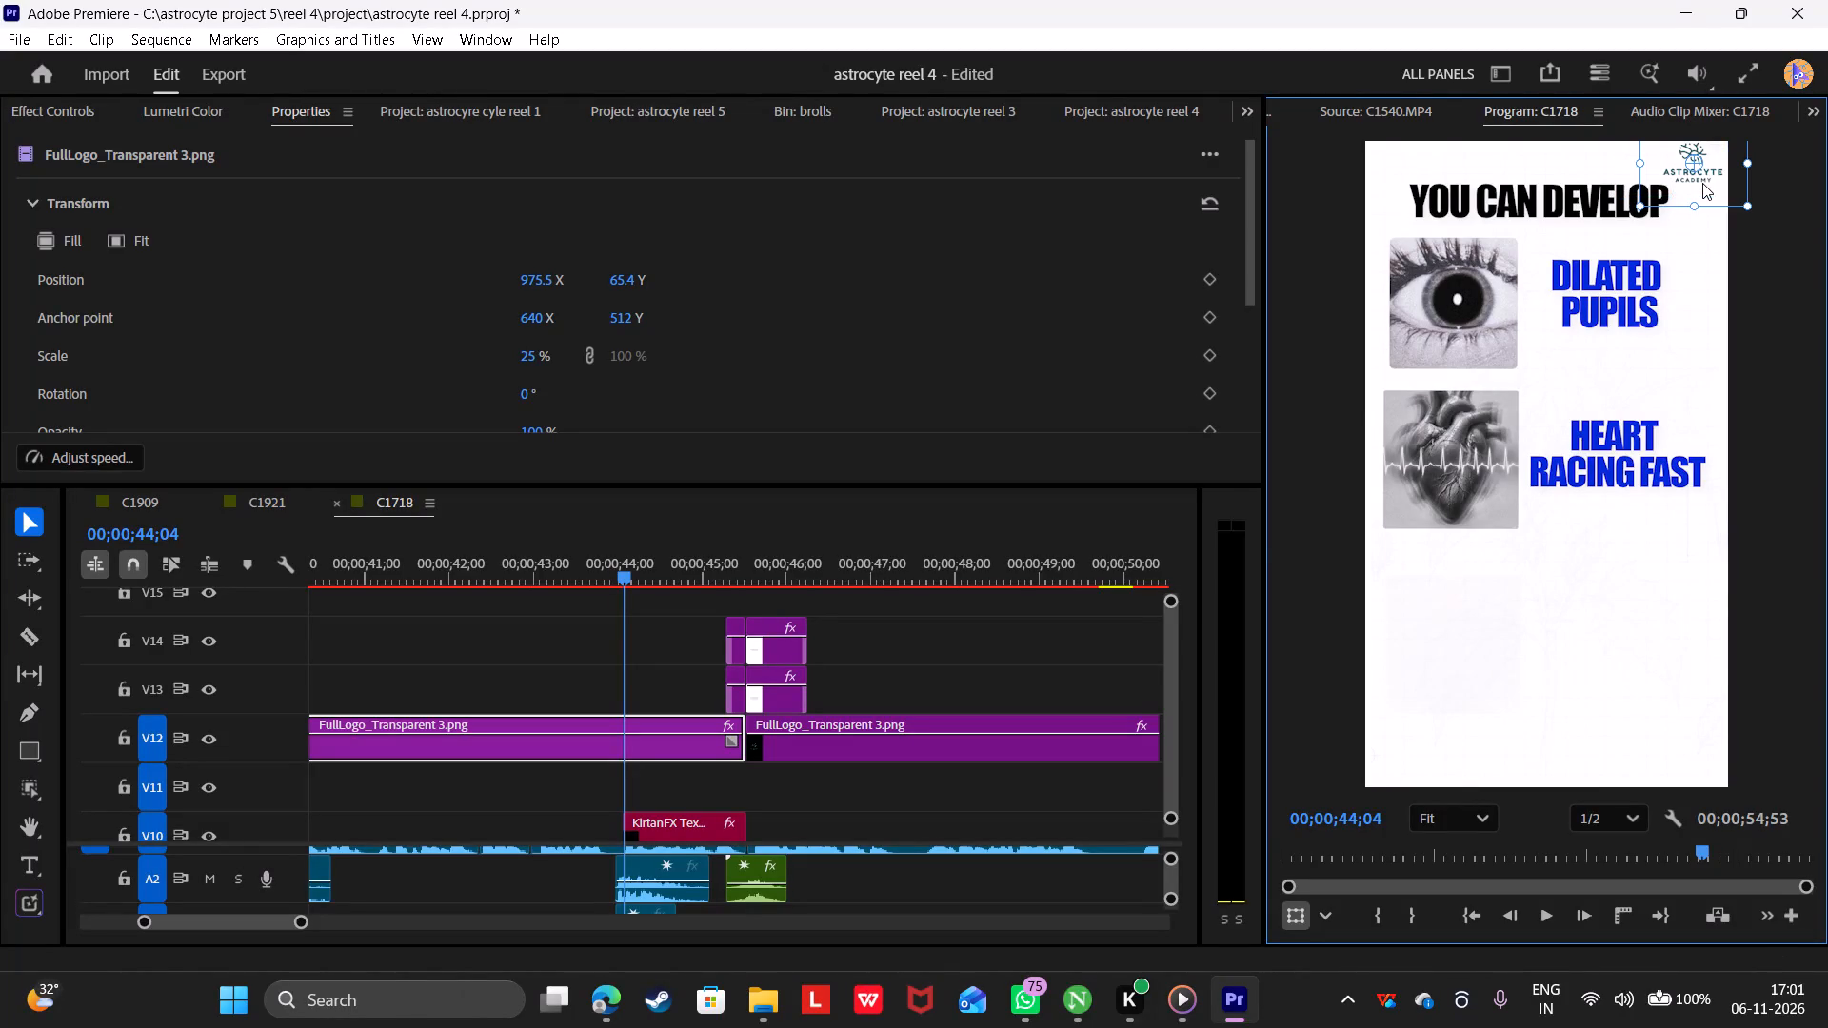
# Play back the section just after the YOU CAN DEVELOP graphic, from 00;00;45;51, to check the logo across the cut.
pyautogui.click(1007, 604)
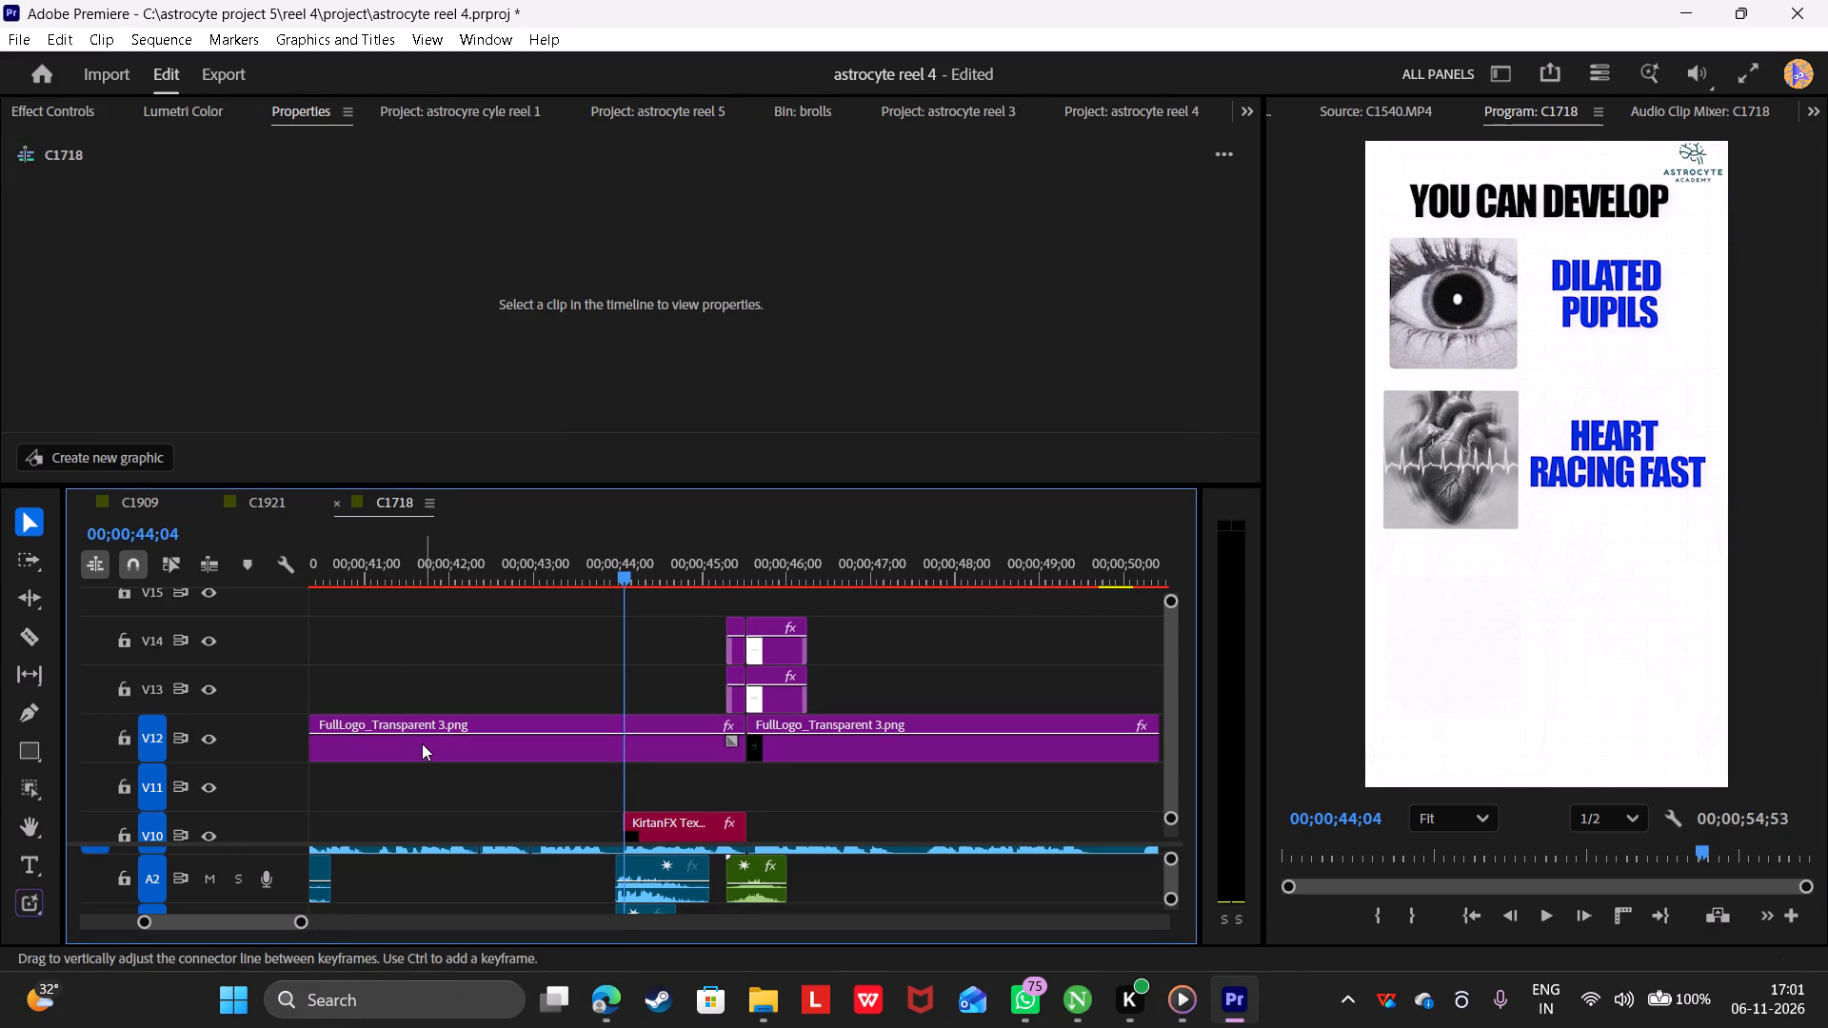
pyautogui.moveTo(303, 921); pyautogui.dragTo(335, 921)
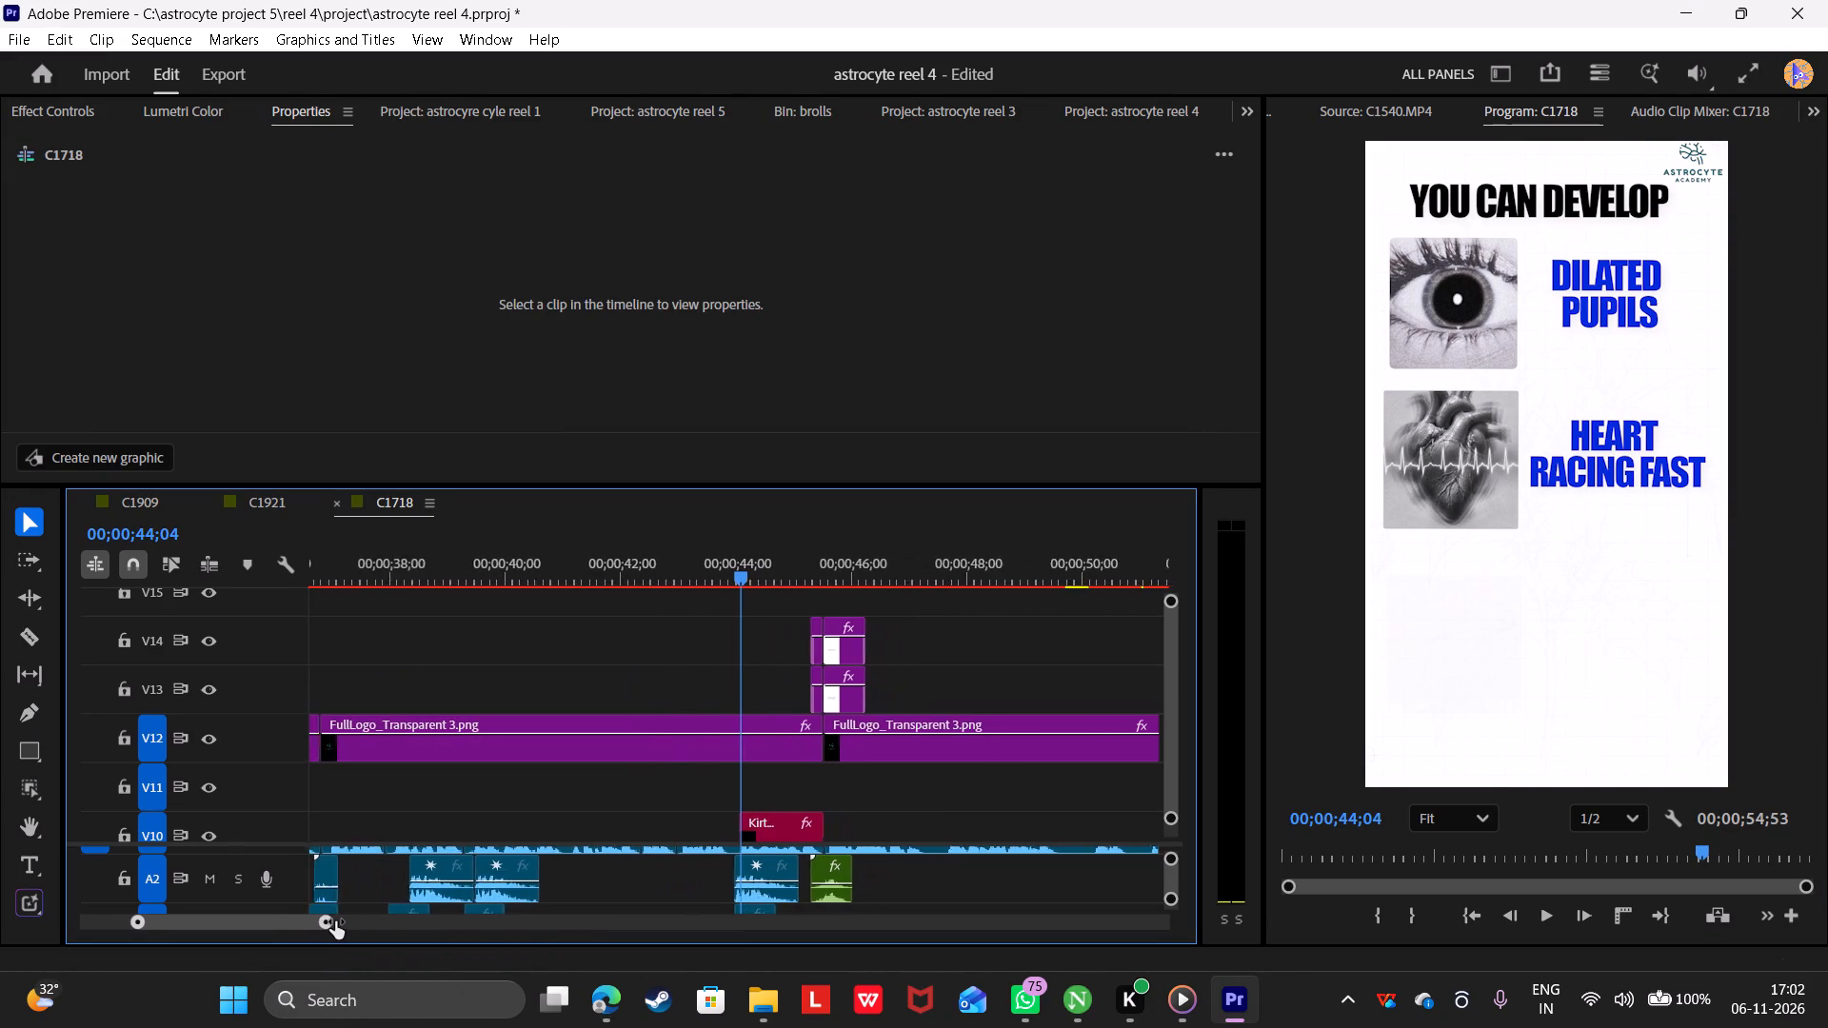
pyautogui.moveTo(335, 921); pyautogui.dragTo(484, 906)
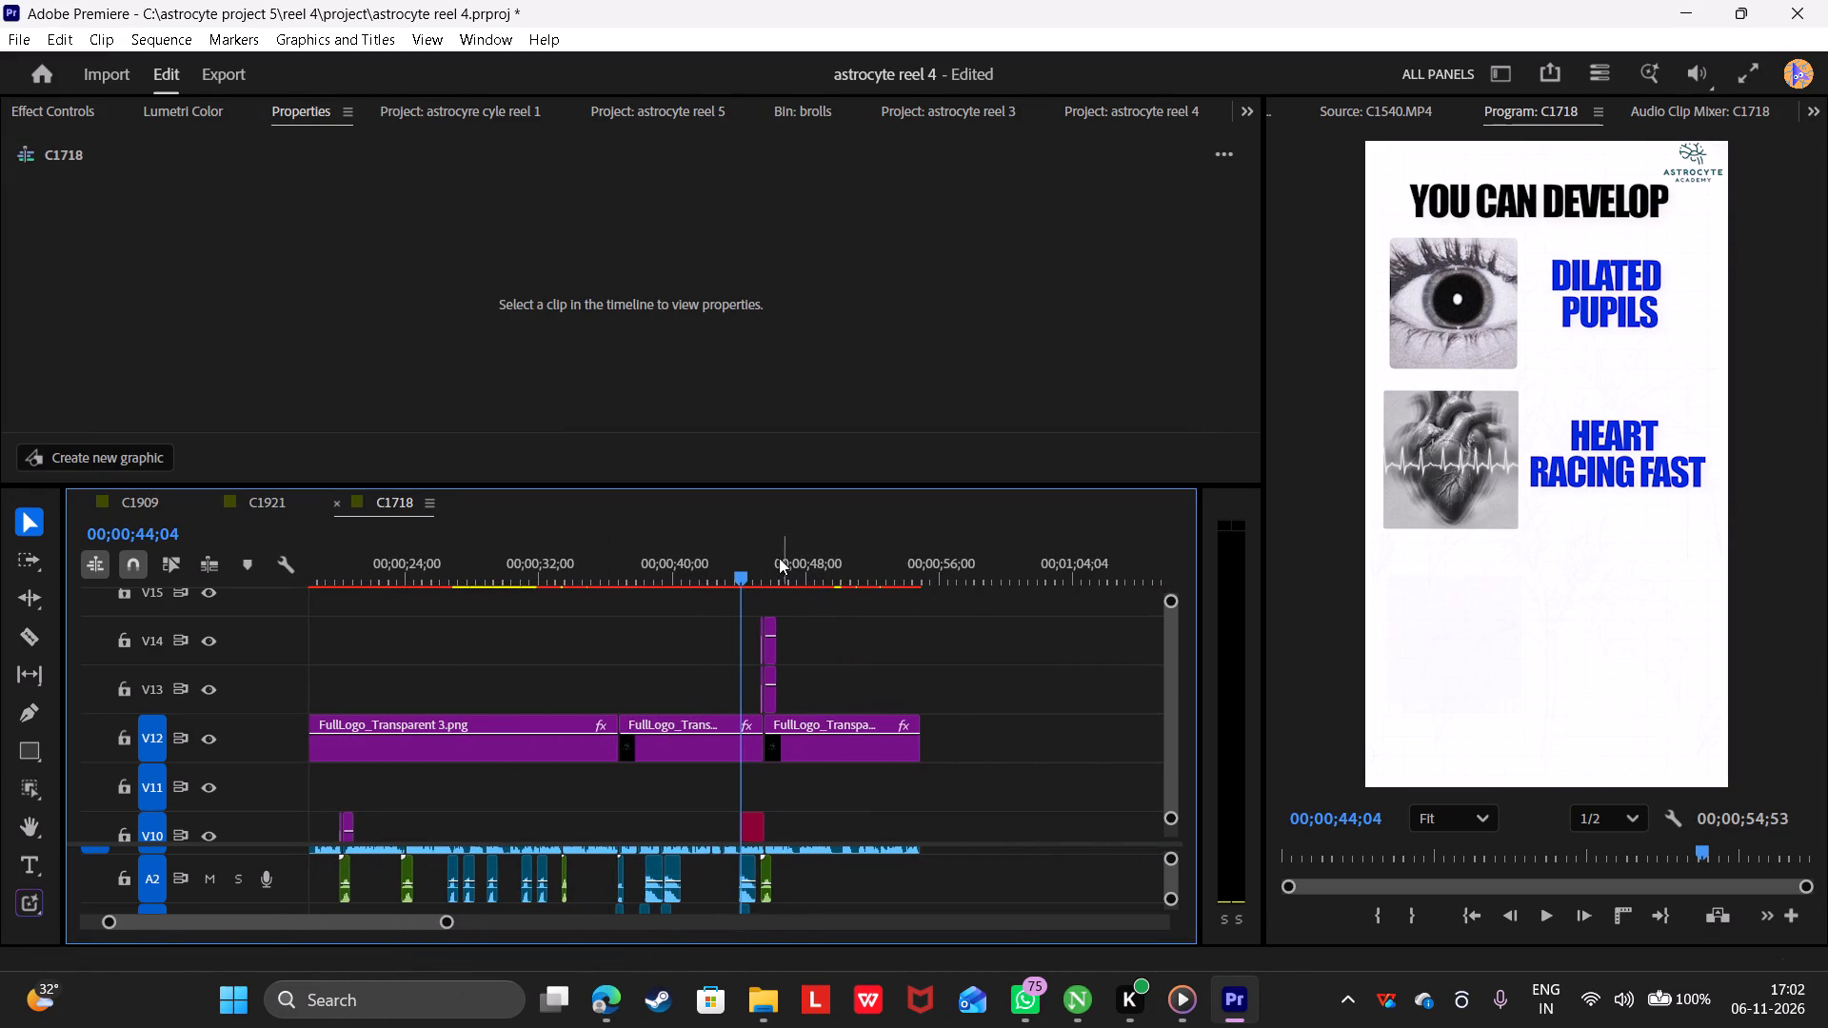
pyautogui.click(774, 556)
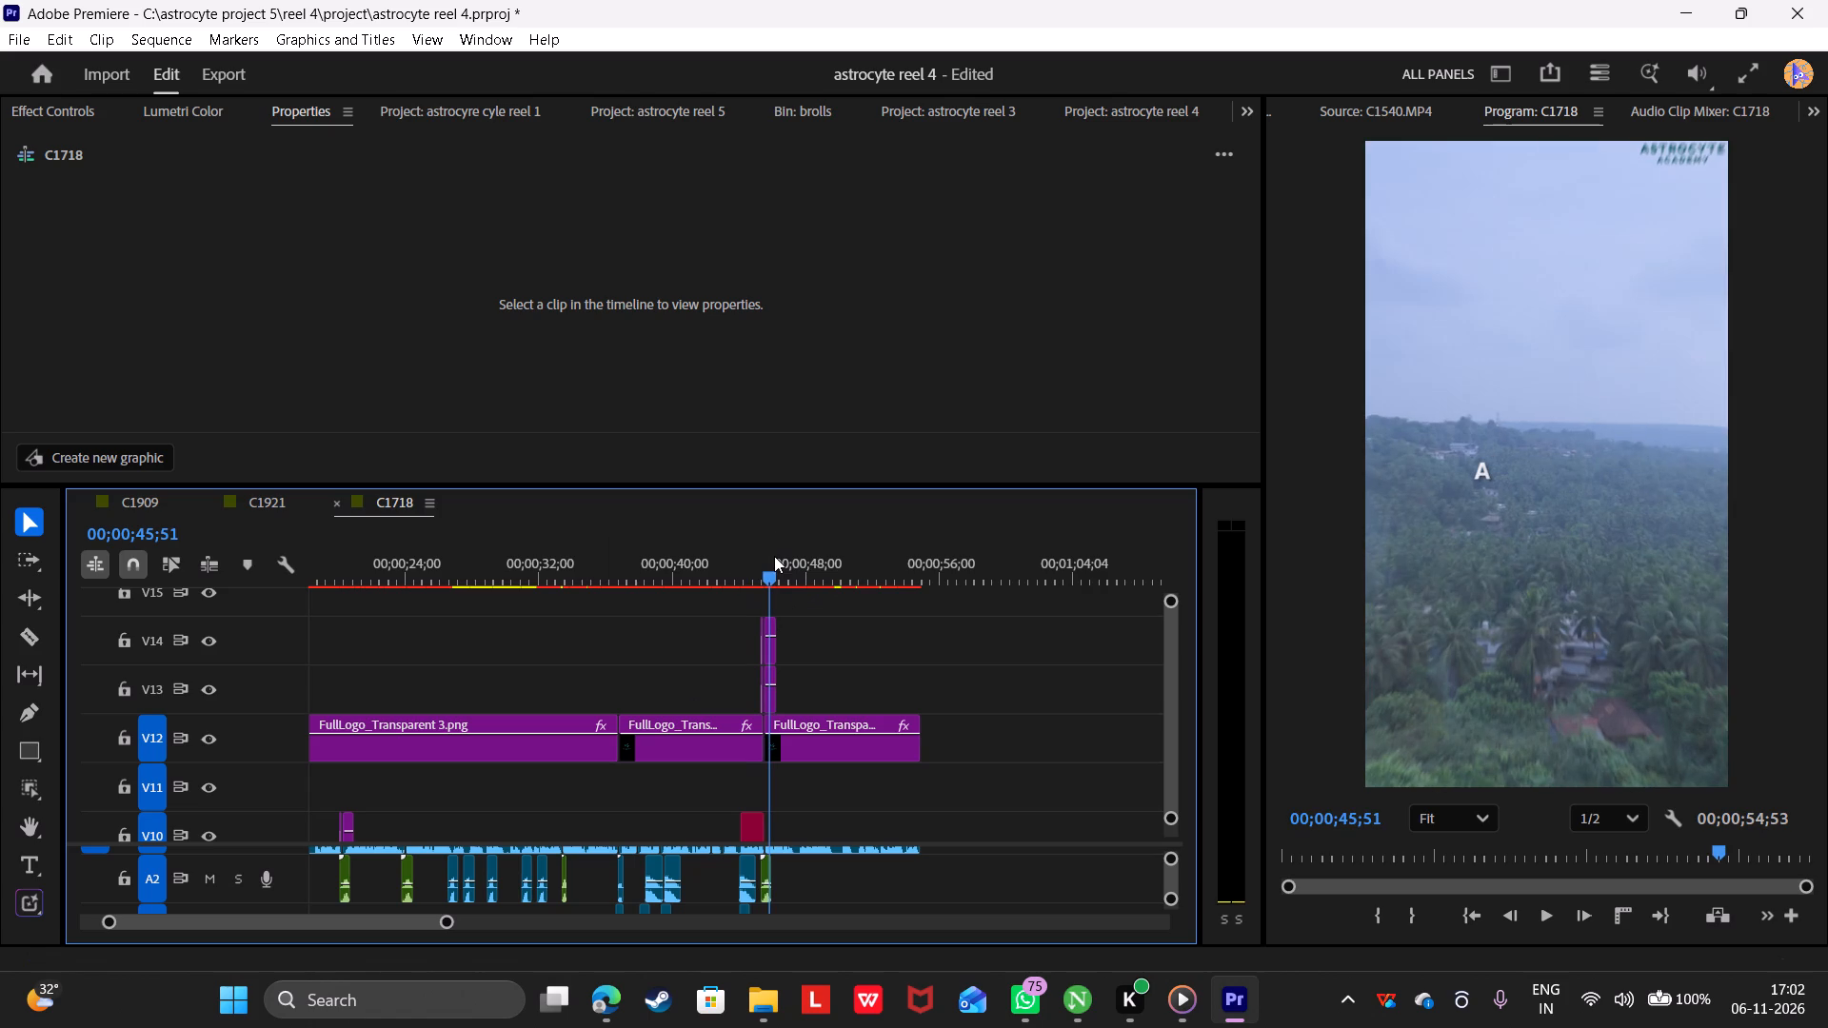
pyautogui.press('space')
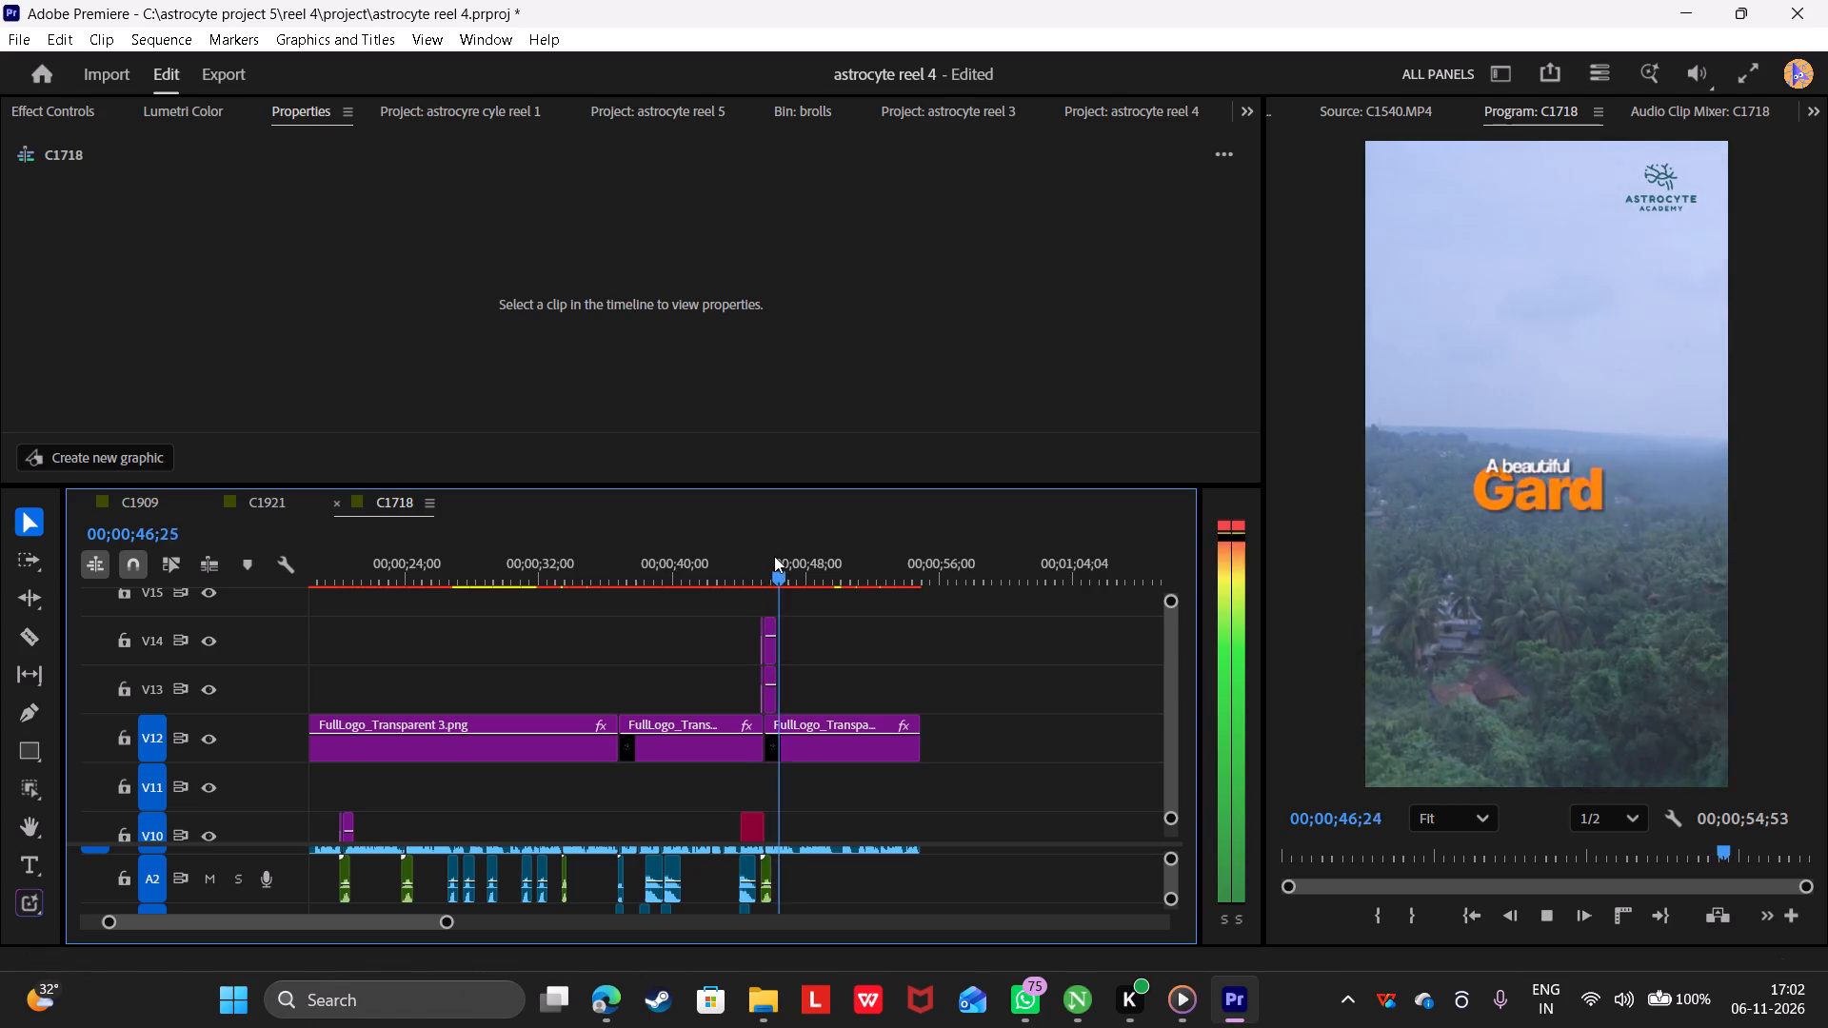
# Scrub through the whole C1718 sequence to examine the logo's placement against the text and graphics in each section.
pyautogui.click(558, 556)
pyautogui.click(558, 556)
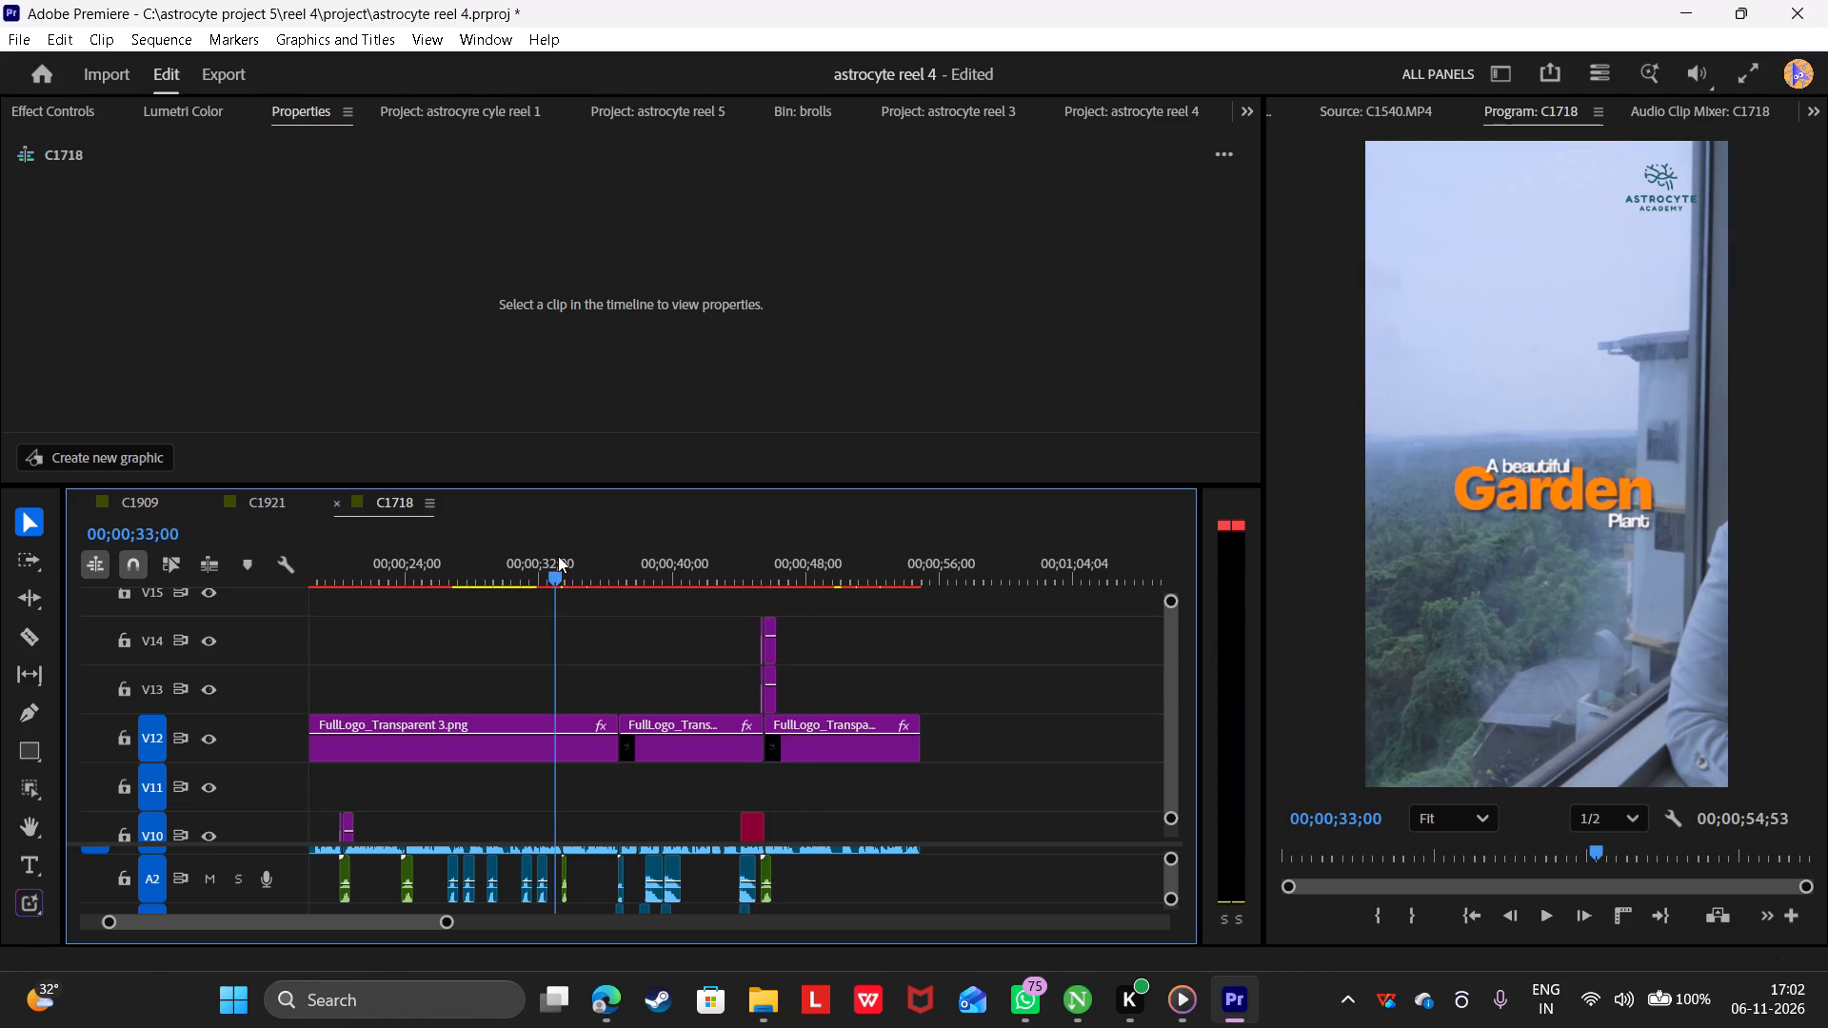
pyautogui.keyDown('ctrl'); pyautogui.scroll(-1, 464, 692); pyautogui.keyUp('ctrl')
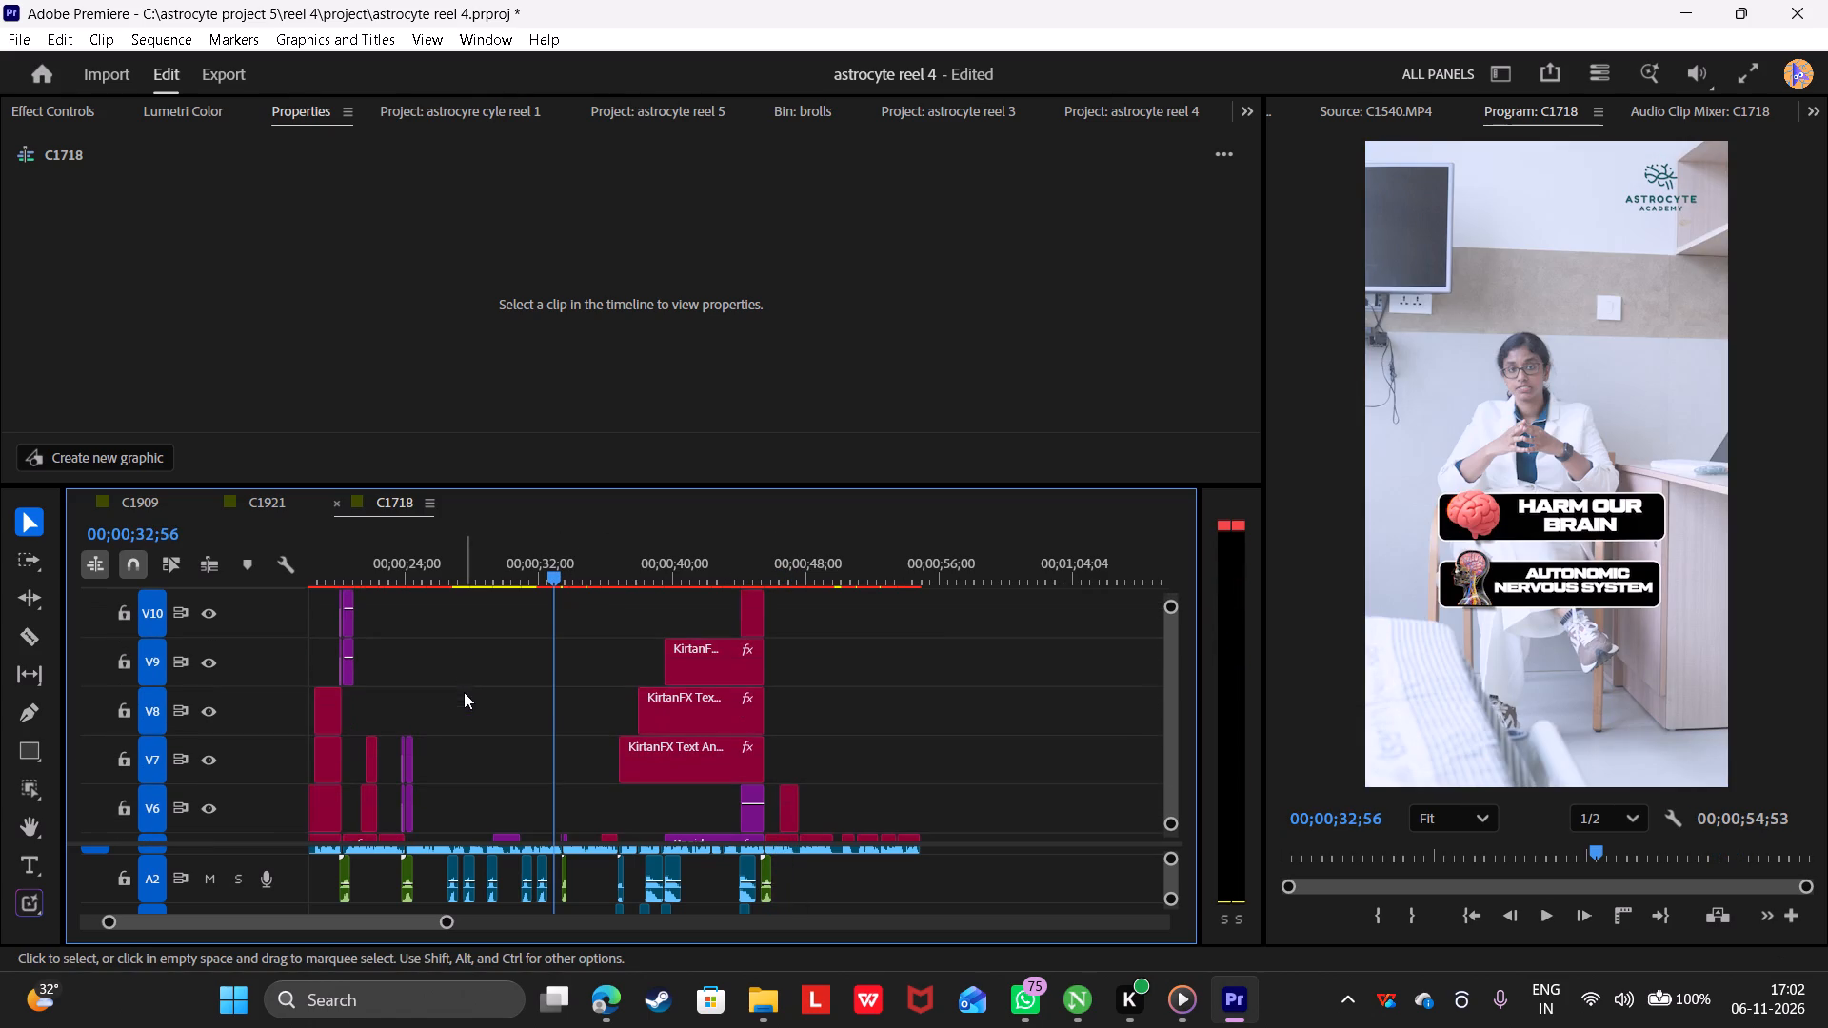
pyautogui.moveTo(481, 580); pyautogui.dragTo(561, 788)
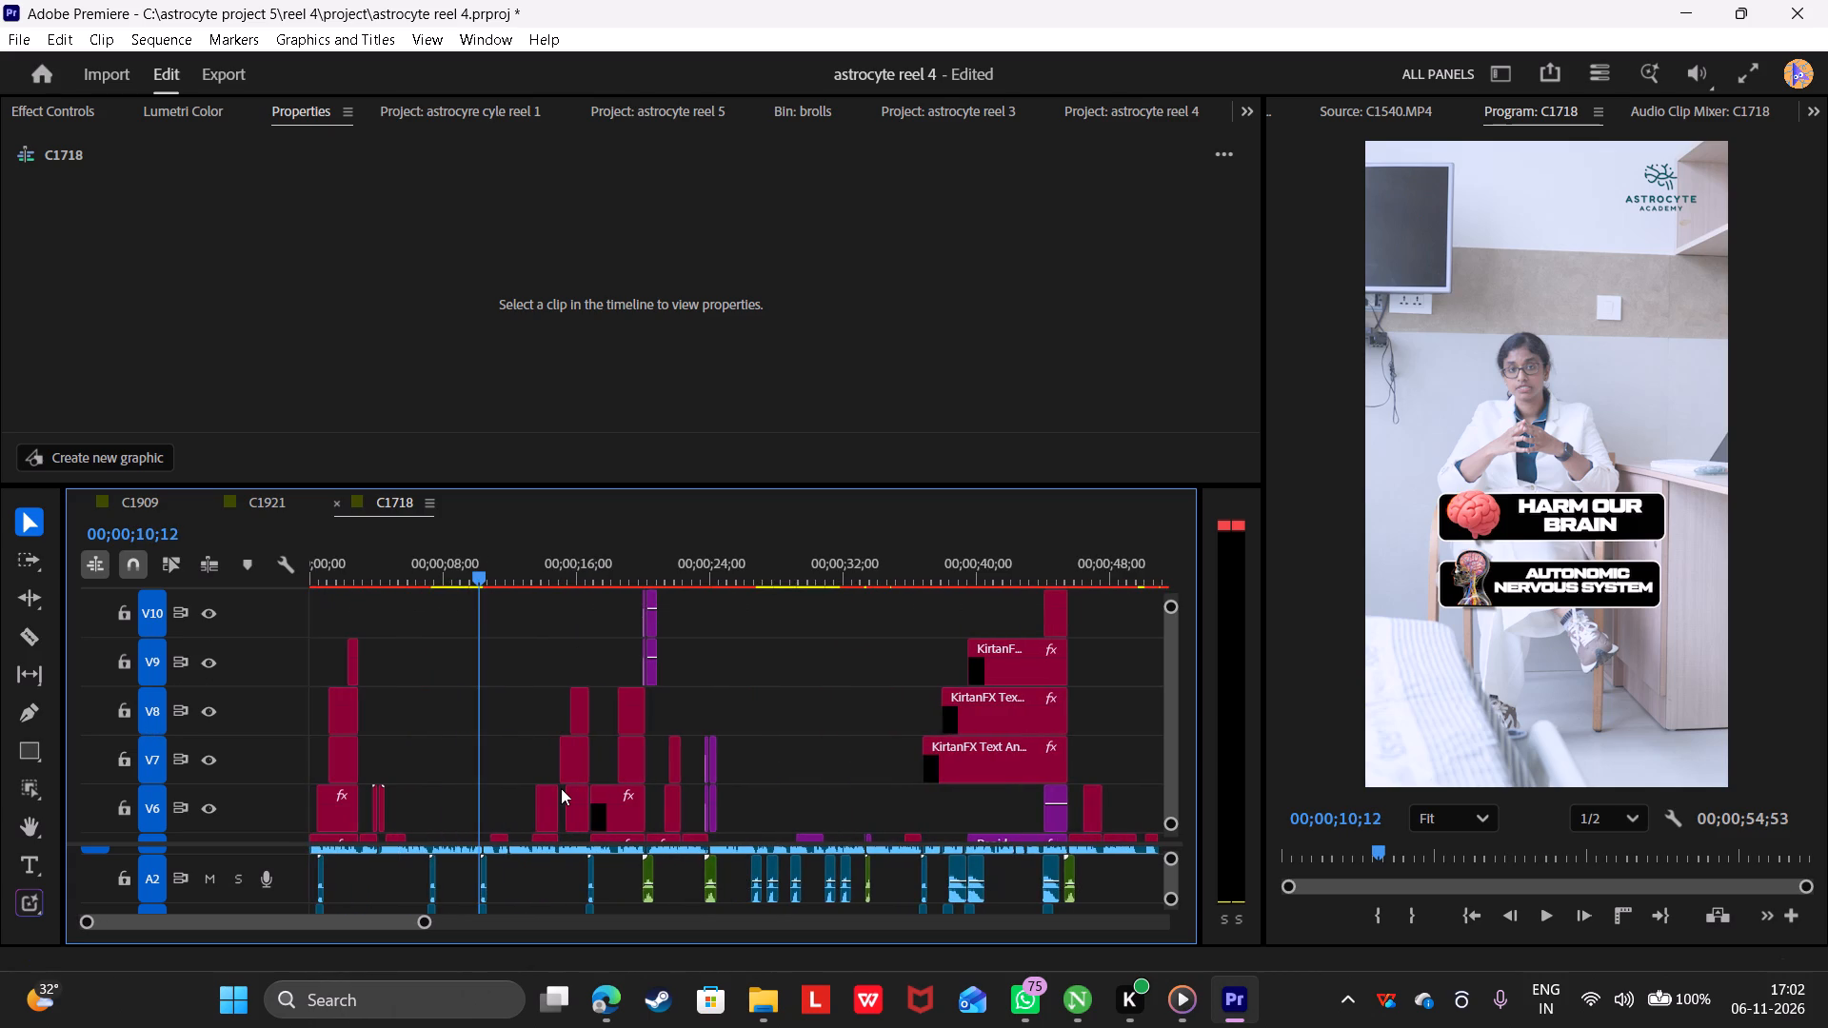
pyautogui.moveTo(561, 788); pyautogui.dragTo(639, 804)
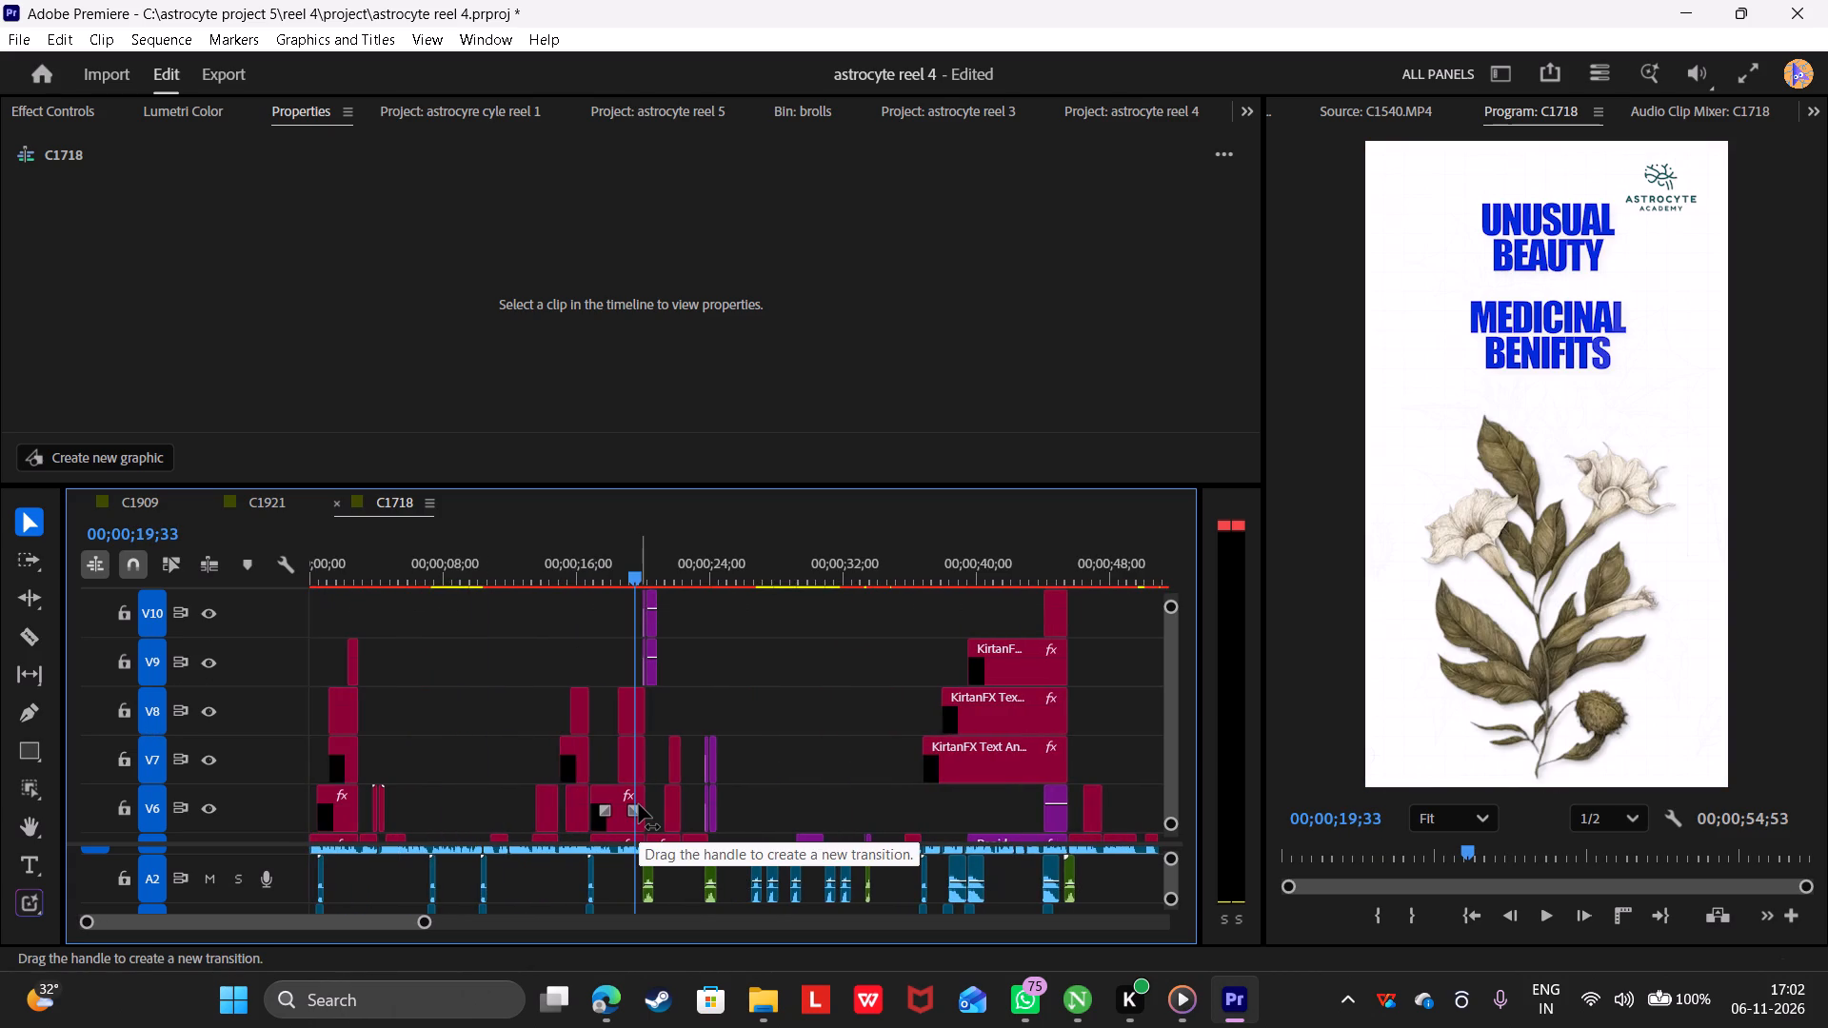
pyautogui.keyDown('ctrl'); pyautogui.scroll(-2, 527, 692); pyautogui.keyUp('ctrl')
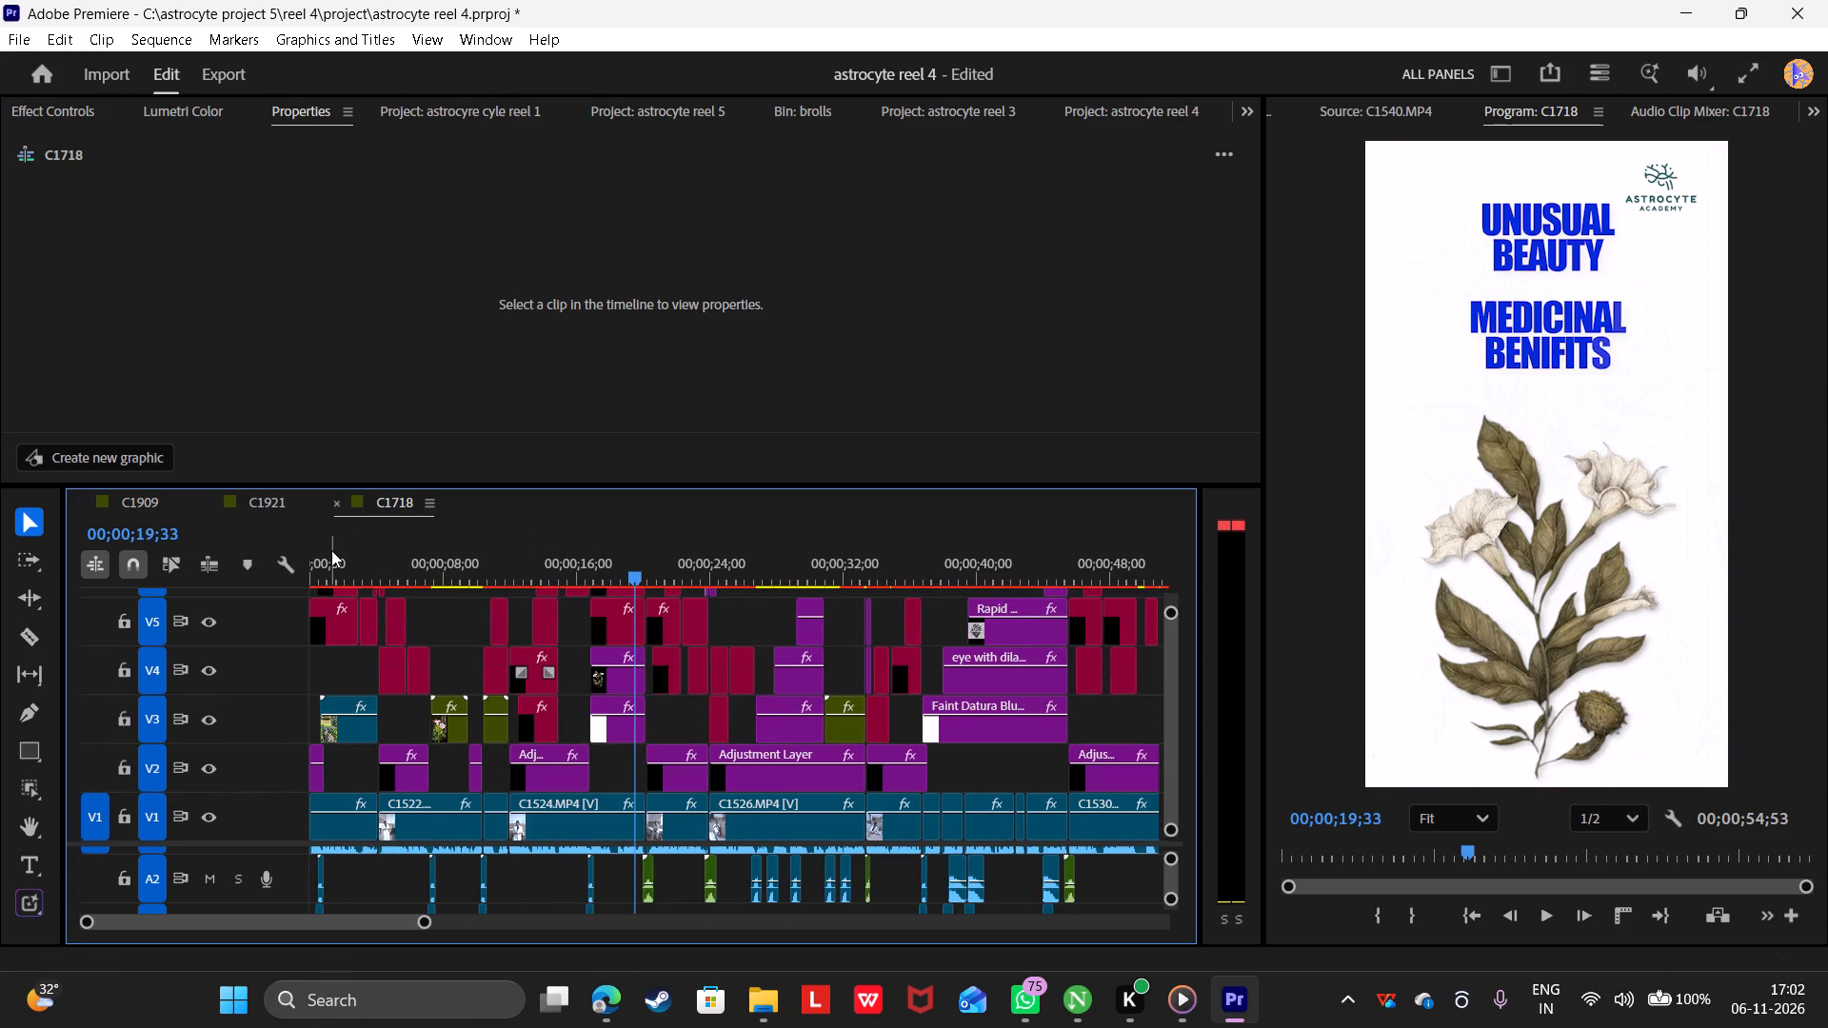
pyautogui.click(335, 550)
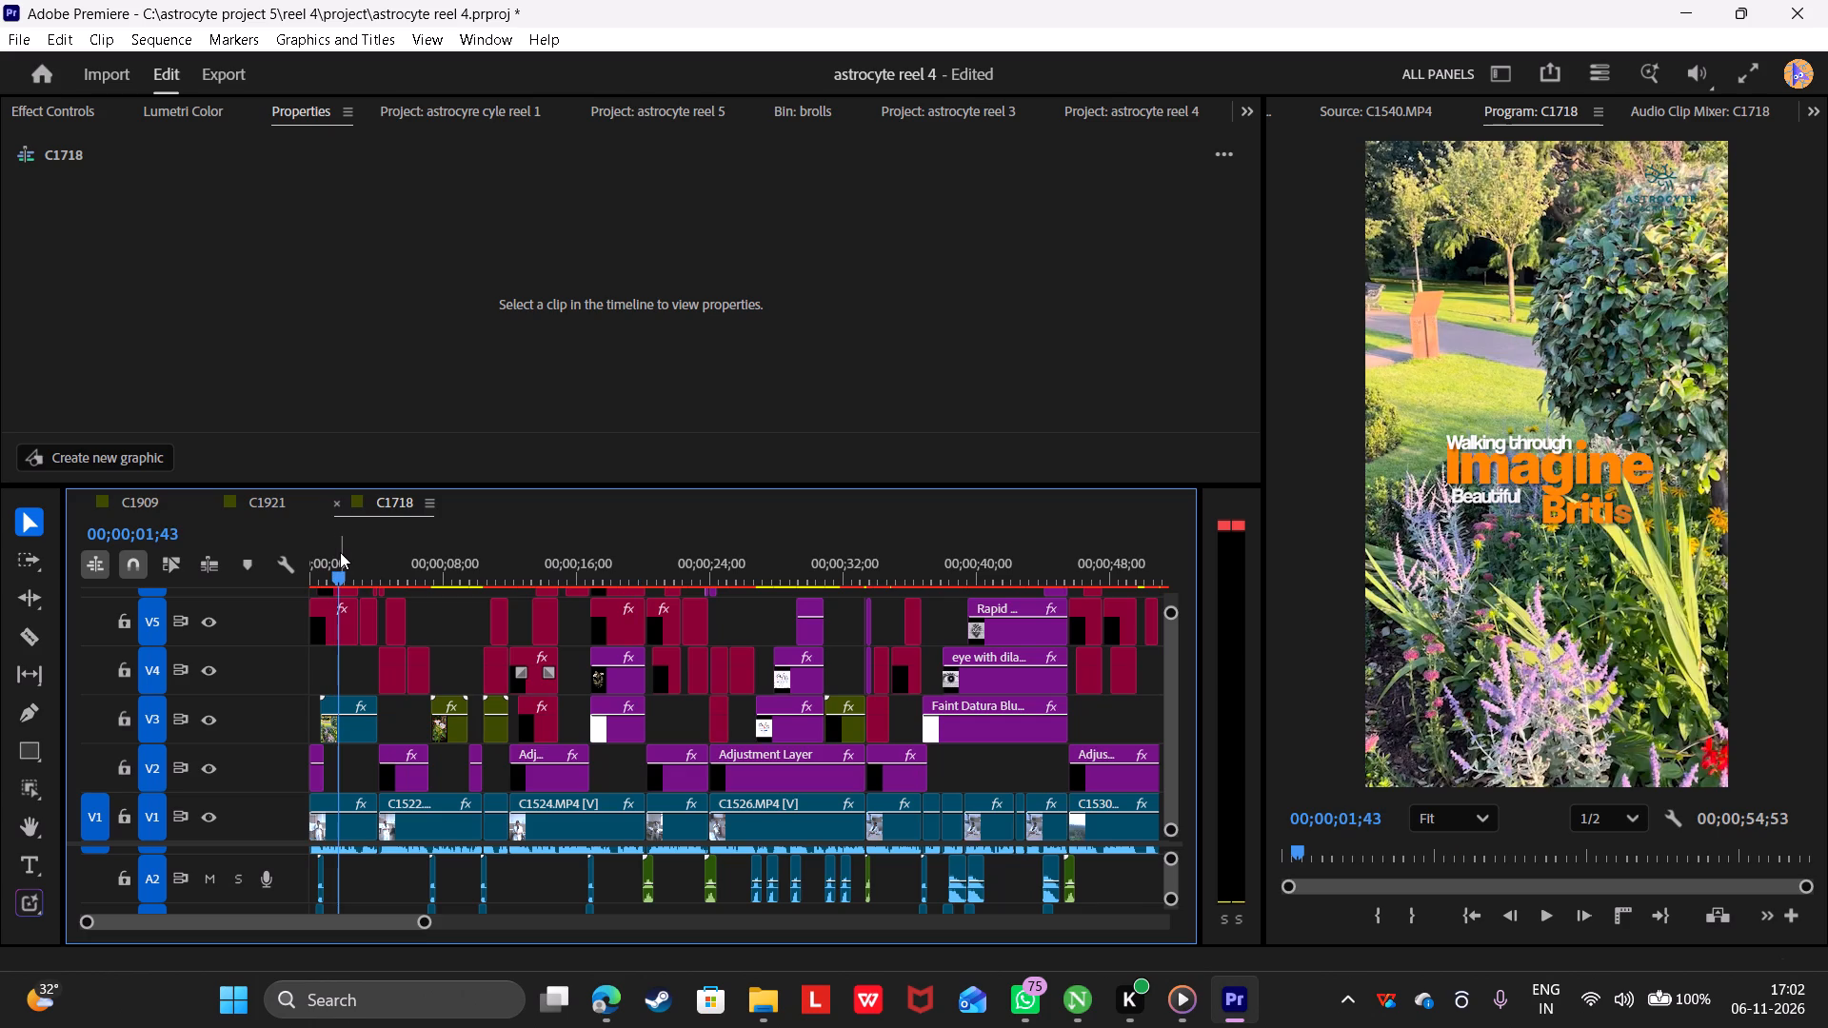
pyautogui.click(452, 554)
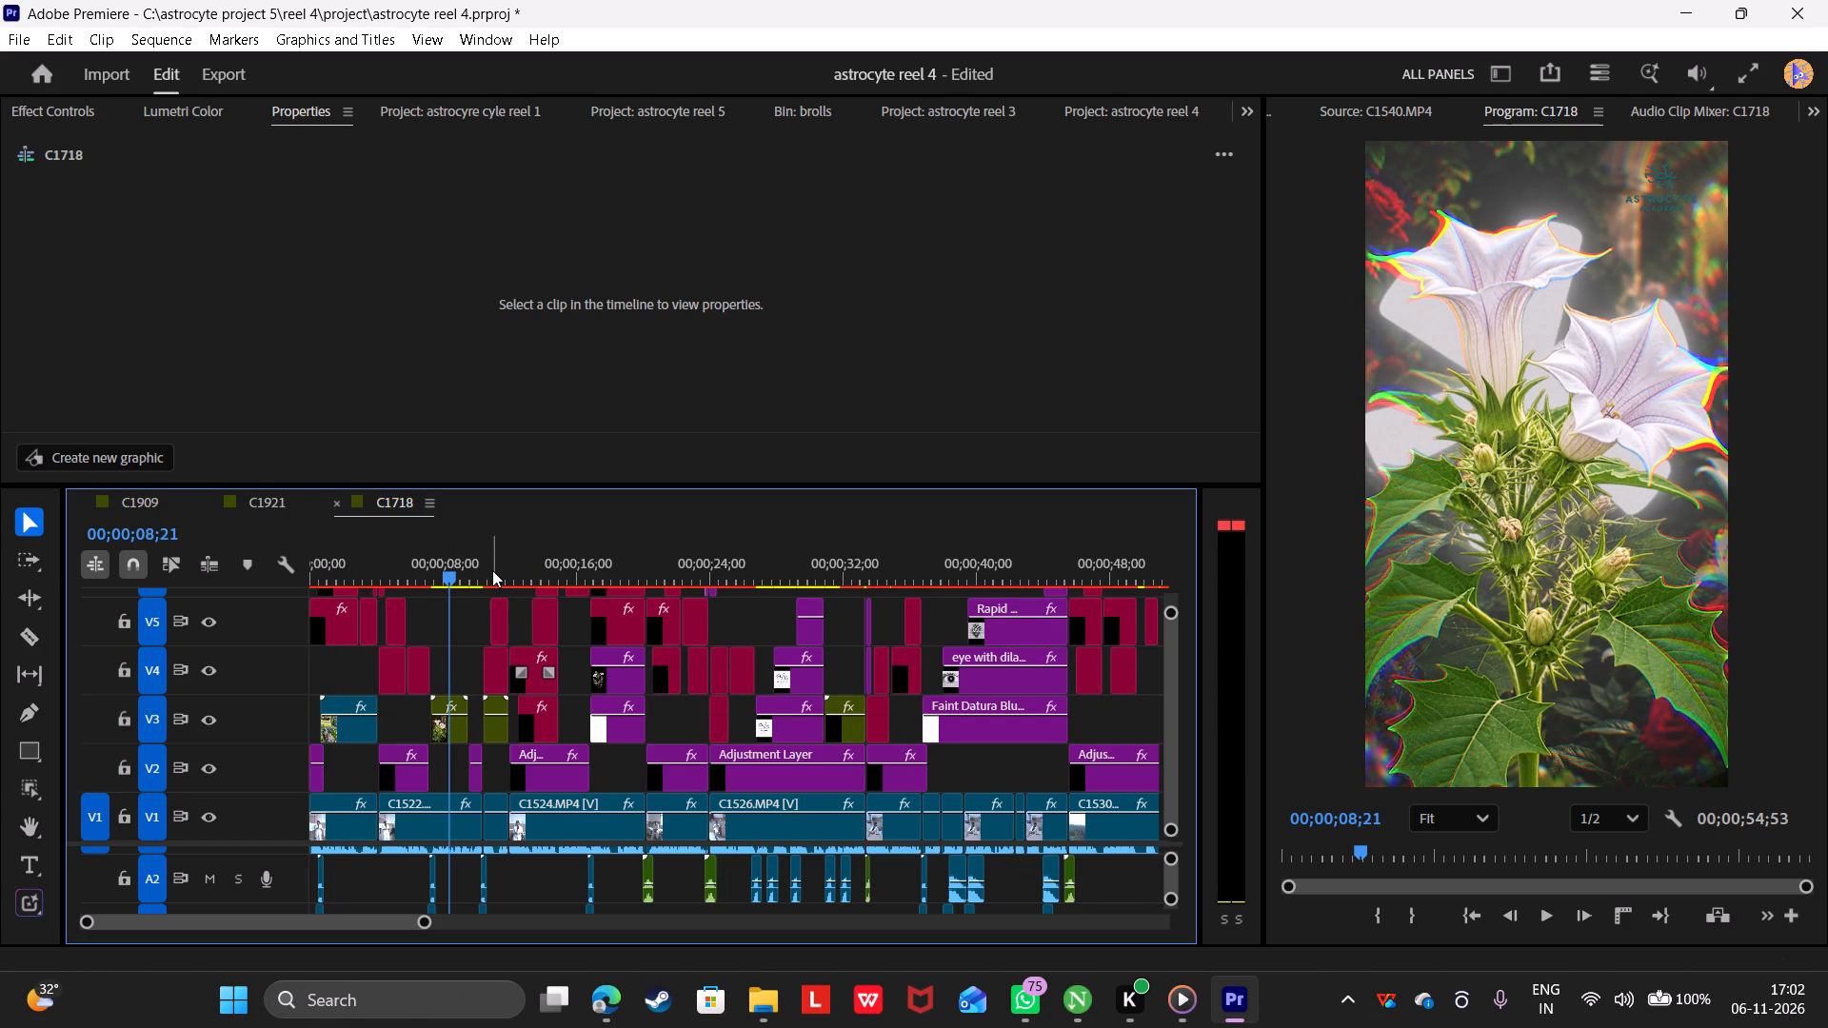
pyautogui.click(492, 570)
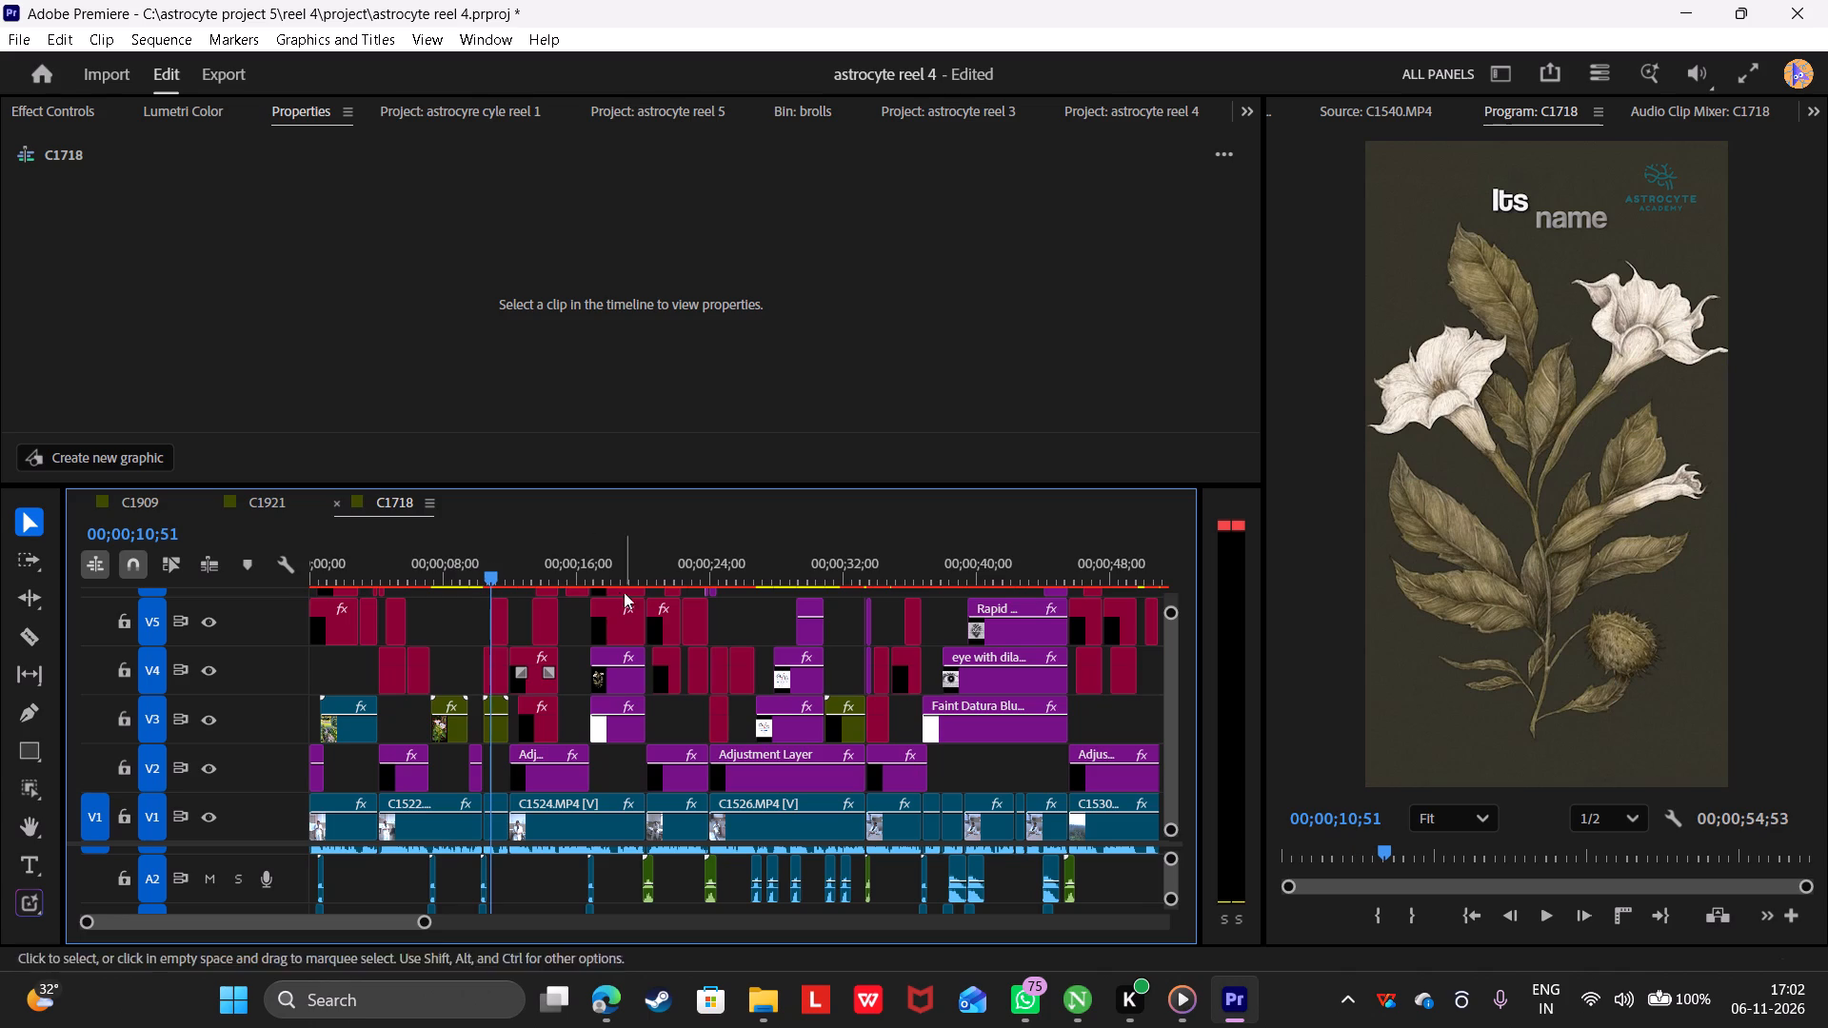
pyautogui.click(618, 585)
pyautogui.click(620, 570)
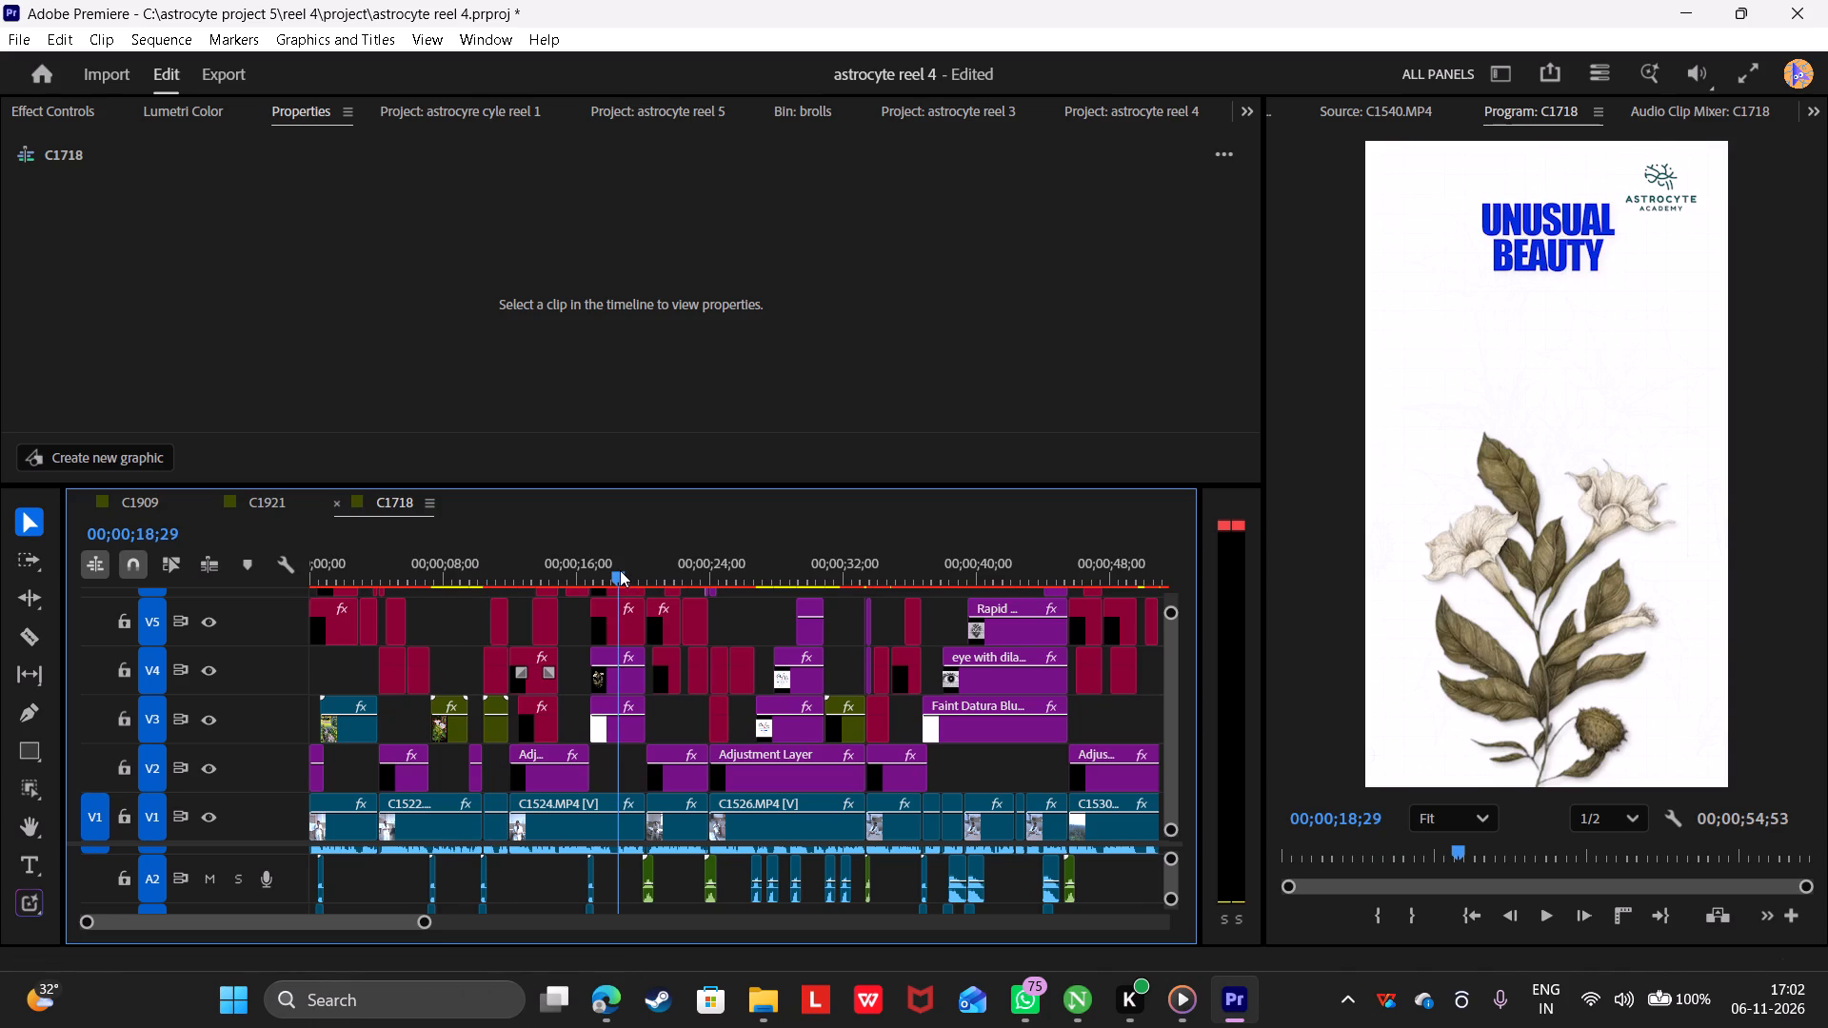
pyautogui.moveTo(806, 573); pyautogui.dragTo(1031, 616)
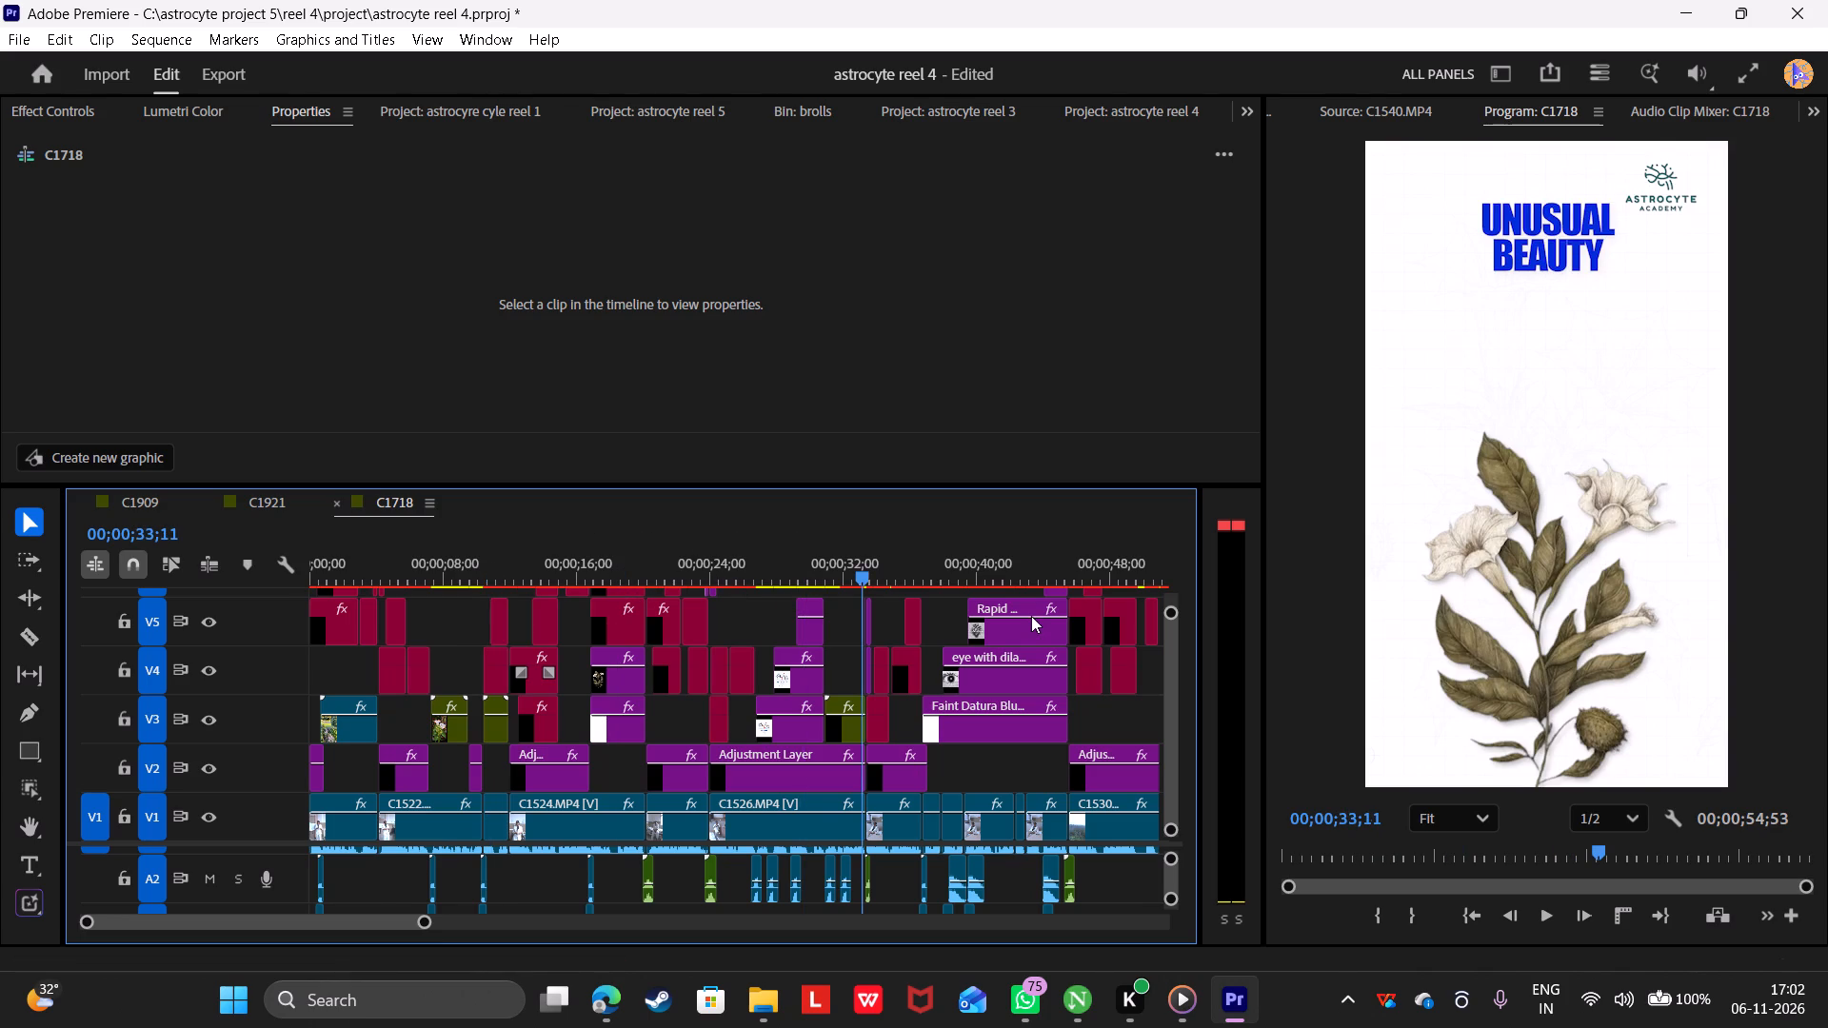
pyautogui.moveTo(1031, 616); pyautogui.dragTo(820, 616)
# Open the export settings for C1718 and name the output file astrocyte reel 4.
pyautogui.click(220, 83)
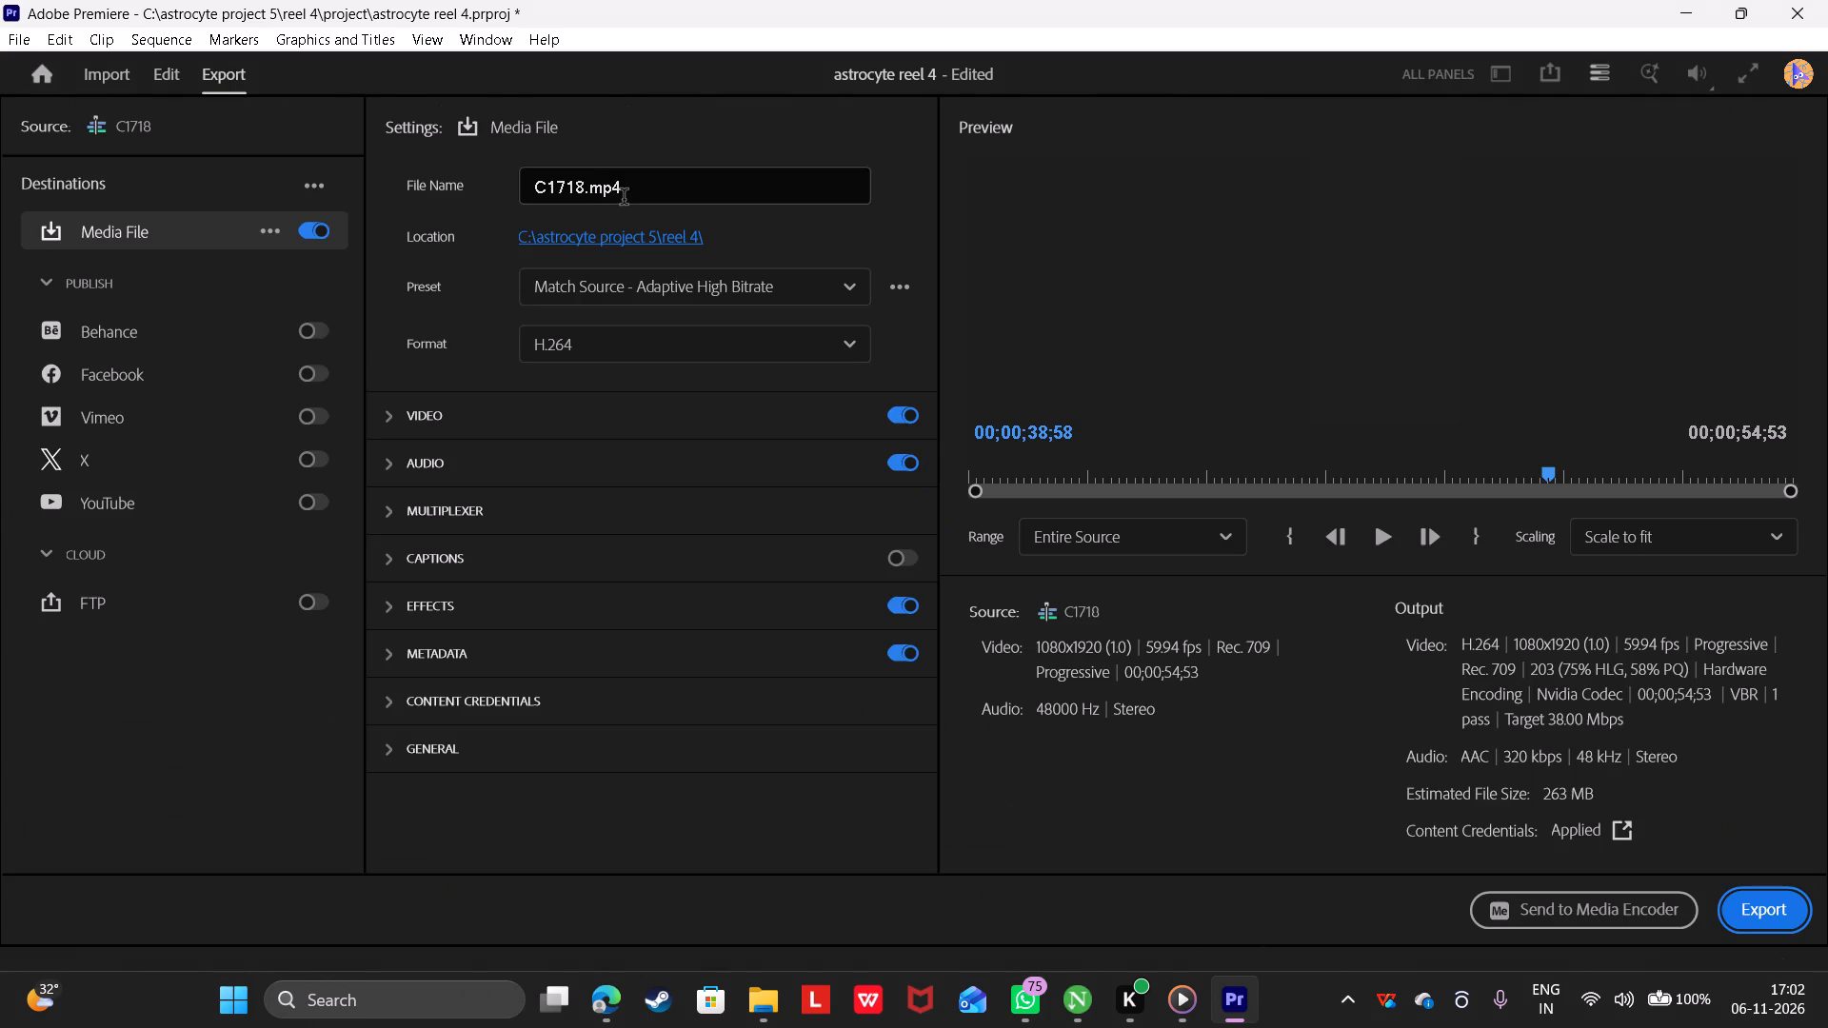
pyautogui.tripleClick(621, 199)
pyautogui.click(621, 199)
pyautogui.tripleClick(633, 185)
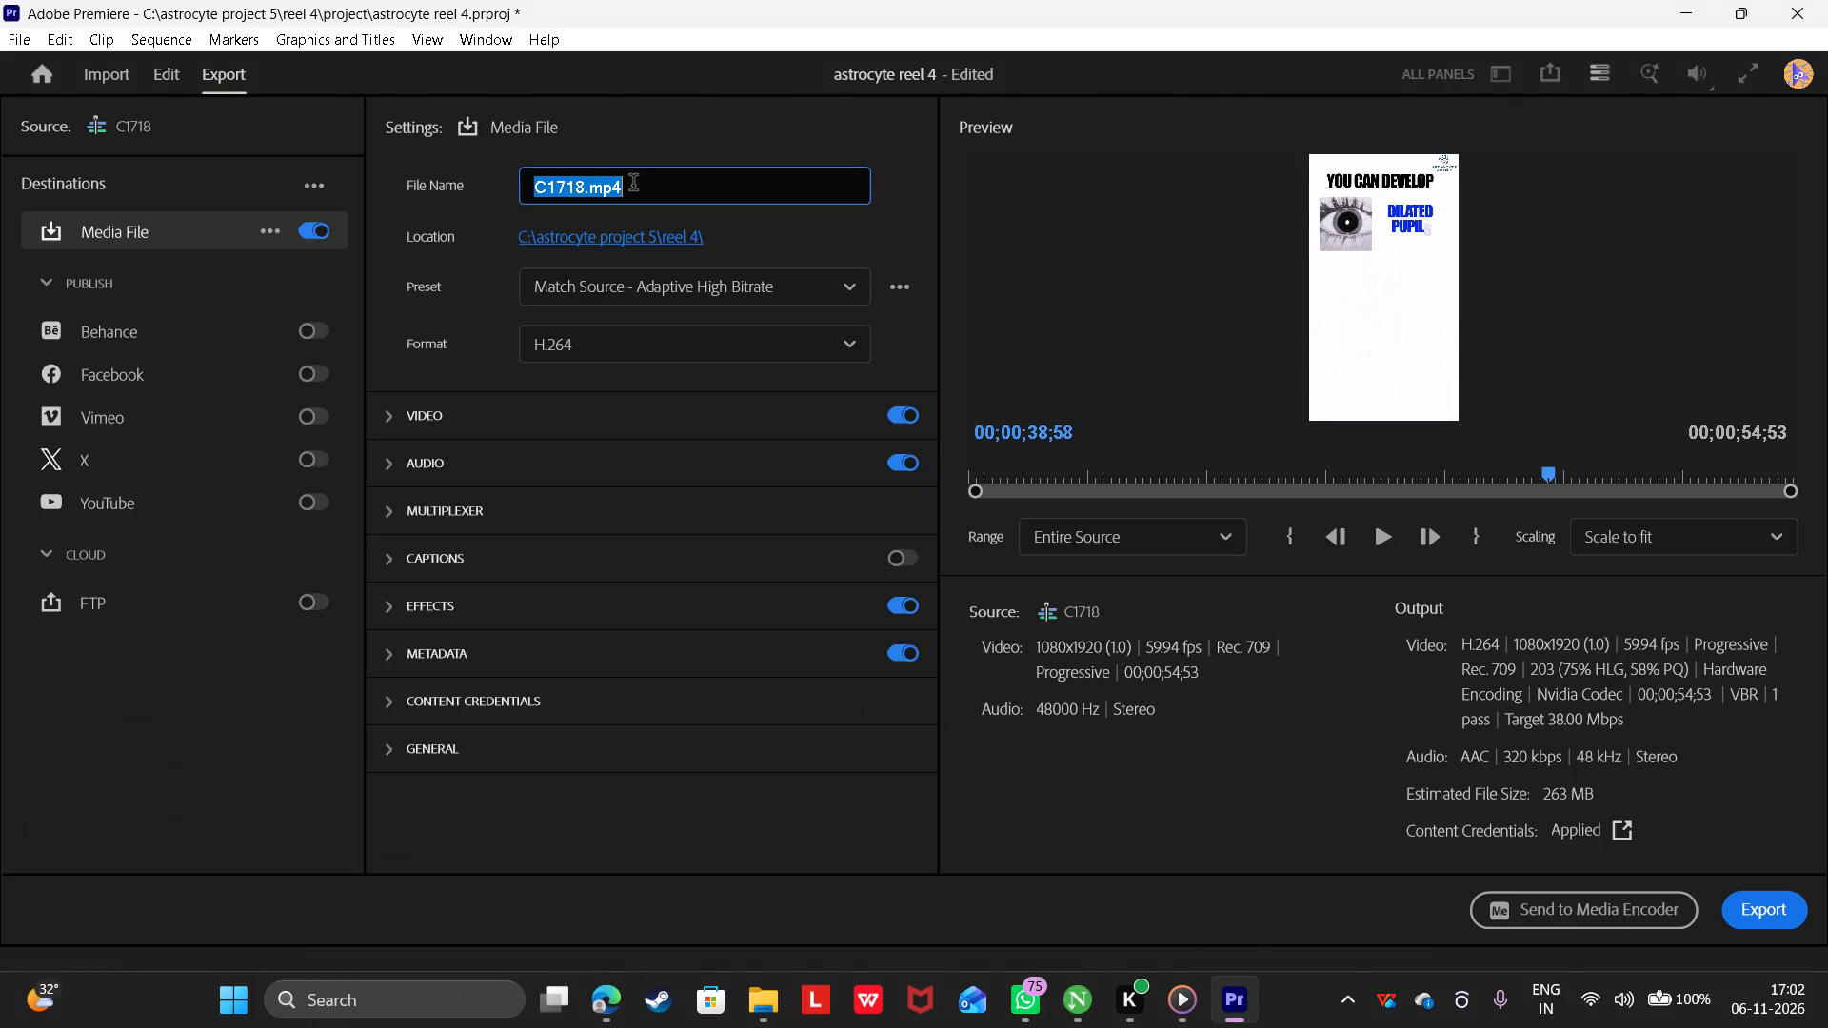
pyautogui.click(633, 185)
pyautogui.write('ast')
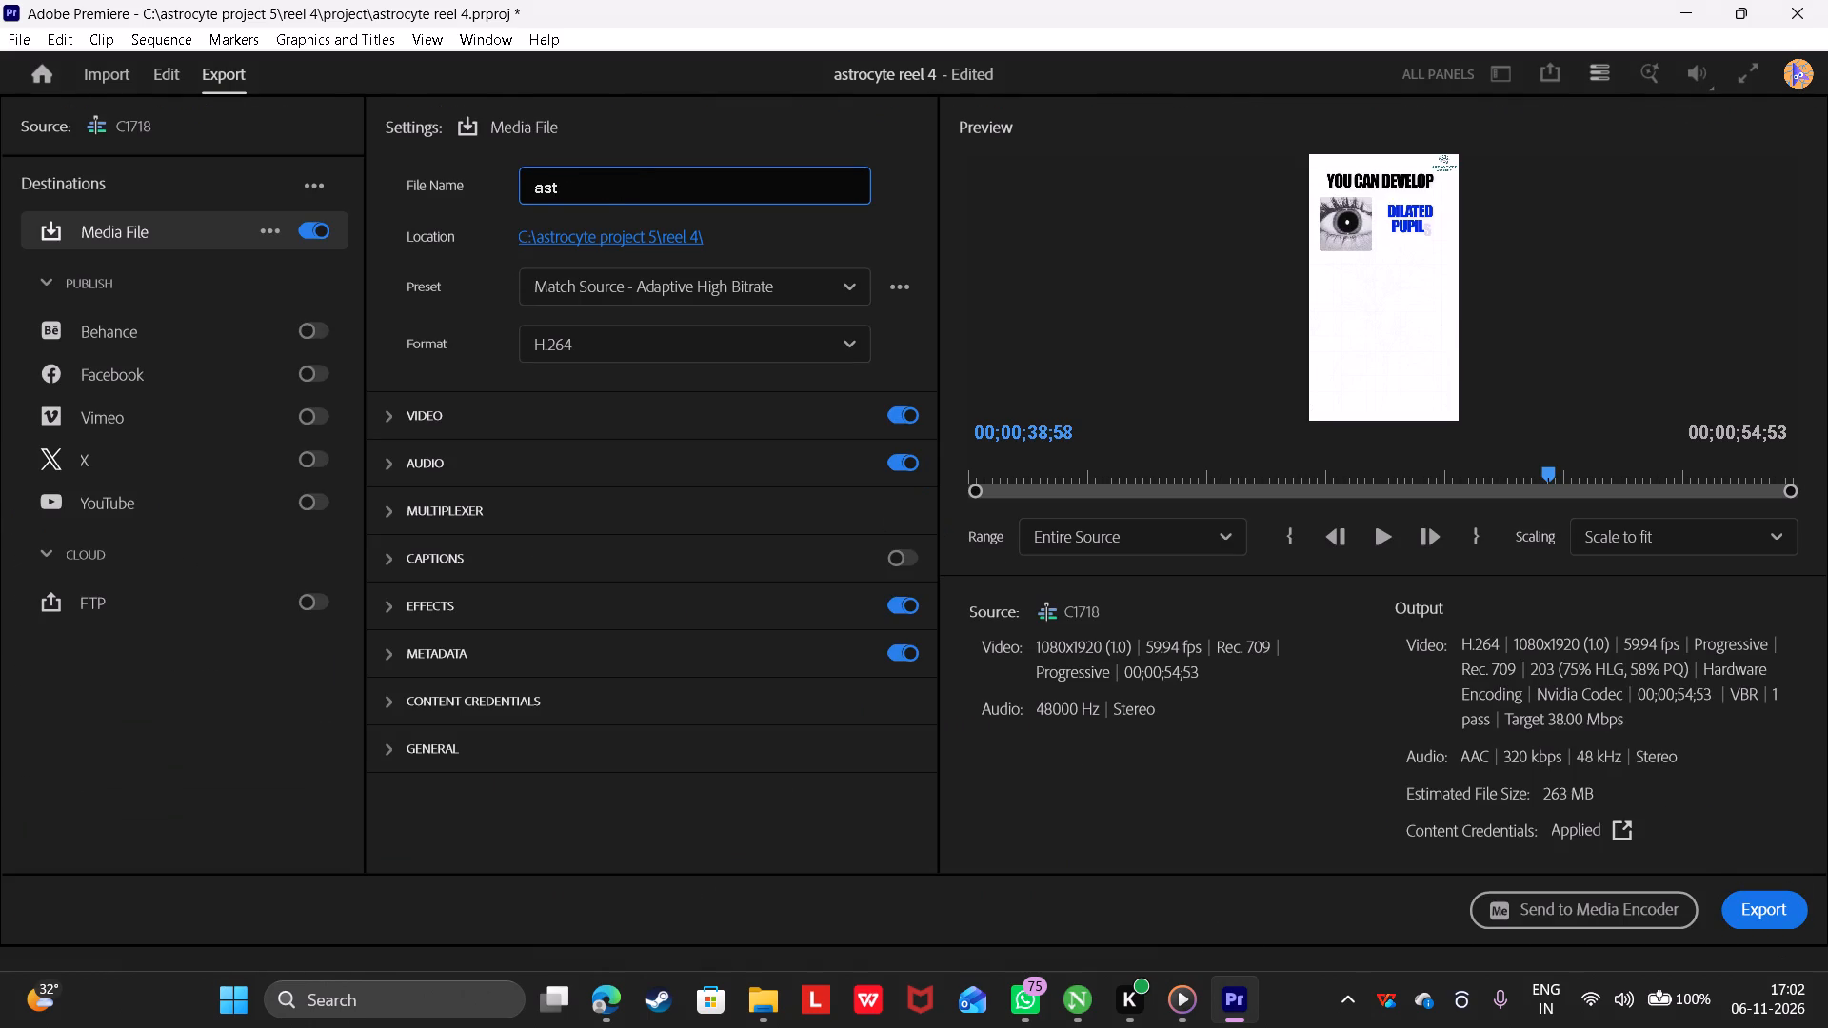
pyautogui.write('rocyte reel 4')
# Preview the sequence through to its end and export the entire source as H.264 with the Match Source - Adaptive High Bitrate preset.
pyautogui.moveTo(1360, 512); pyautogui.dragTo(1421, 476)
pyautogui.moveTo(1421, 476); pyautogui.dragTo(1735, 504)
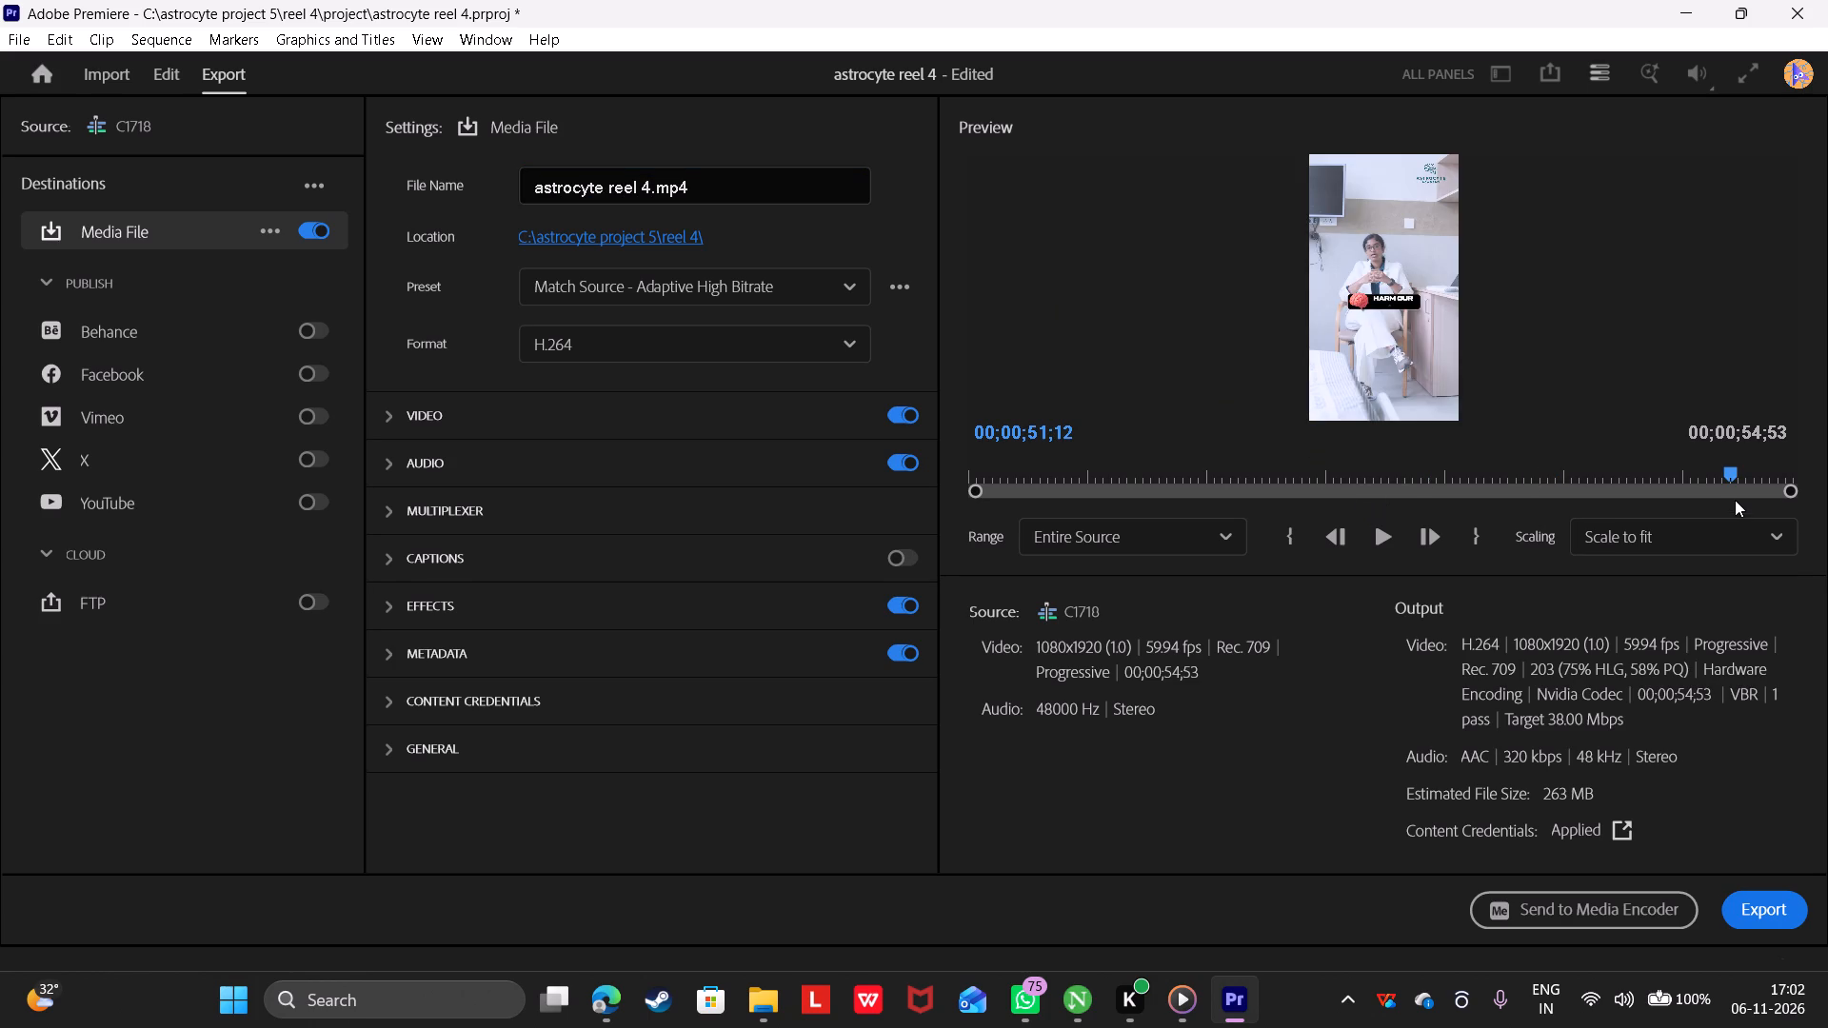
pyautogui.moveTo(1734, 440); pyautogui.dragTo(1737, 469)
pyautogui.moveTo(1737, 469); pyautogui.dragTo(1827, 507)
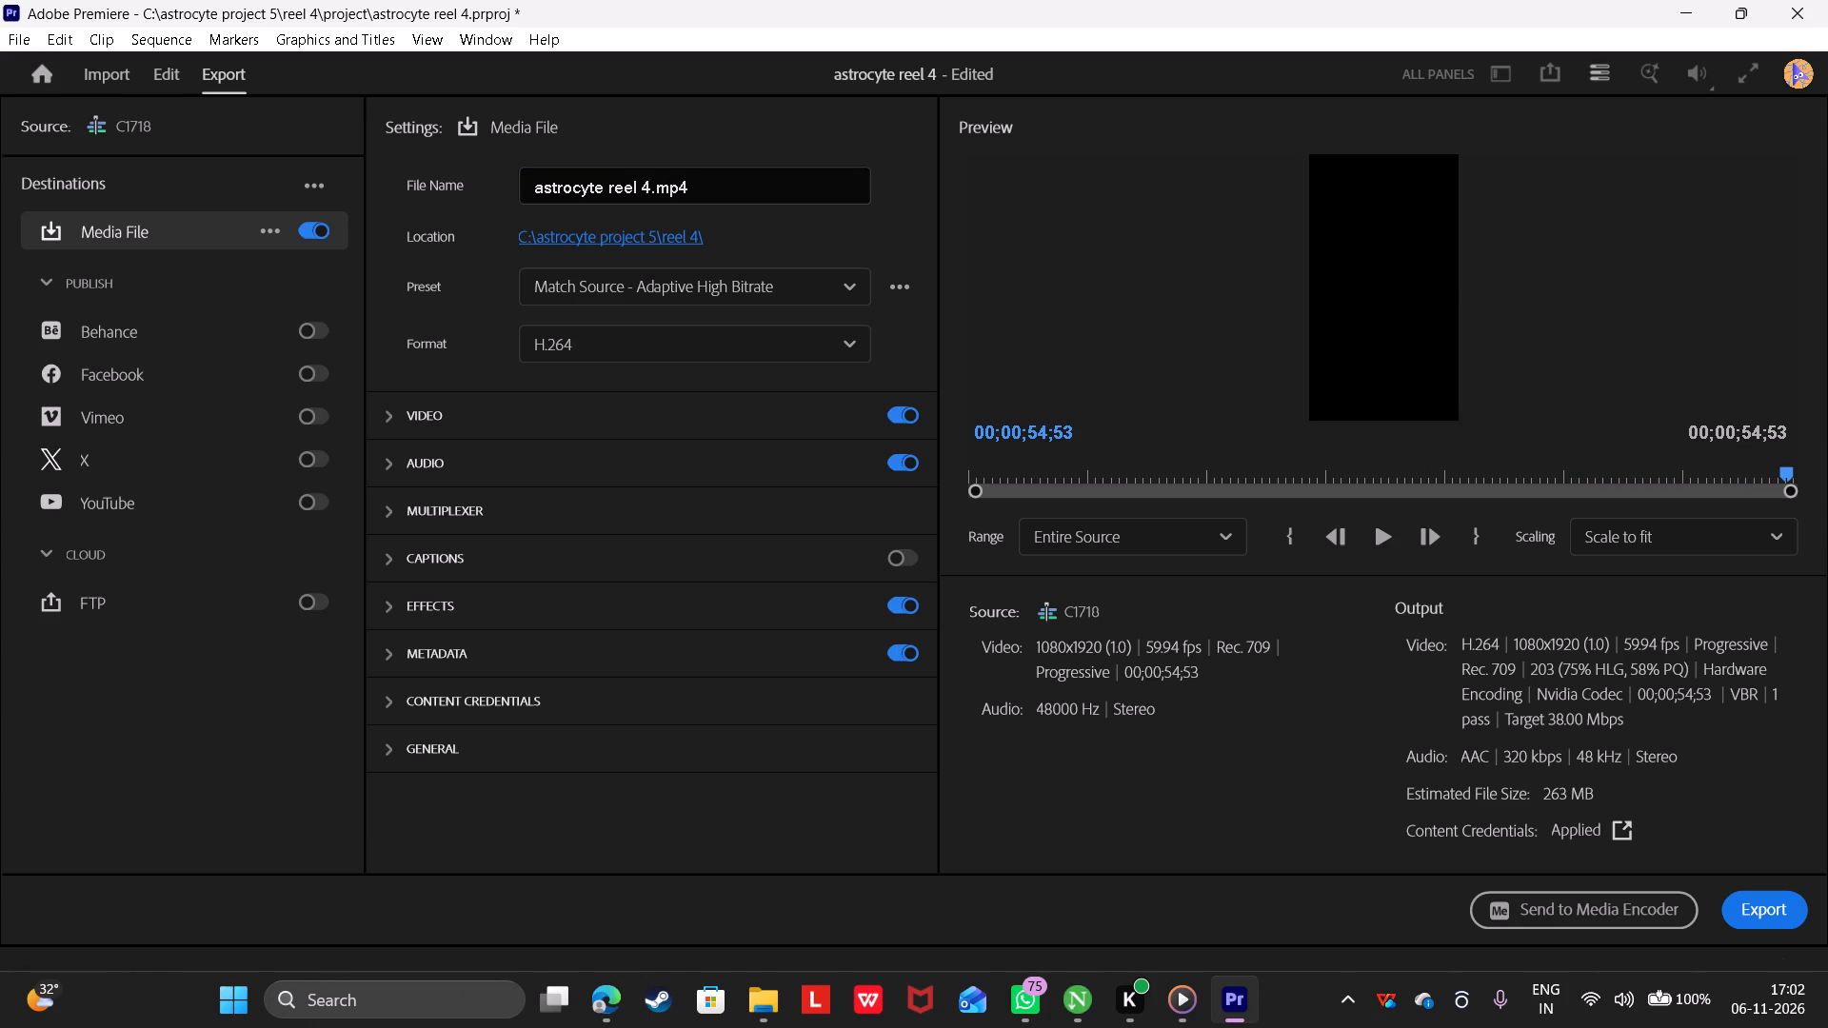
pyautogui.moveTo(1757, 472); pyautogui.dragTo(1765, 476)
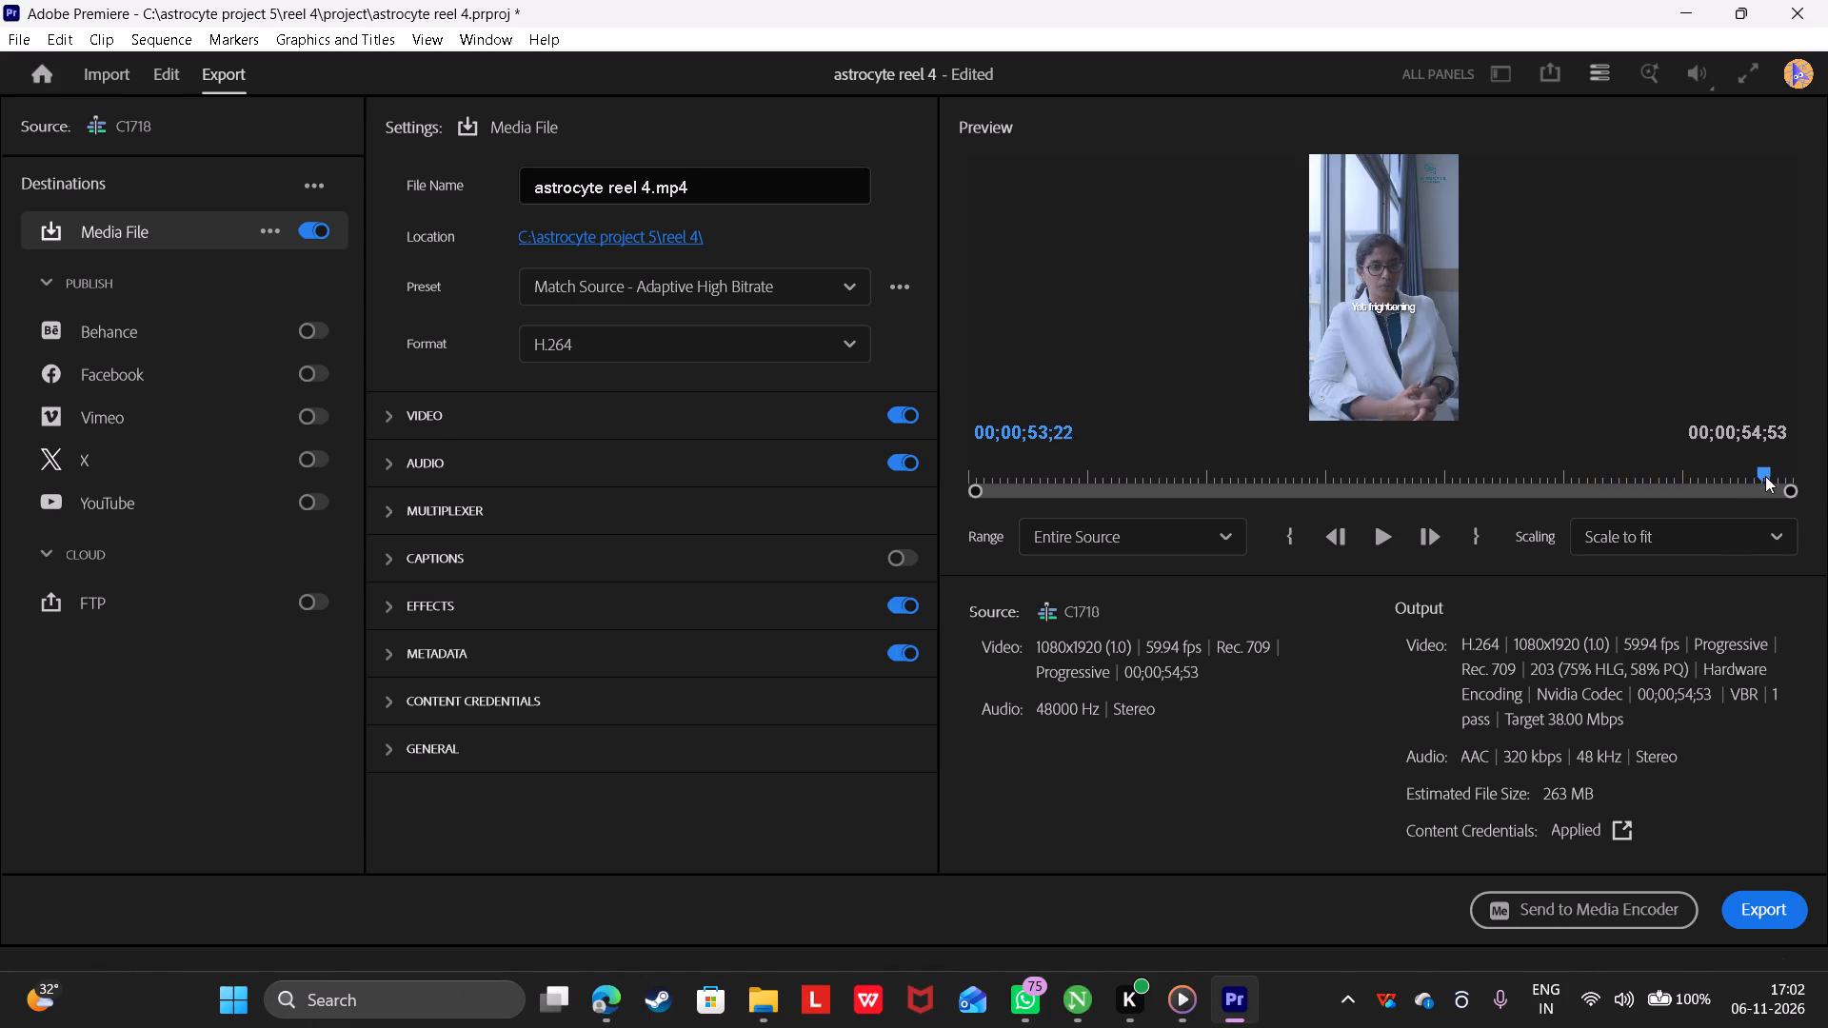
pyautogui.moveTo(1765, 476); pyautogui.dragTo(1793, 482)
pyautogui.click(1756, 918)
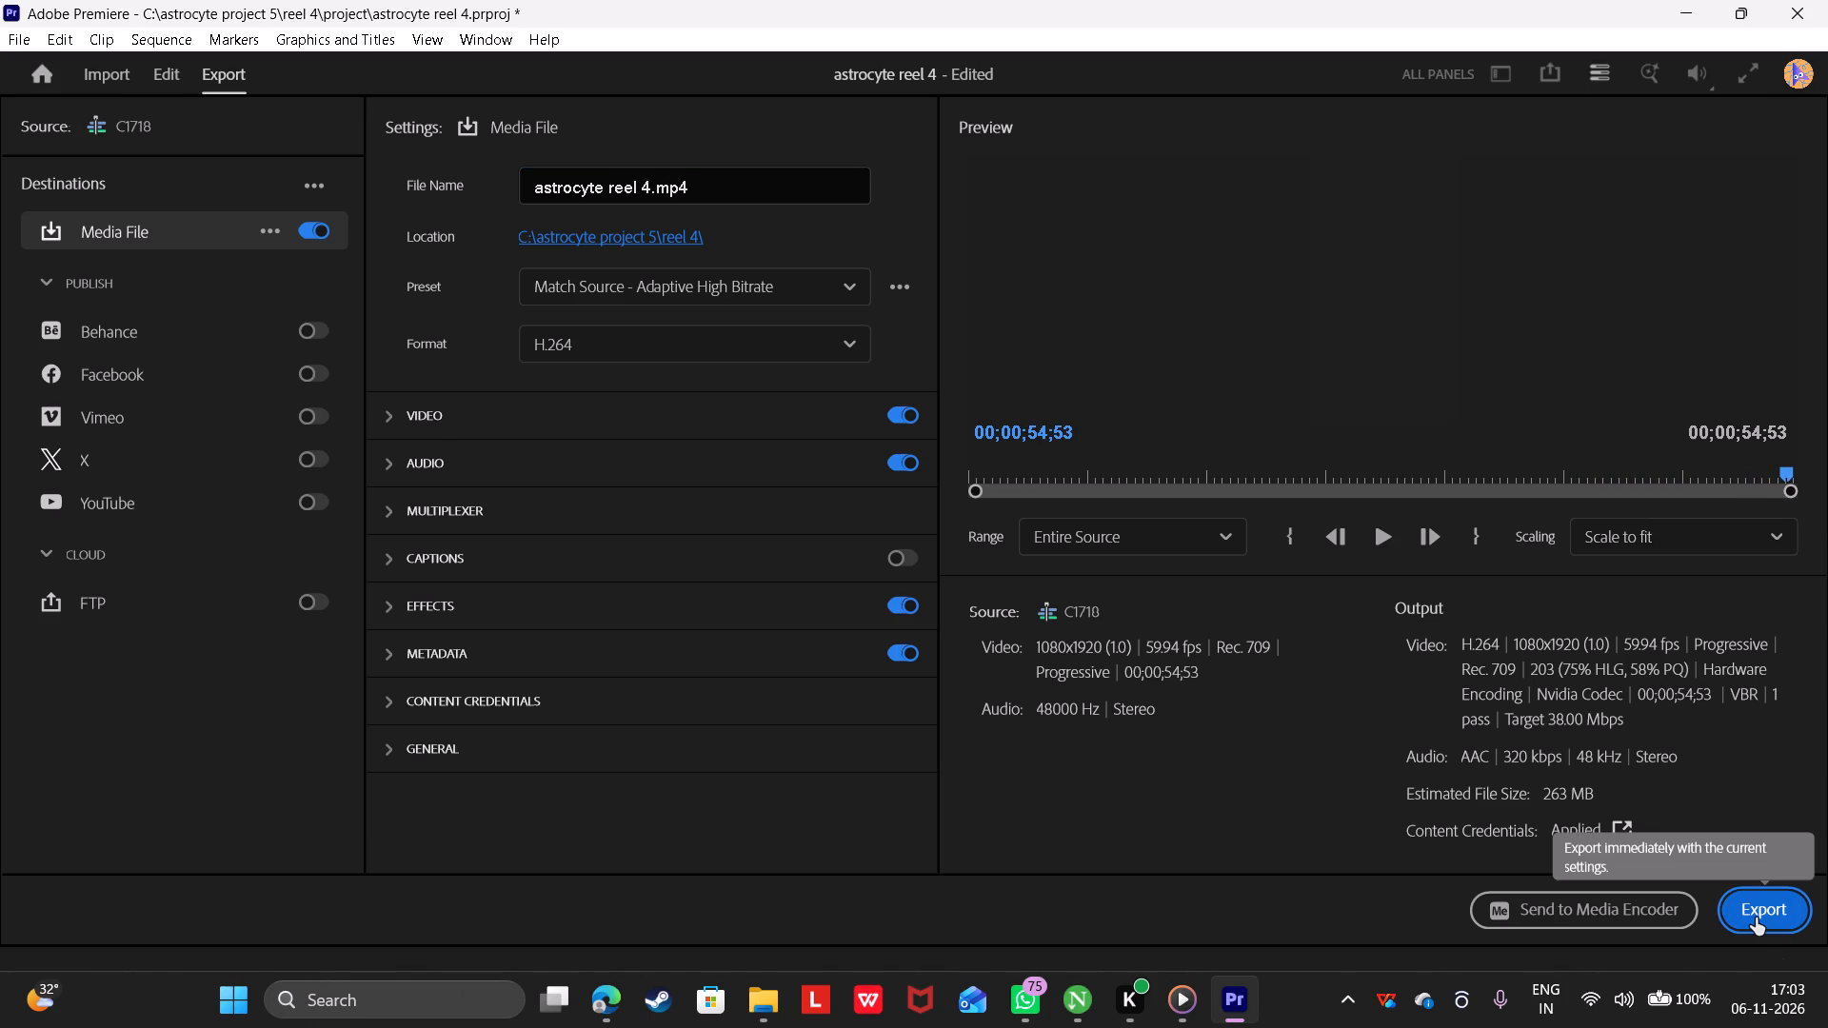
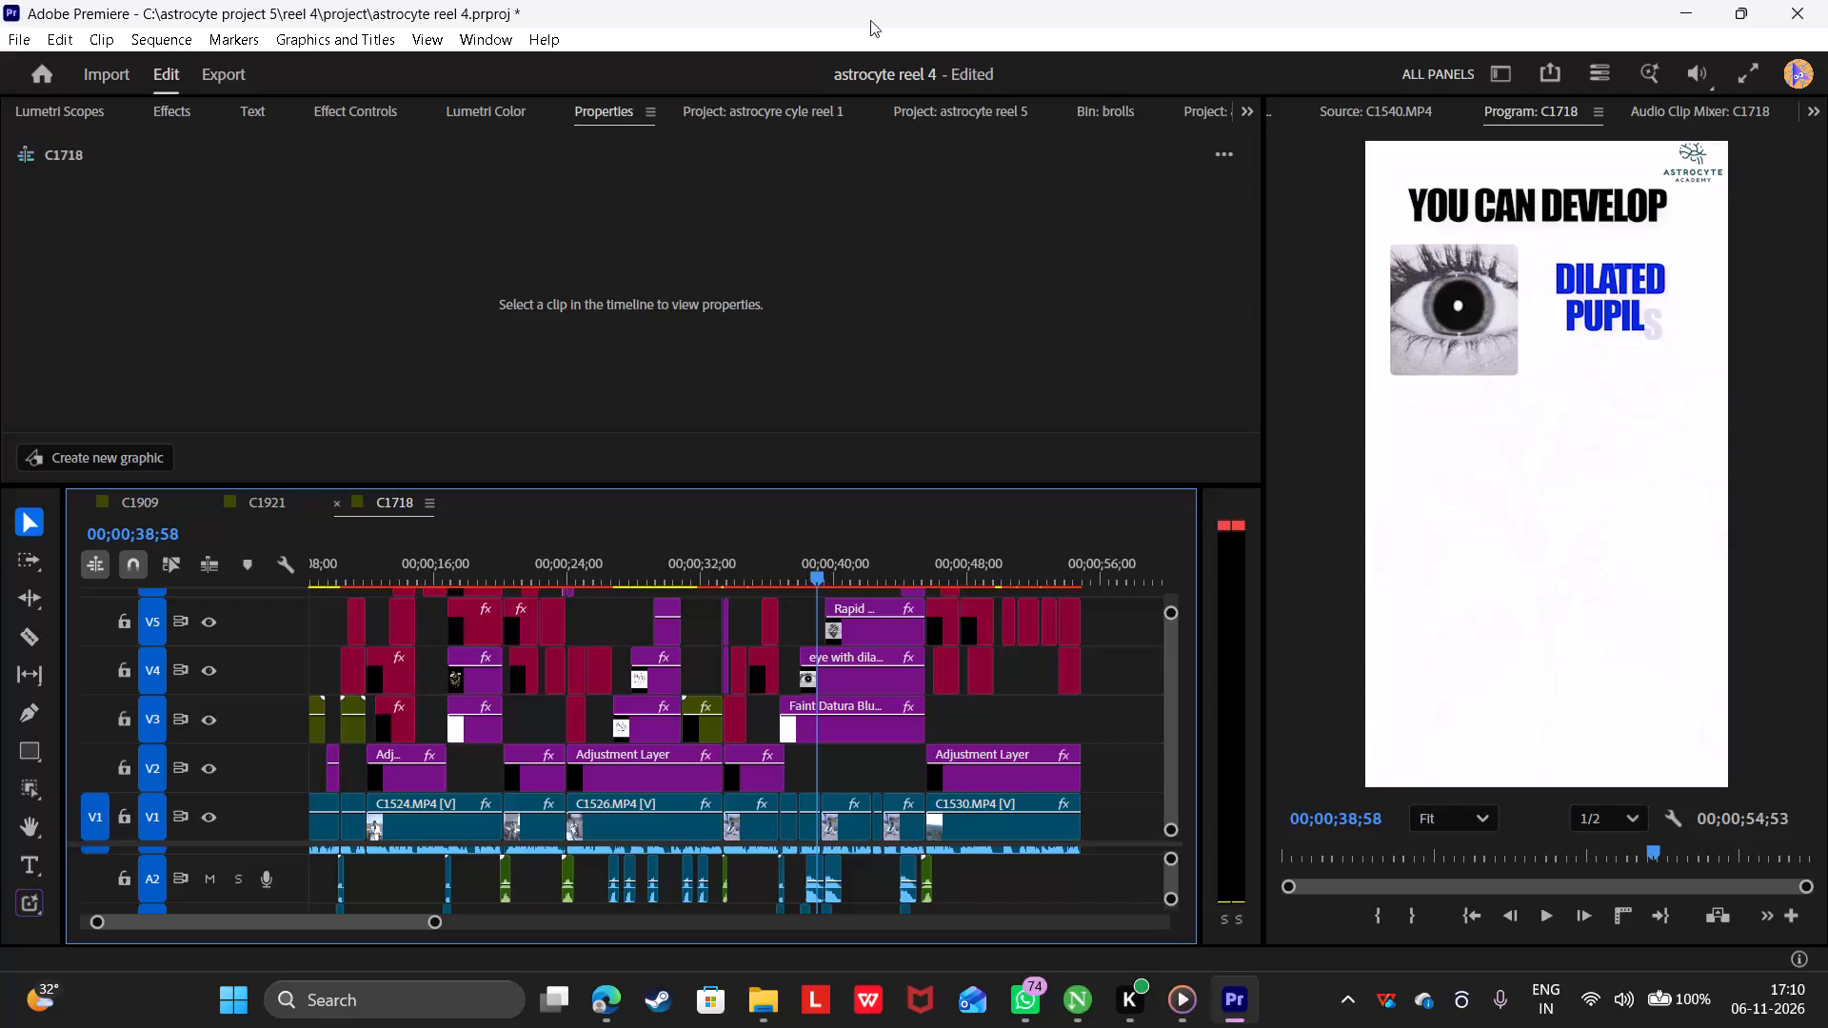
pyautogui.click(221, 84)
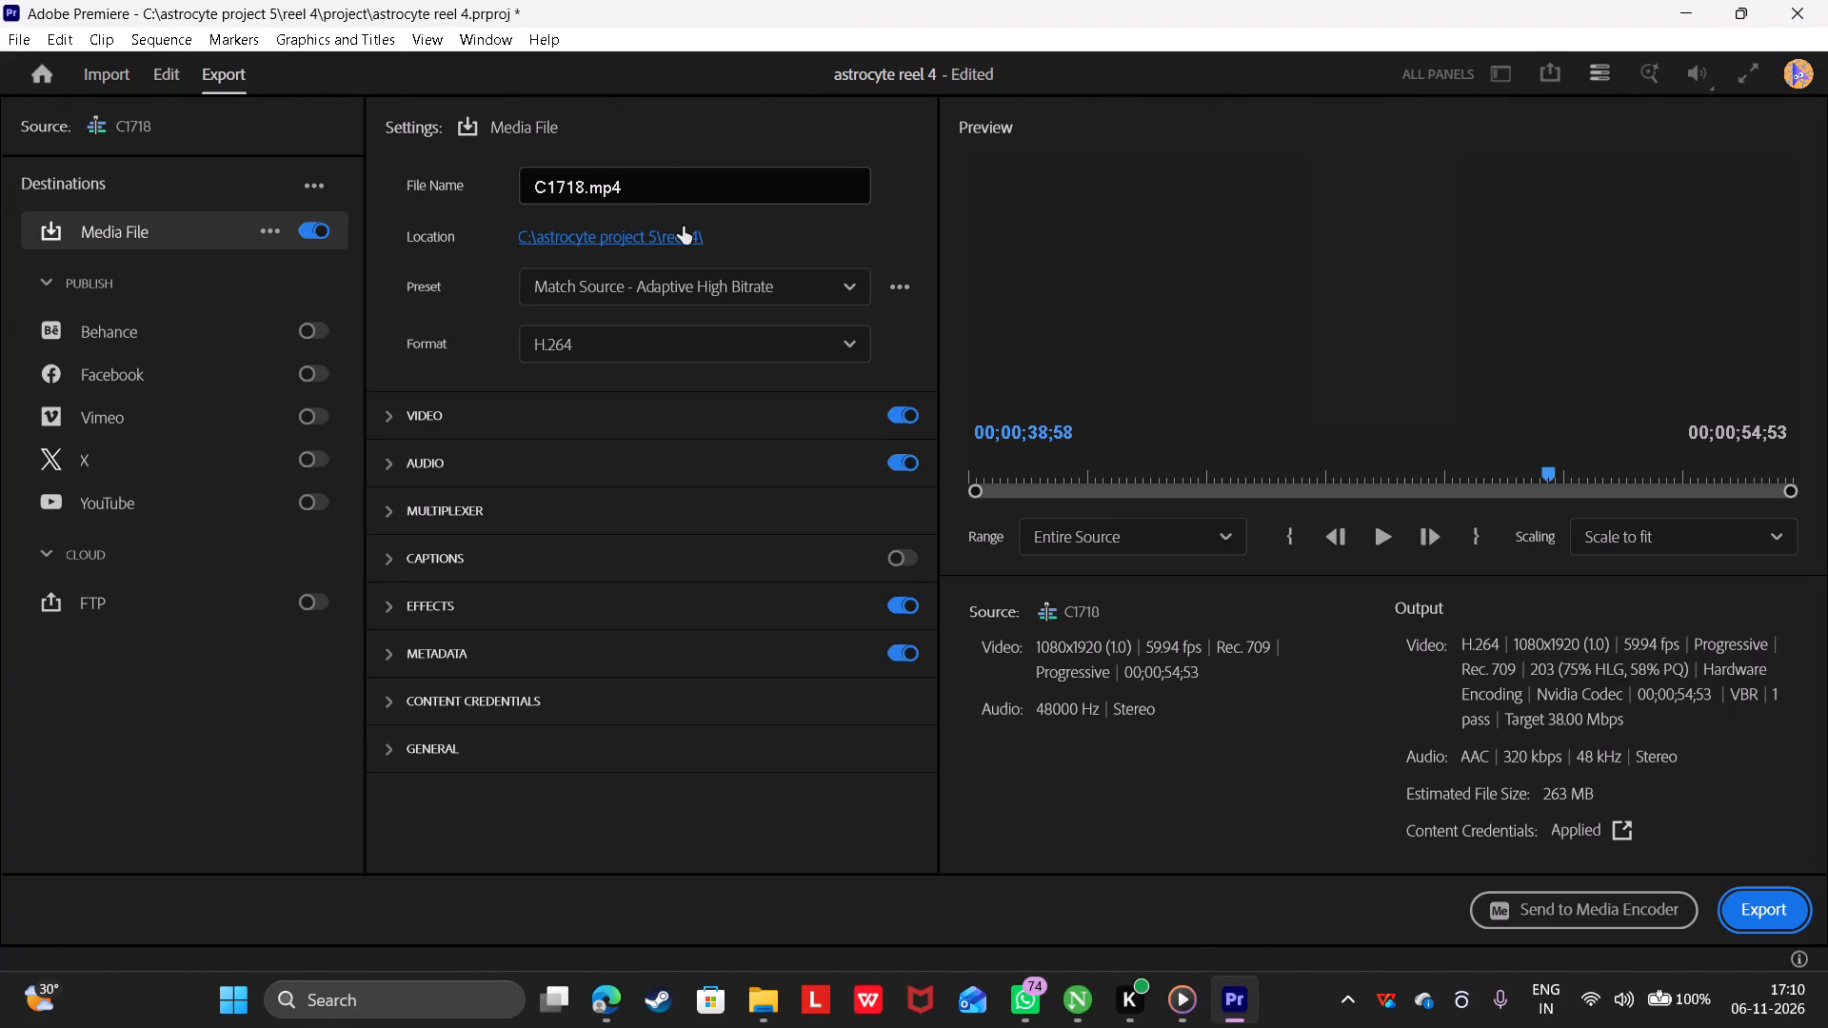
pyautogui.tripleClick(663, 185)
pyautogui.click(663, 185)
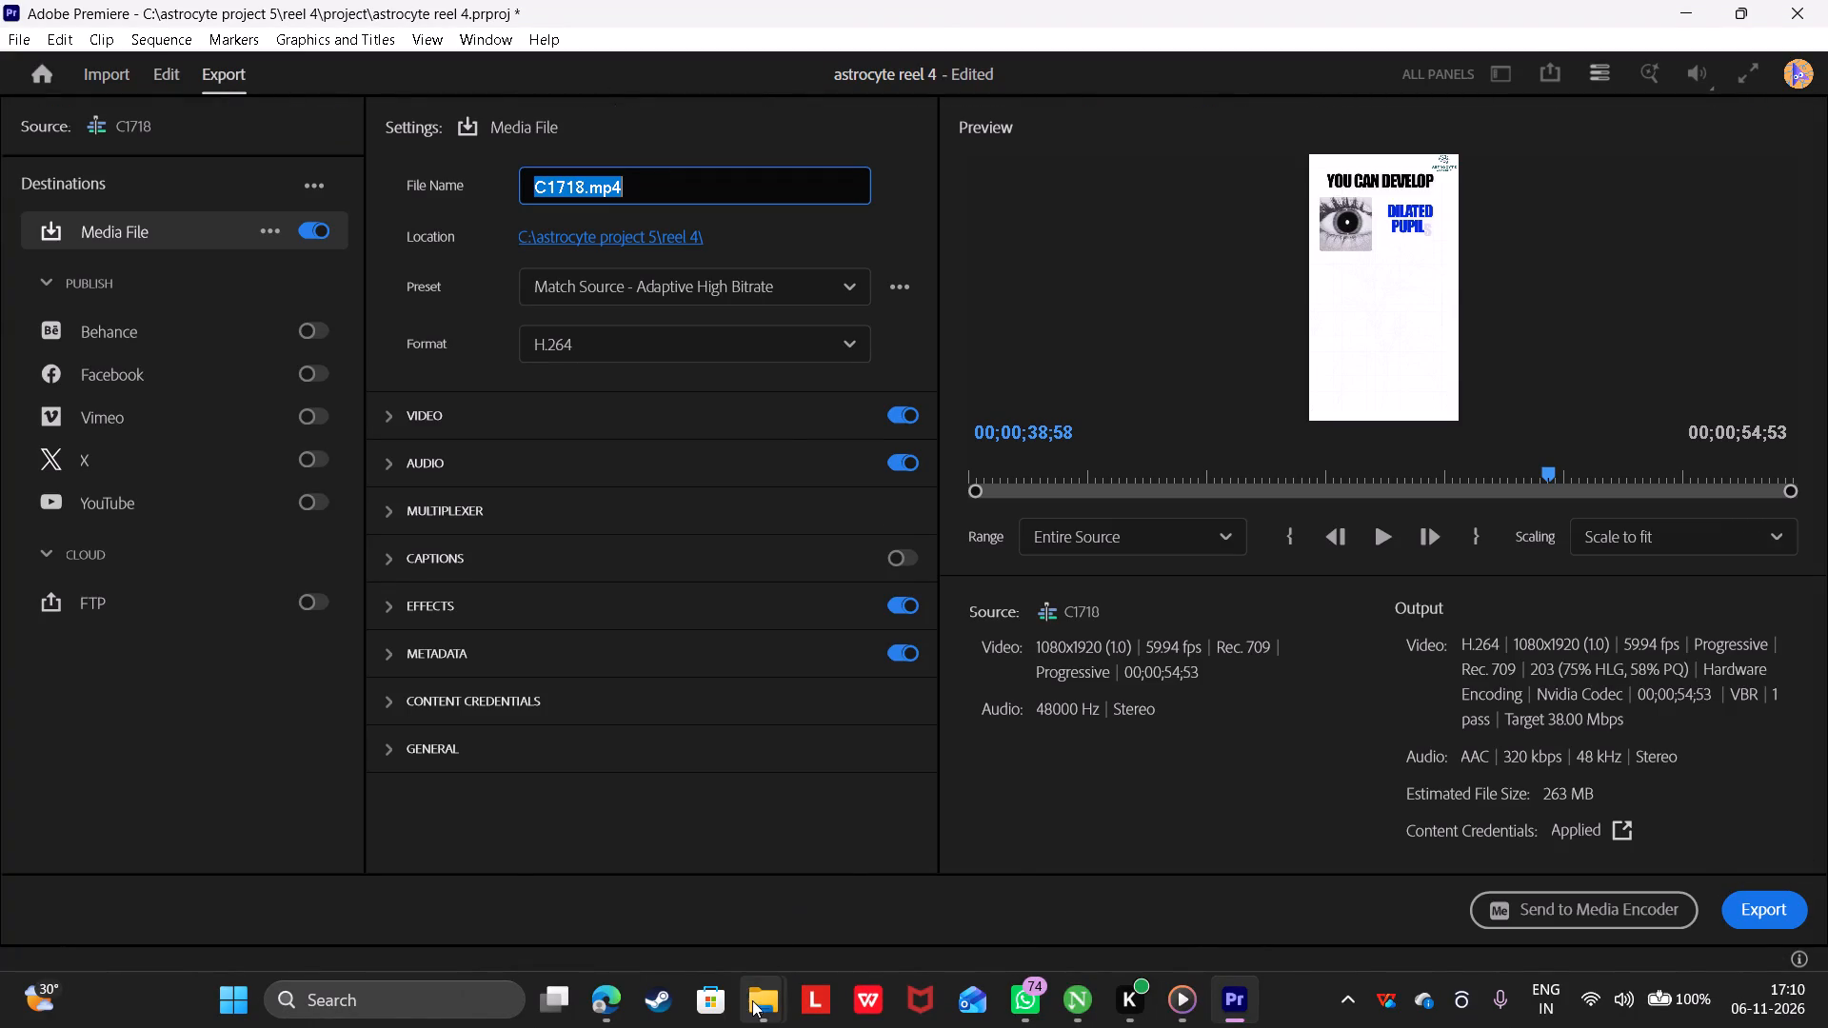
# Switch to File Explorer and, in the reel 4 folder, delete the astrocyte reel 4 video whose name has the double space.
pyautogui.click(696, 887)
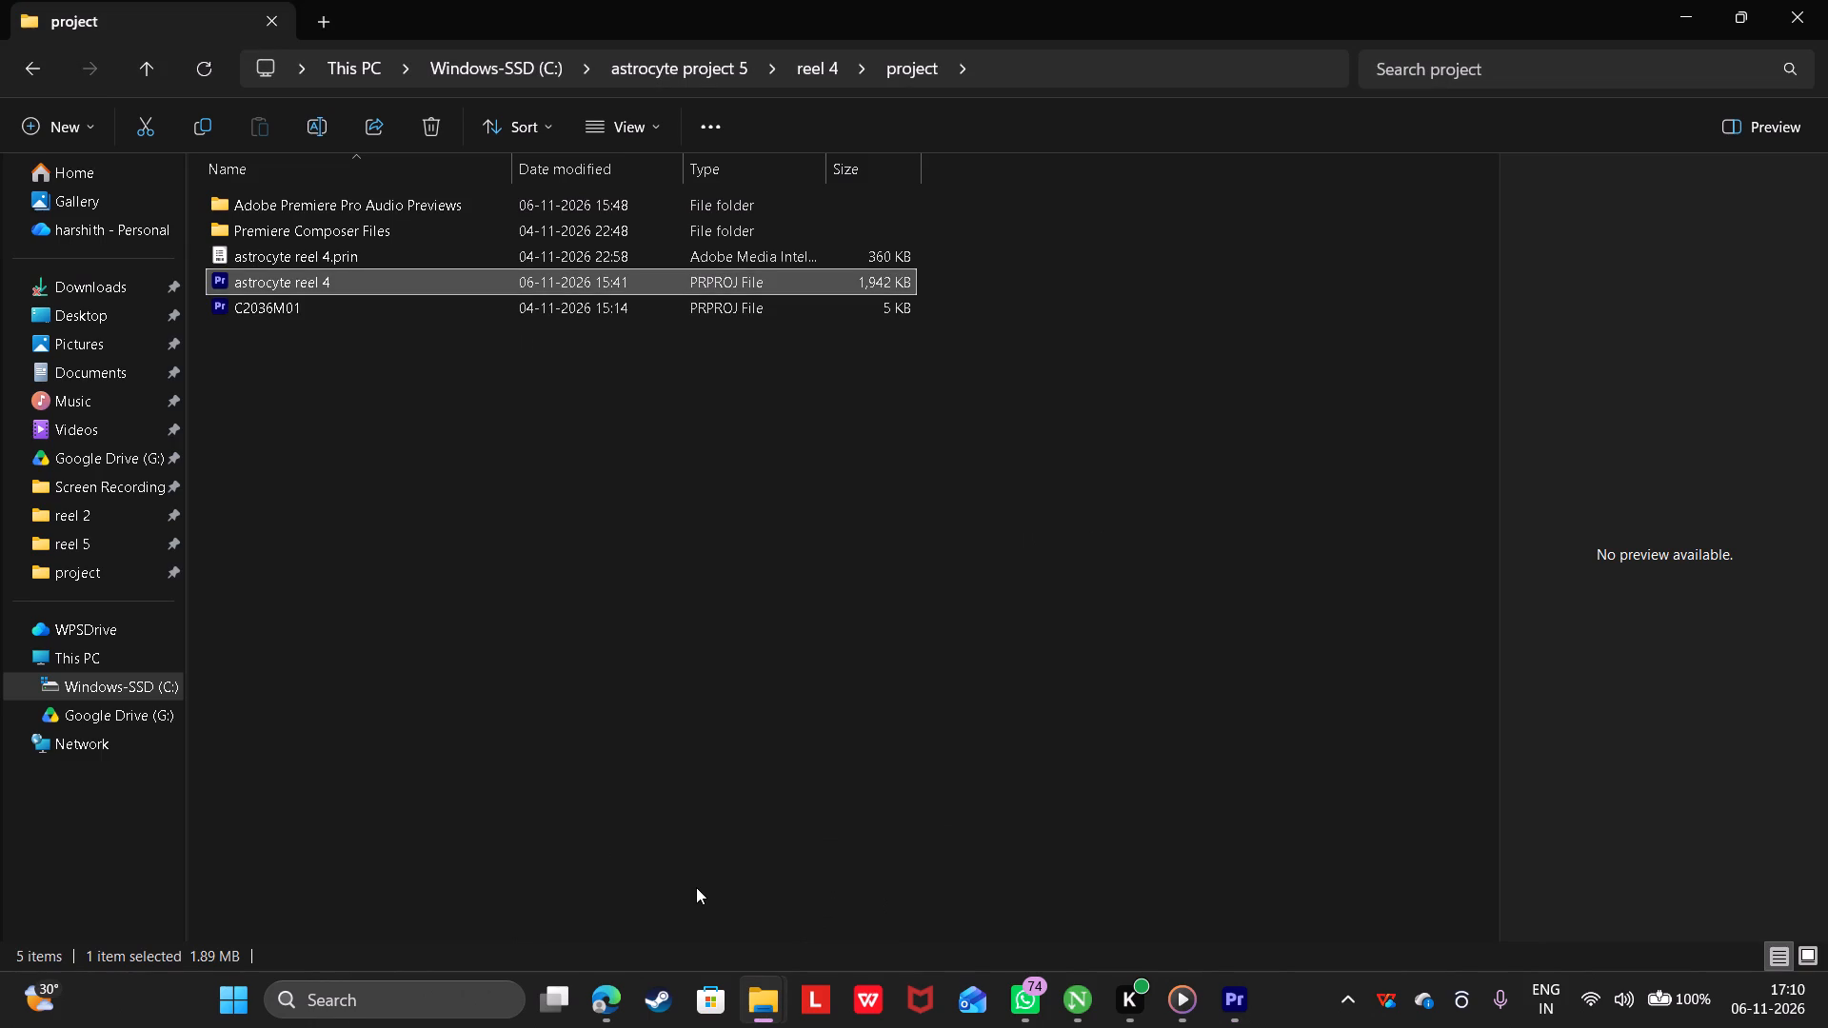
pyautogui.click(146, 58)
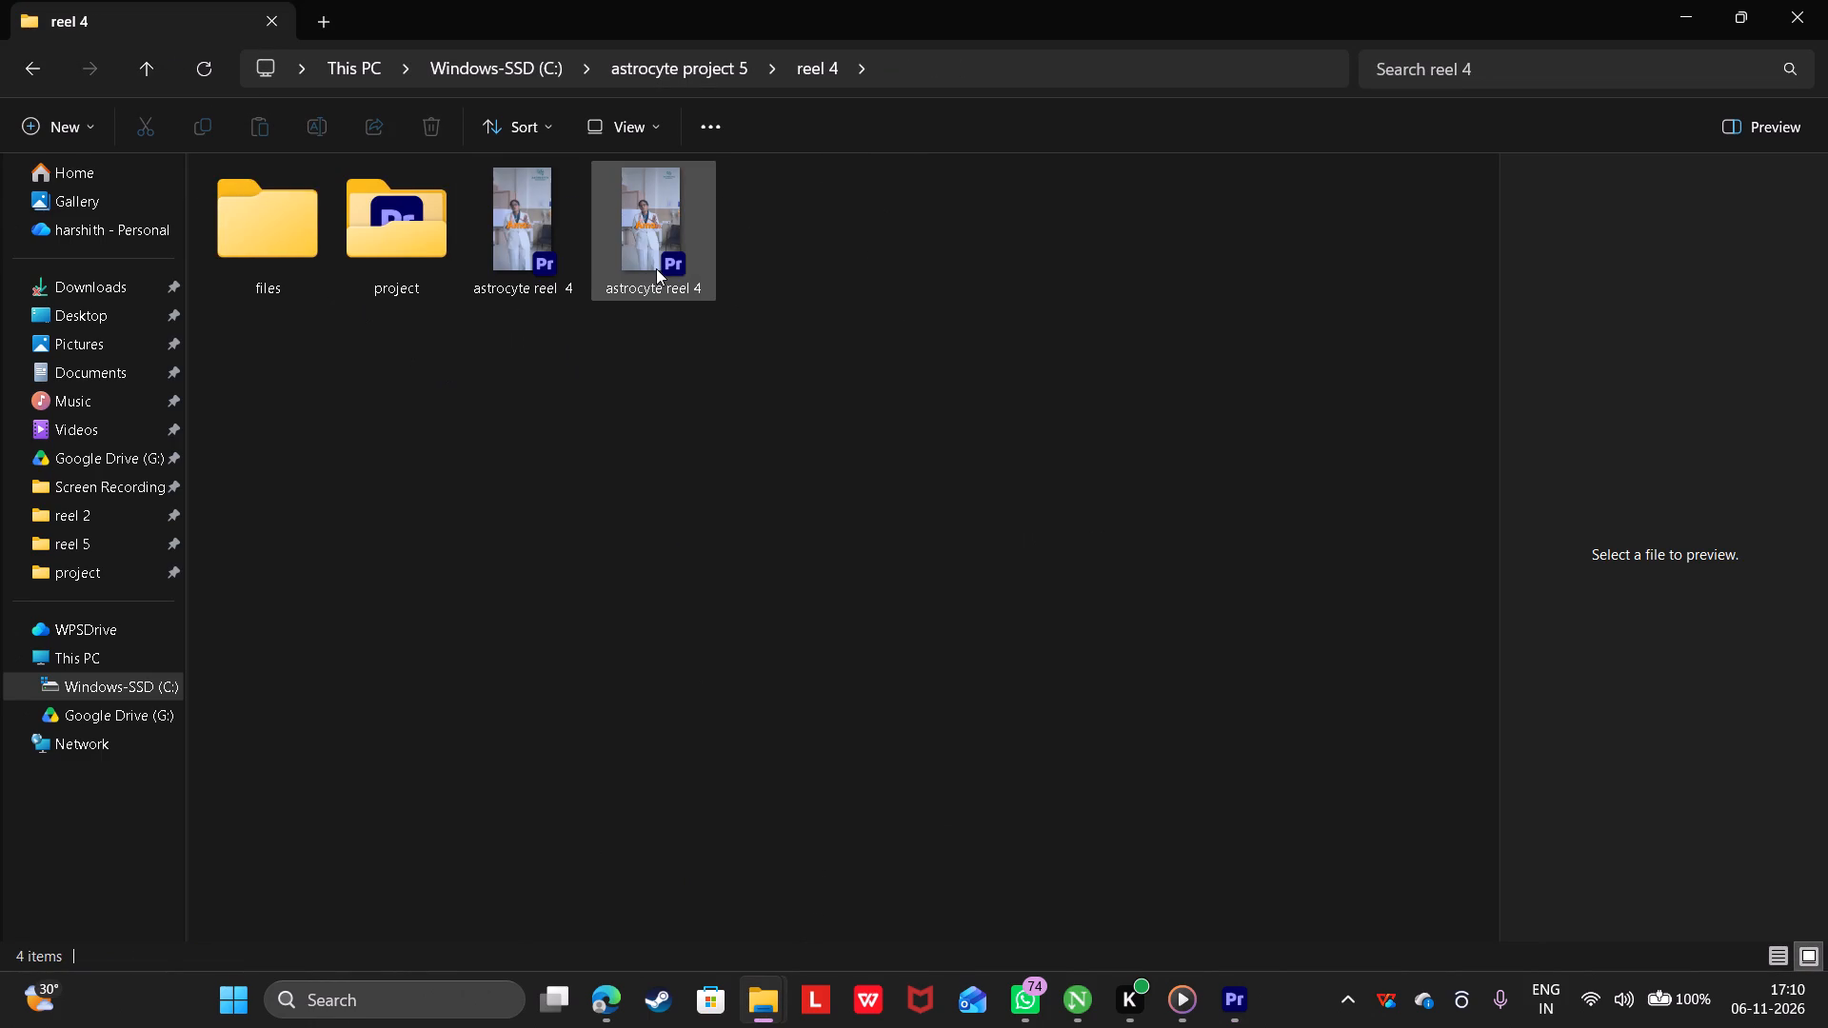
pyautogui.rightClick(656, 268)
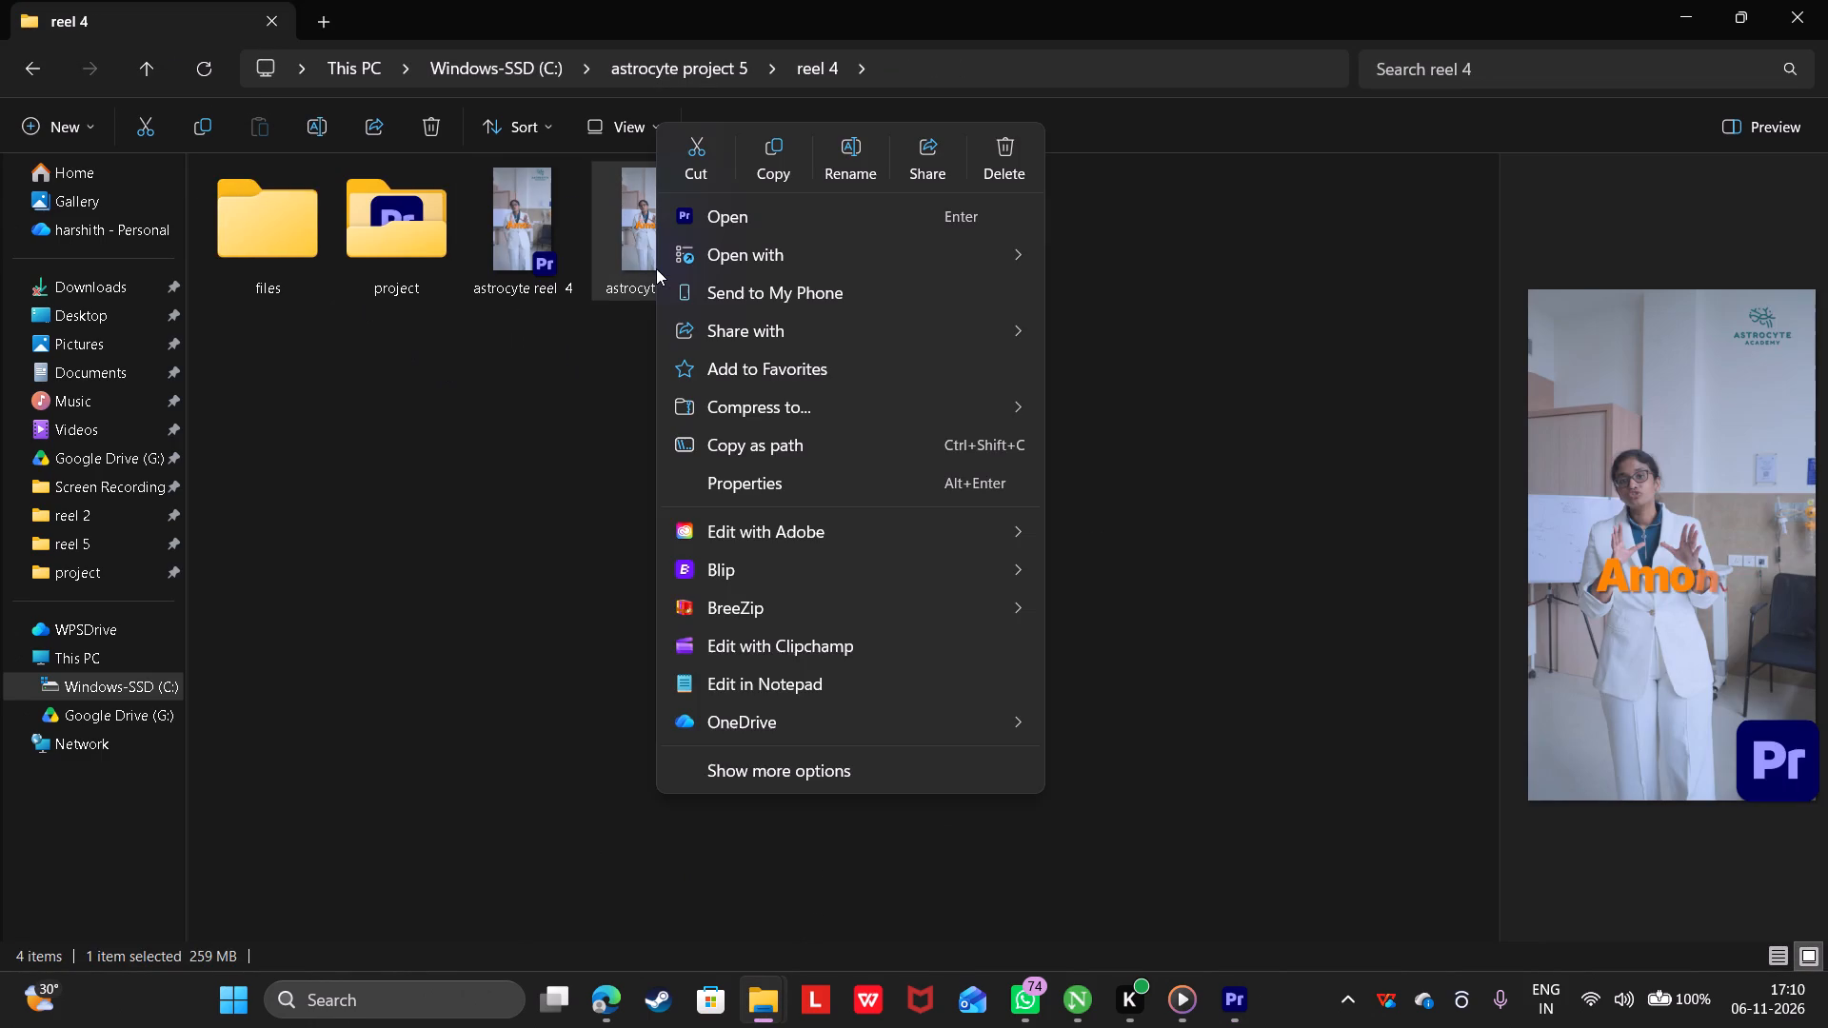
pyautogui.click(526, 245)
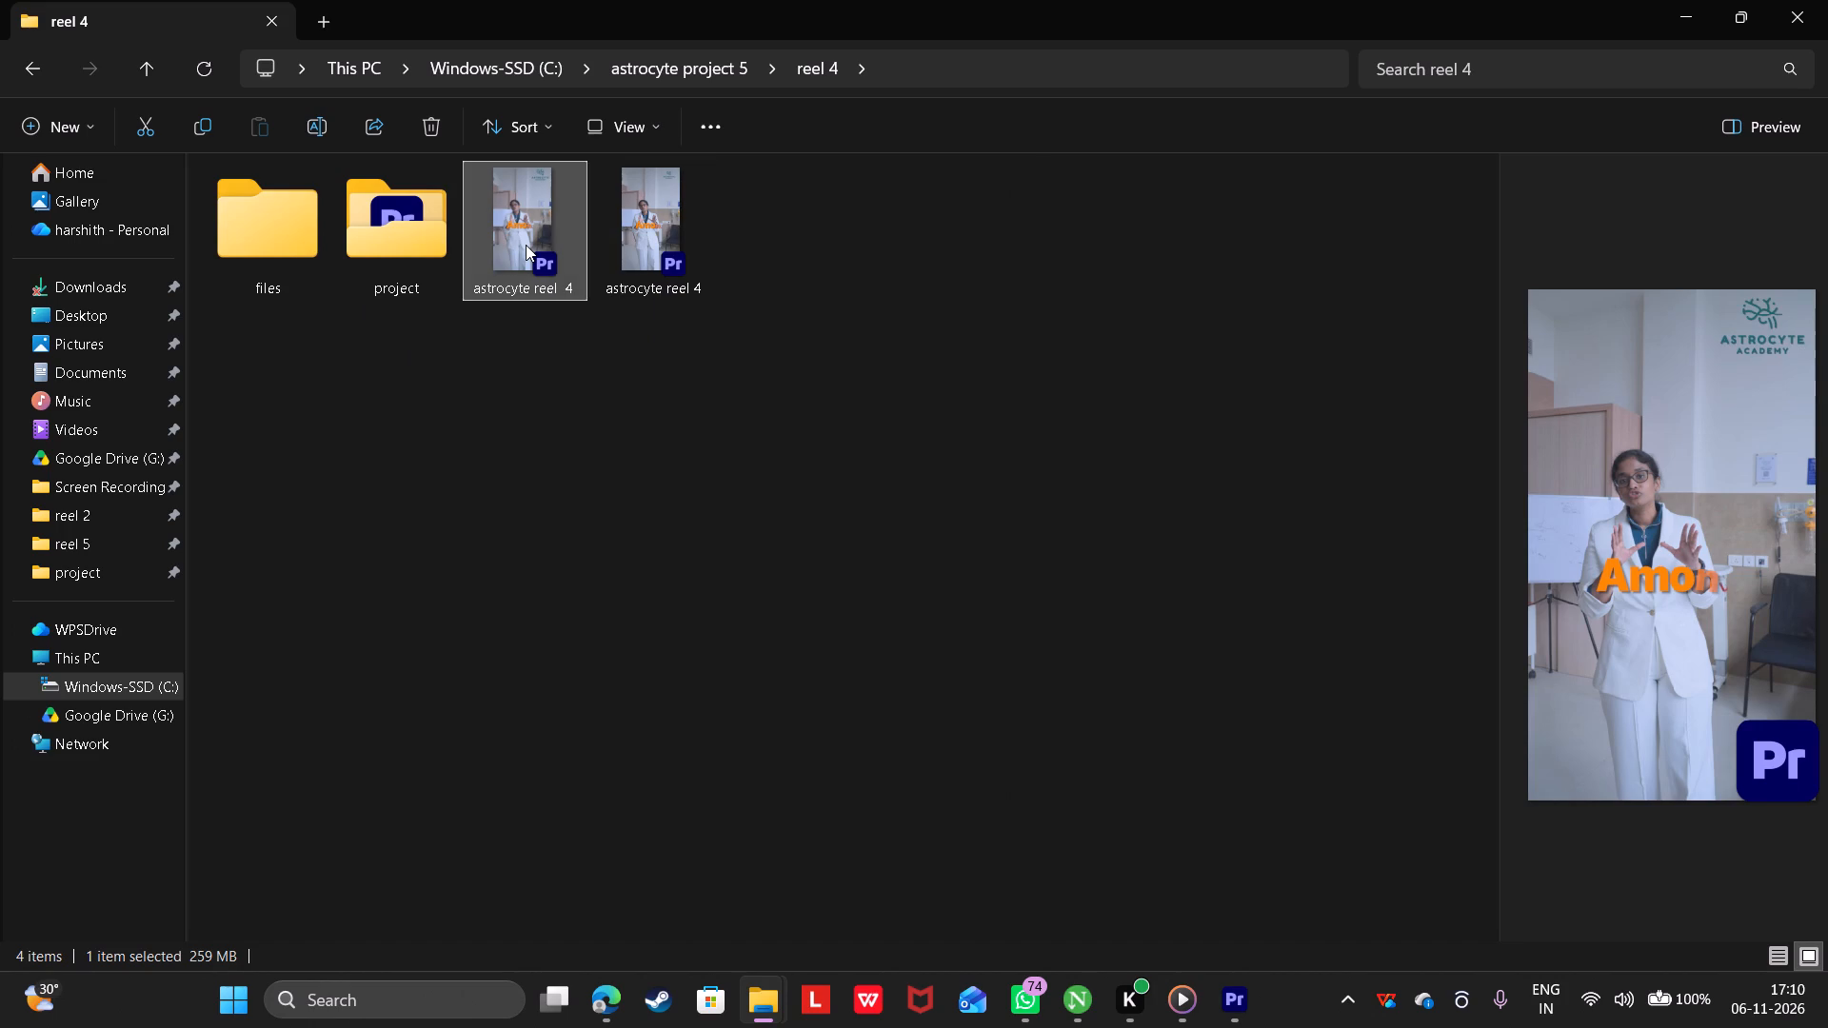
pyautogui.press('Delete')
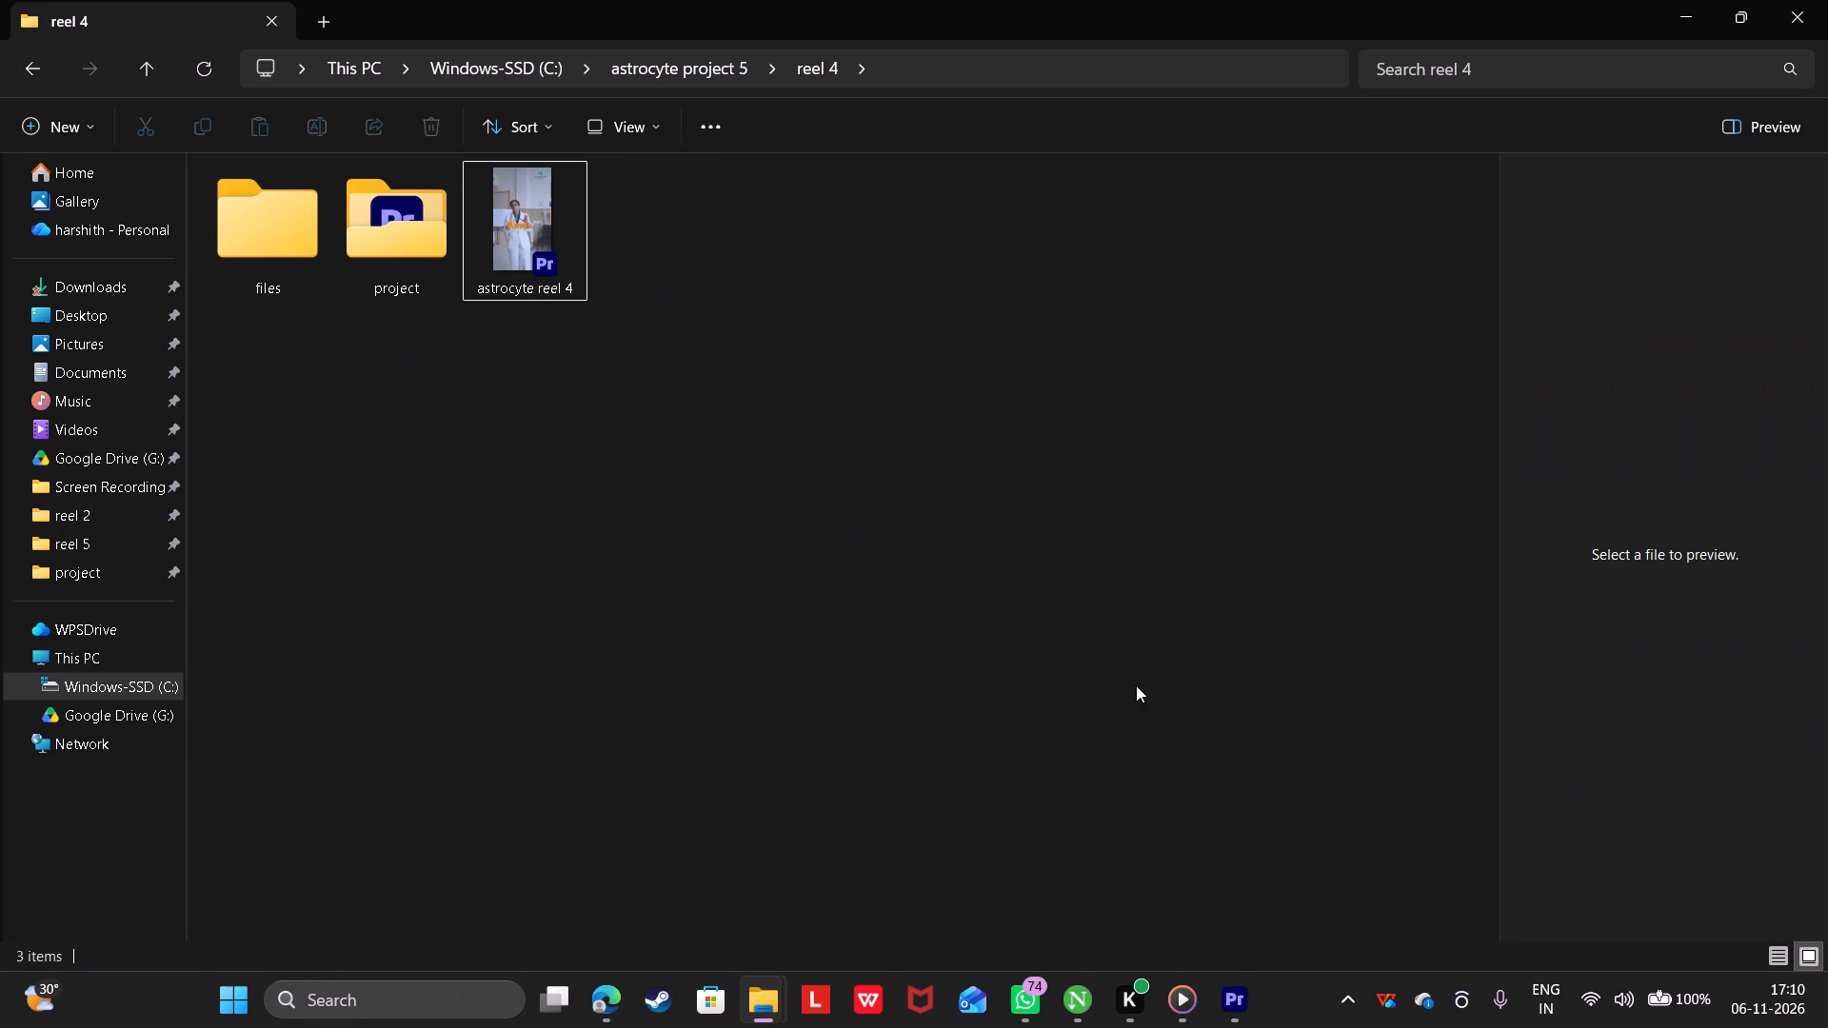
# Switch back to Premiere, return from the export settings to editing, and open the C1909 sequence of reel 1.
pyautogui.click(1216, 866)
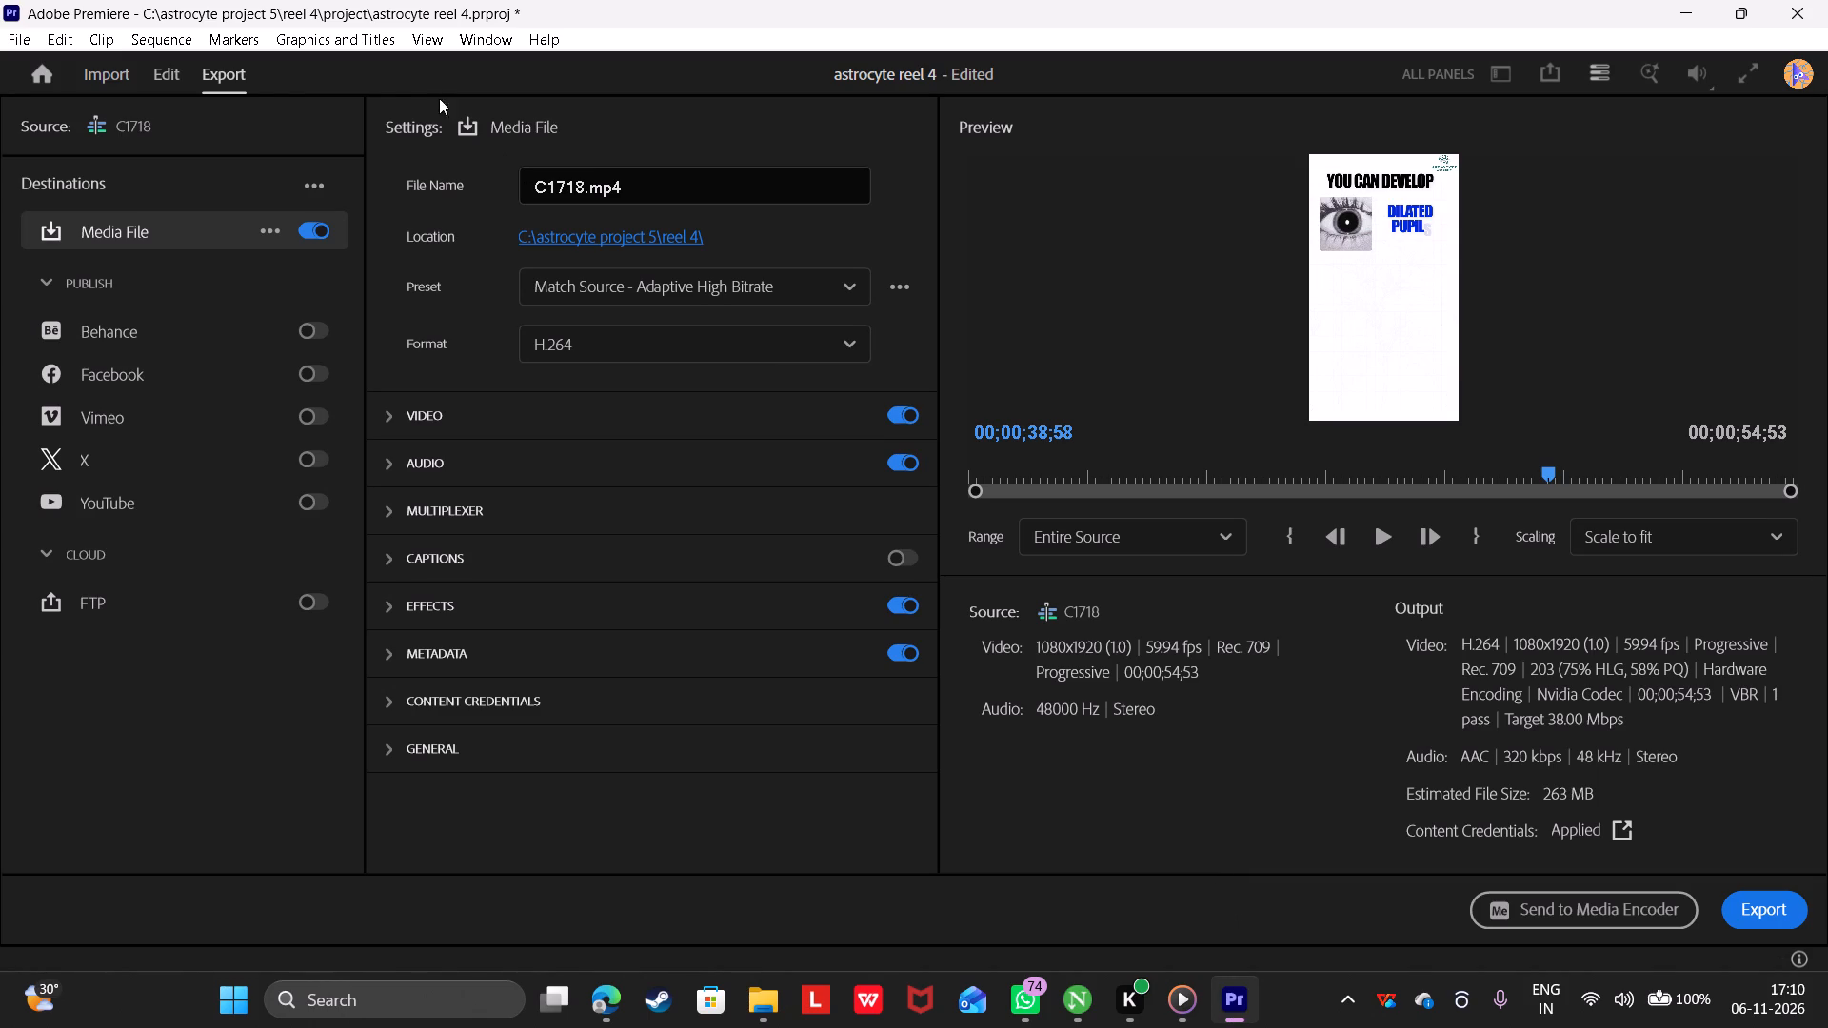
pyautogui.click(168, 73)
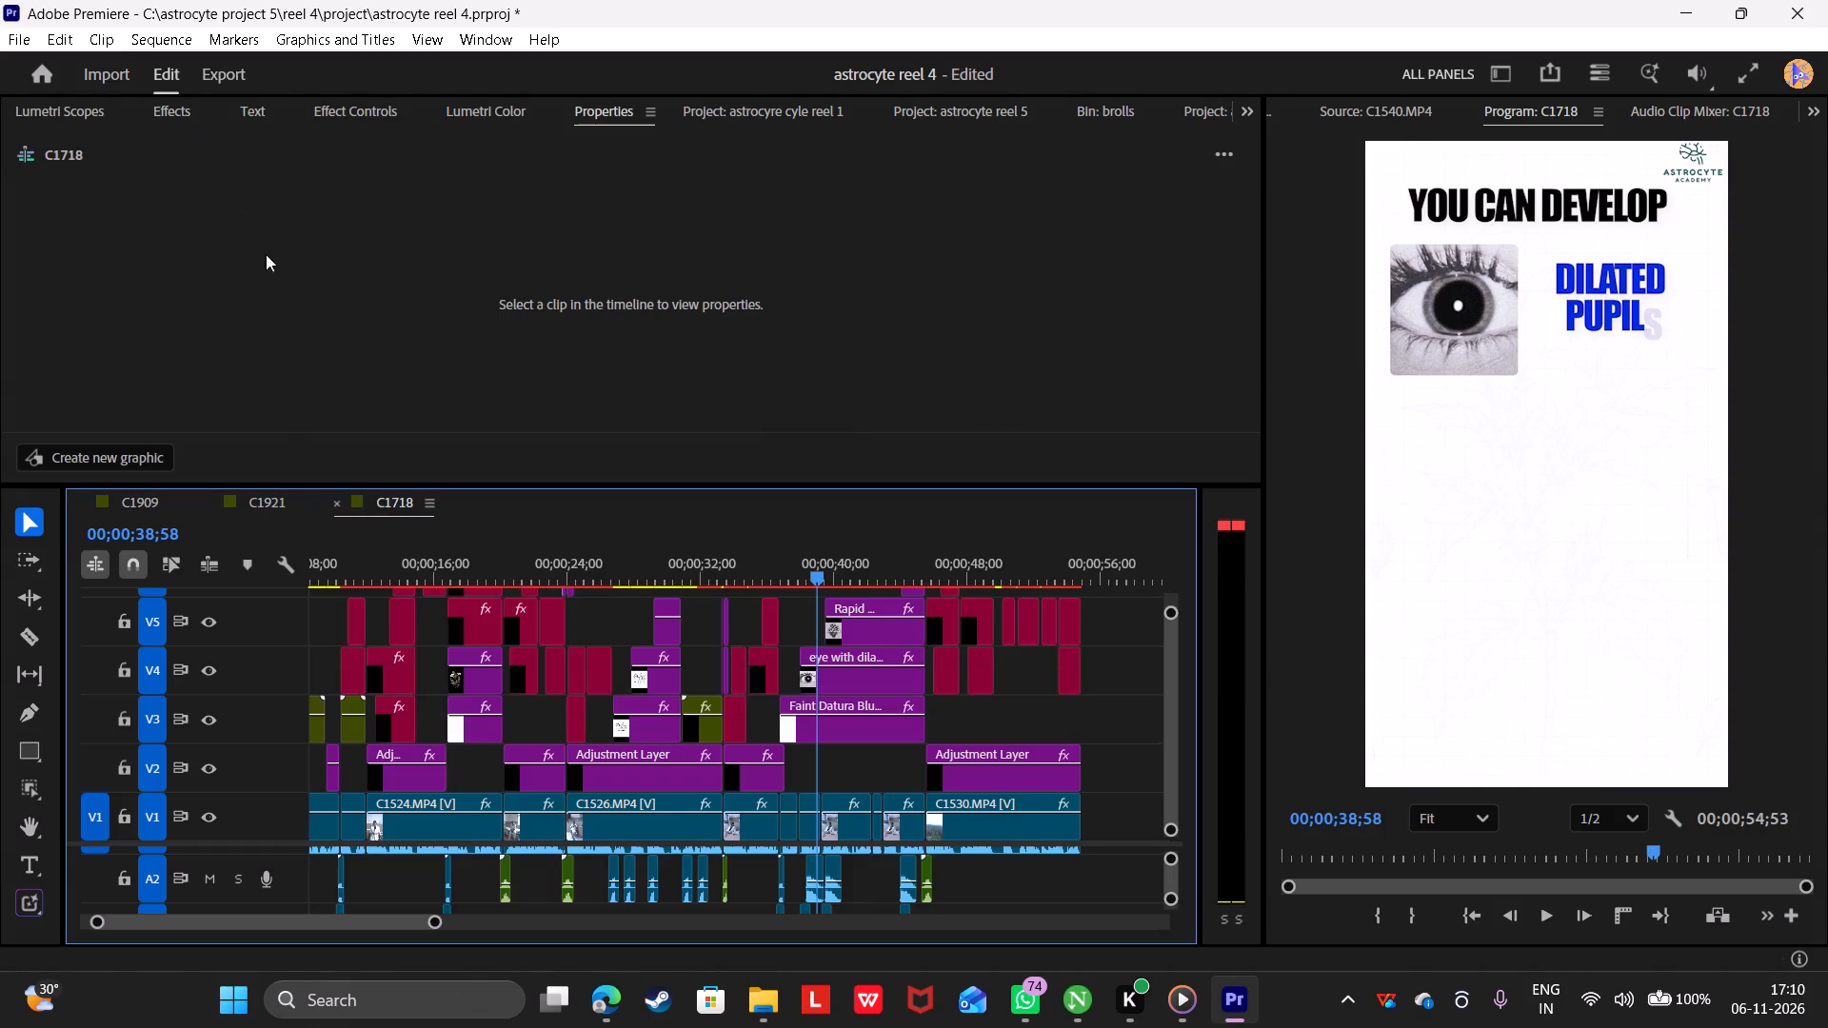
pyautogui.click(147, 498)
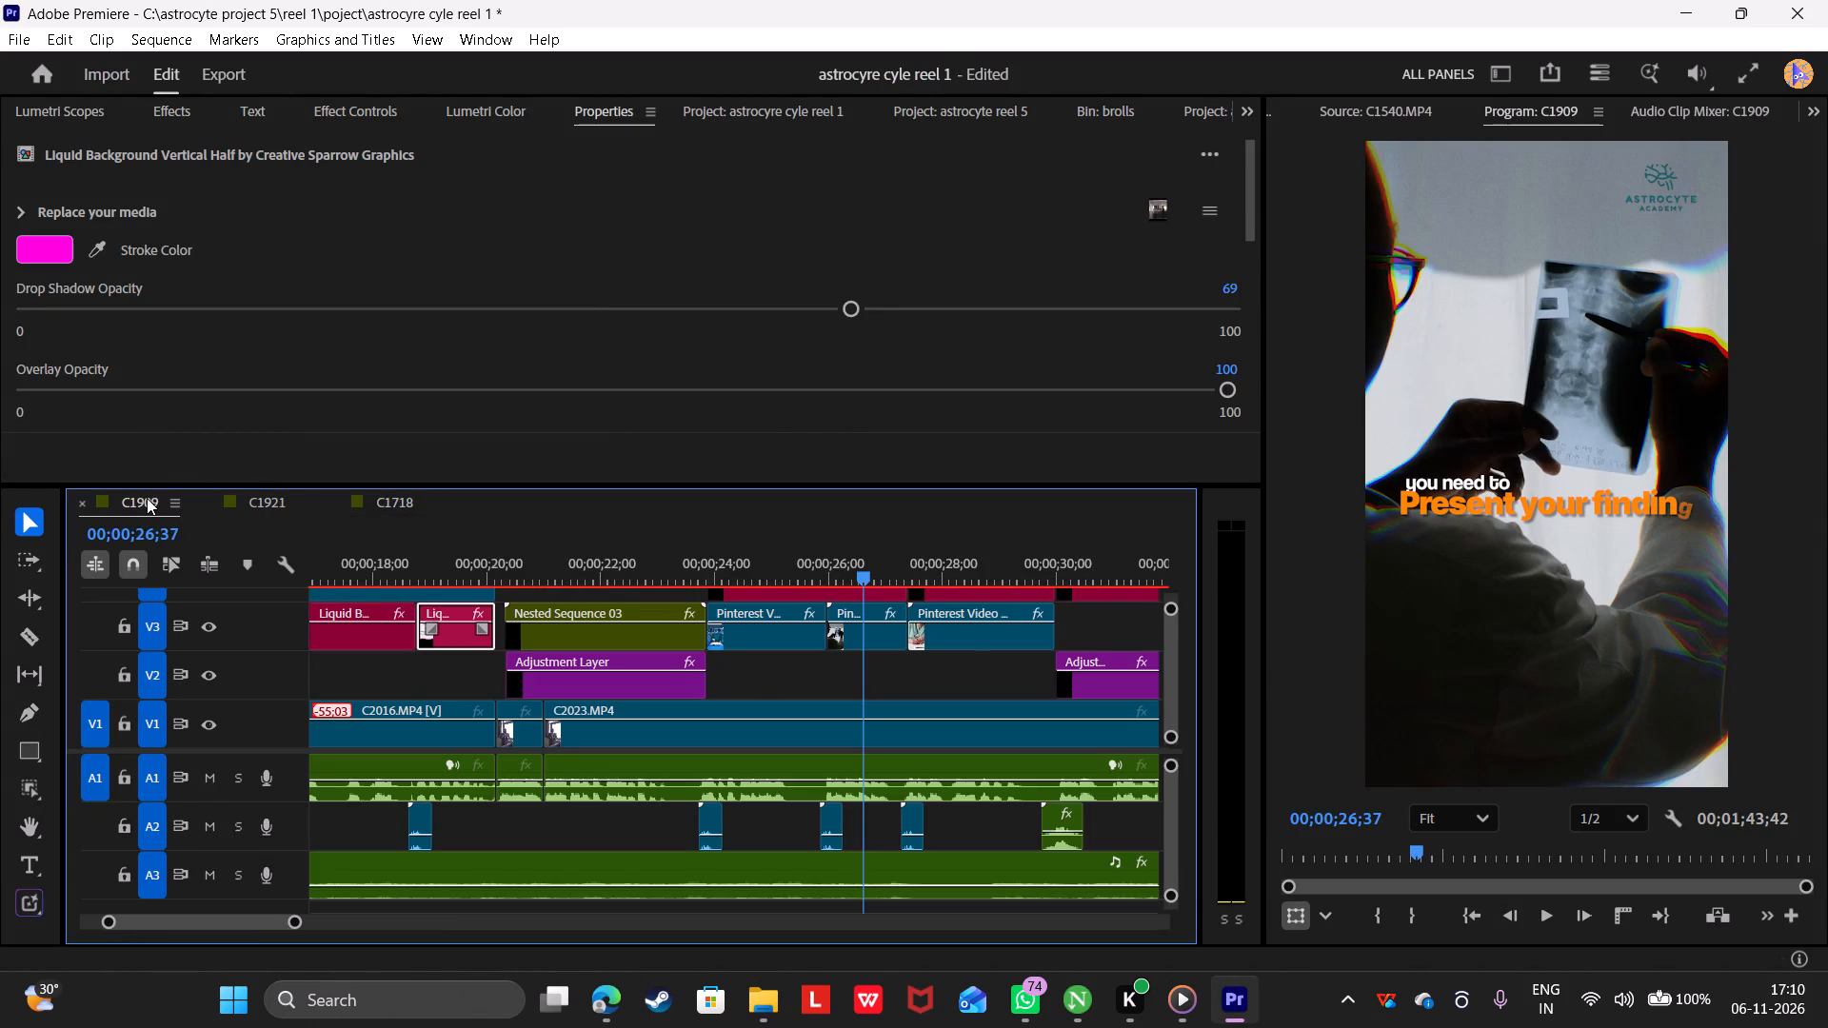
# Play and scrub C1909 between about 13 and 27 seconds to examine the footage, captions and logo in each shot.
pyautogui.moveTo(297, 922); pyautogui.dragTo(393, 929)
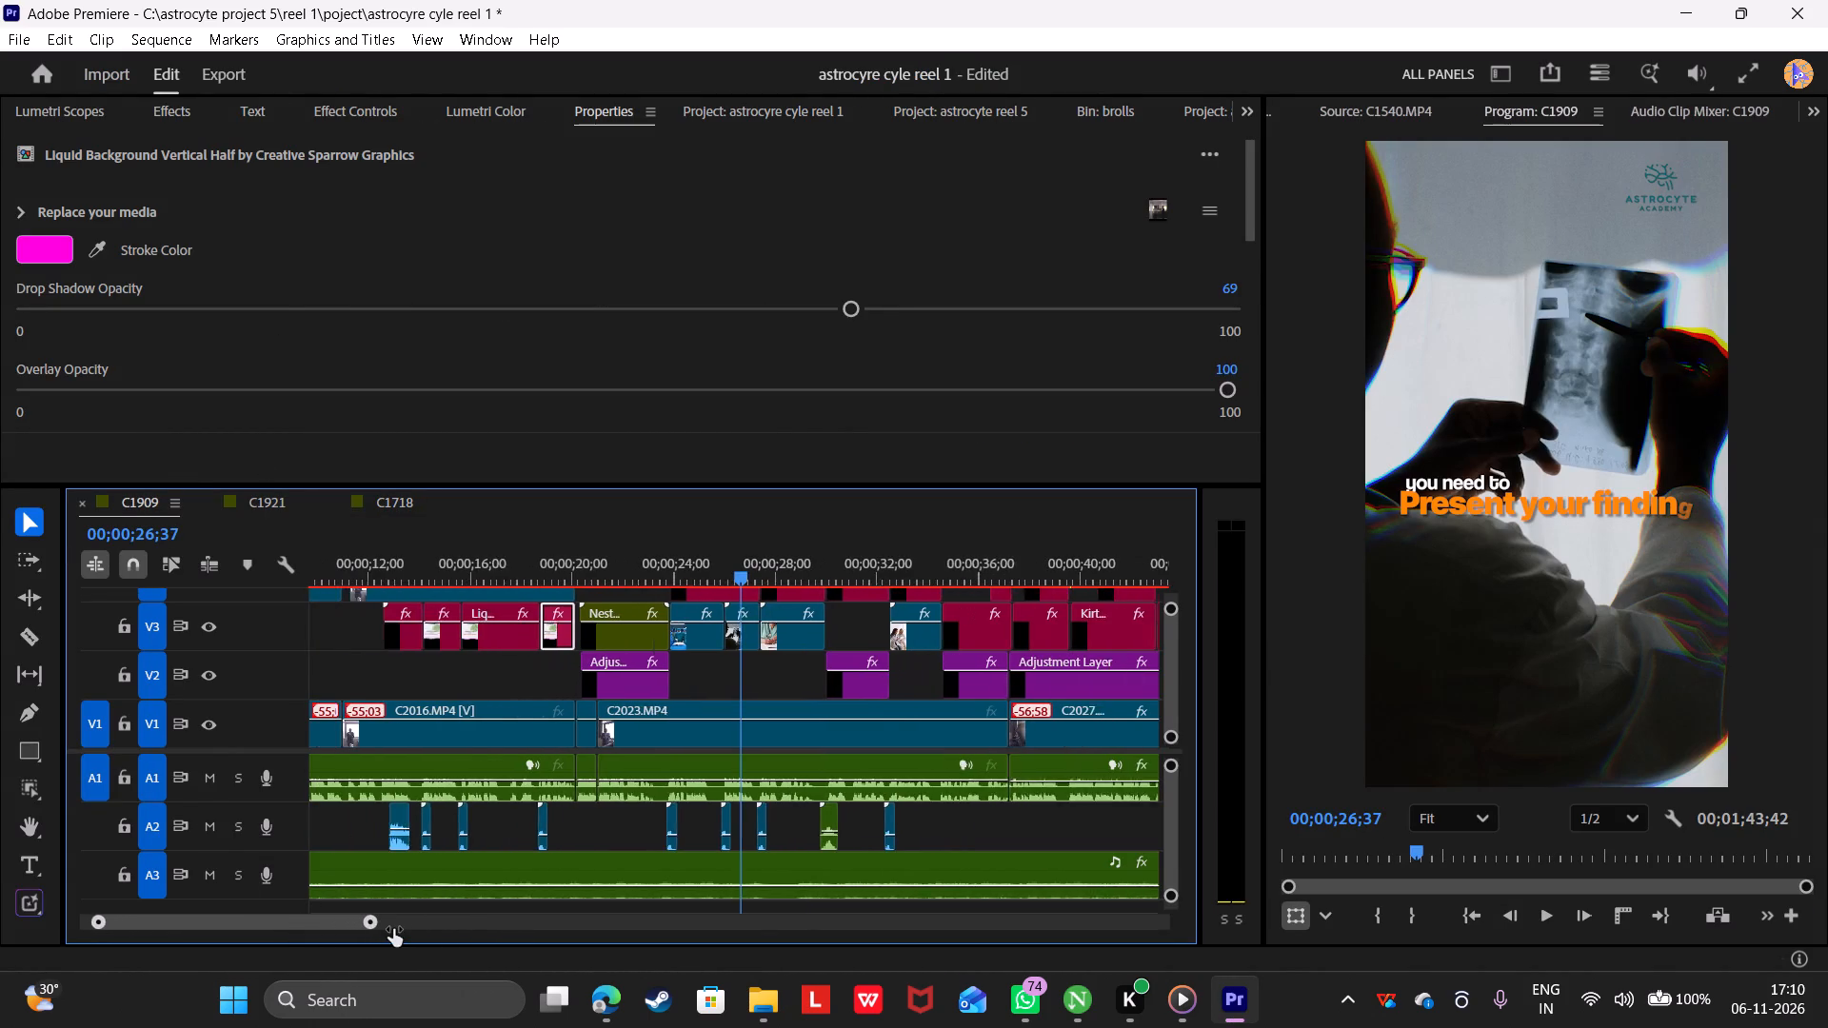
pyautogui.moveTo(393, 929); pyautogui.dragTo(403, 925)
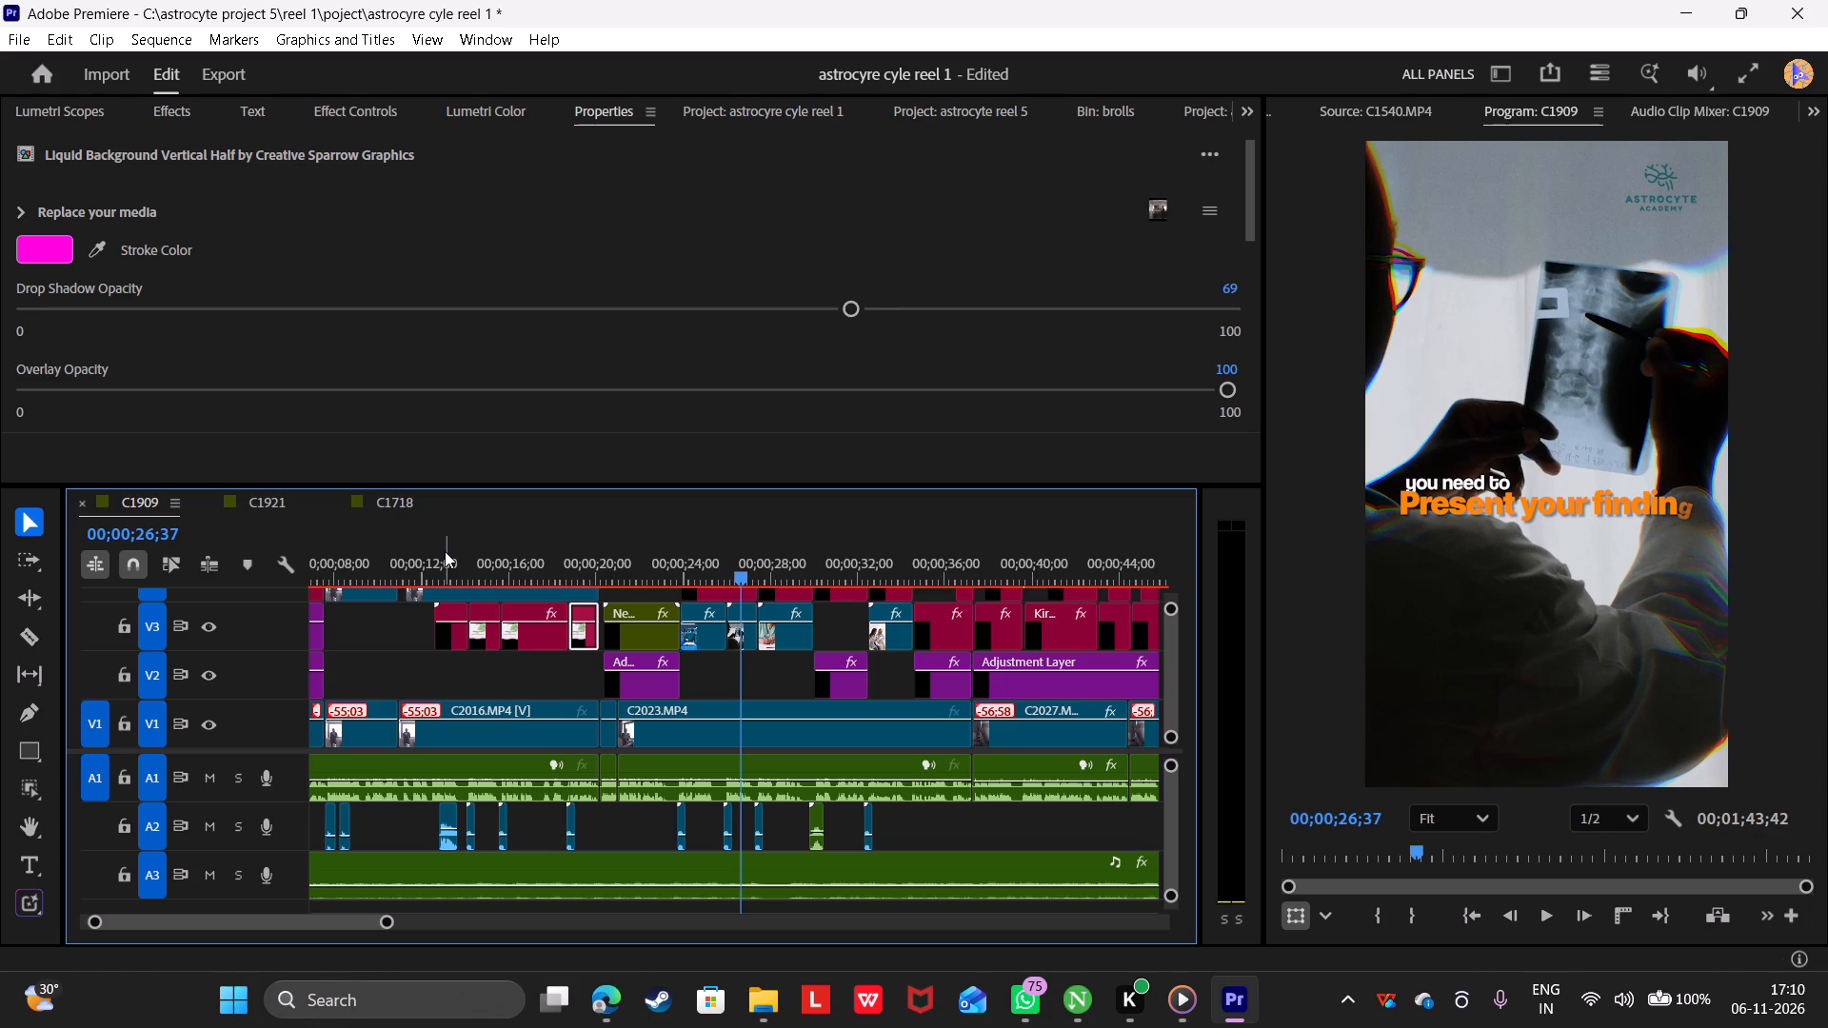
pyautogui.moveTo(547, 546); pyautogui.dragTo(485, 568)
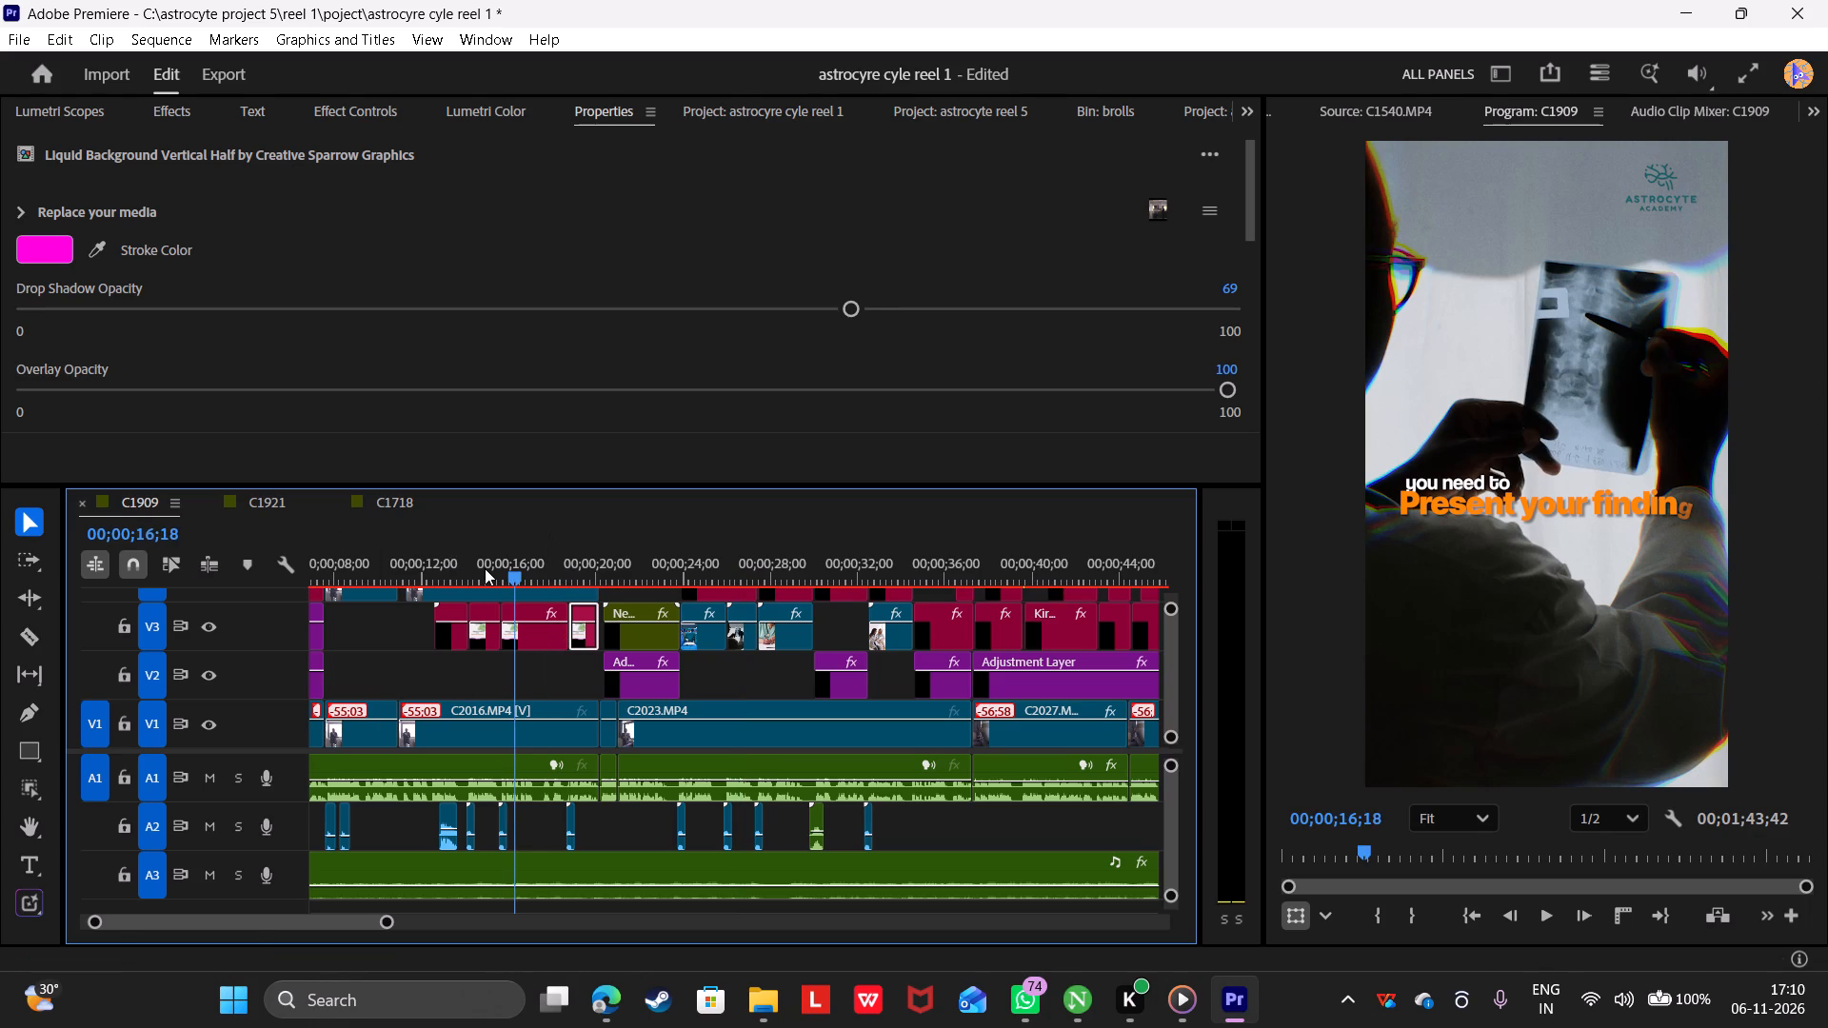
pyautogui.moveTo(485, 568); pyautogui.dragTo(461, 572)
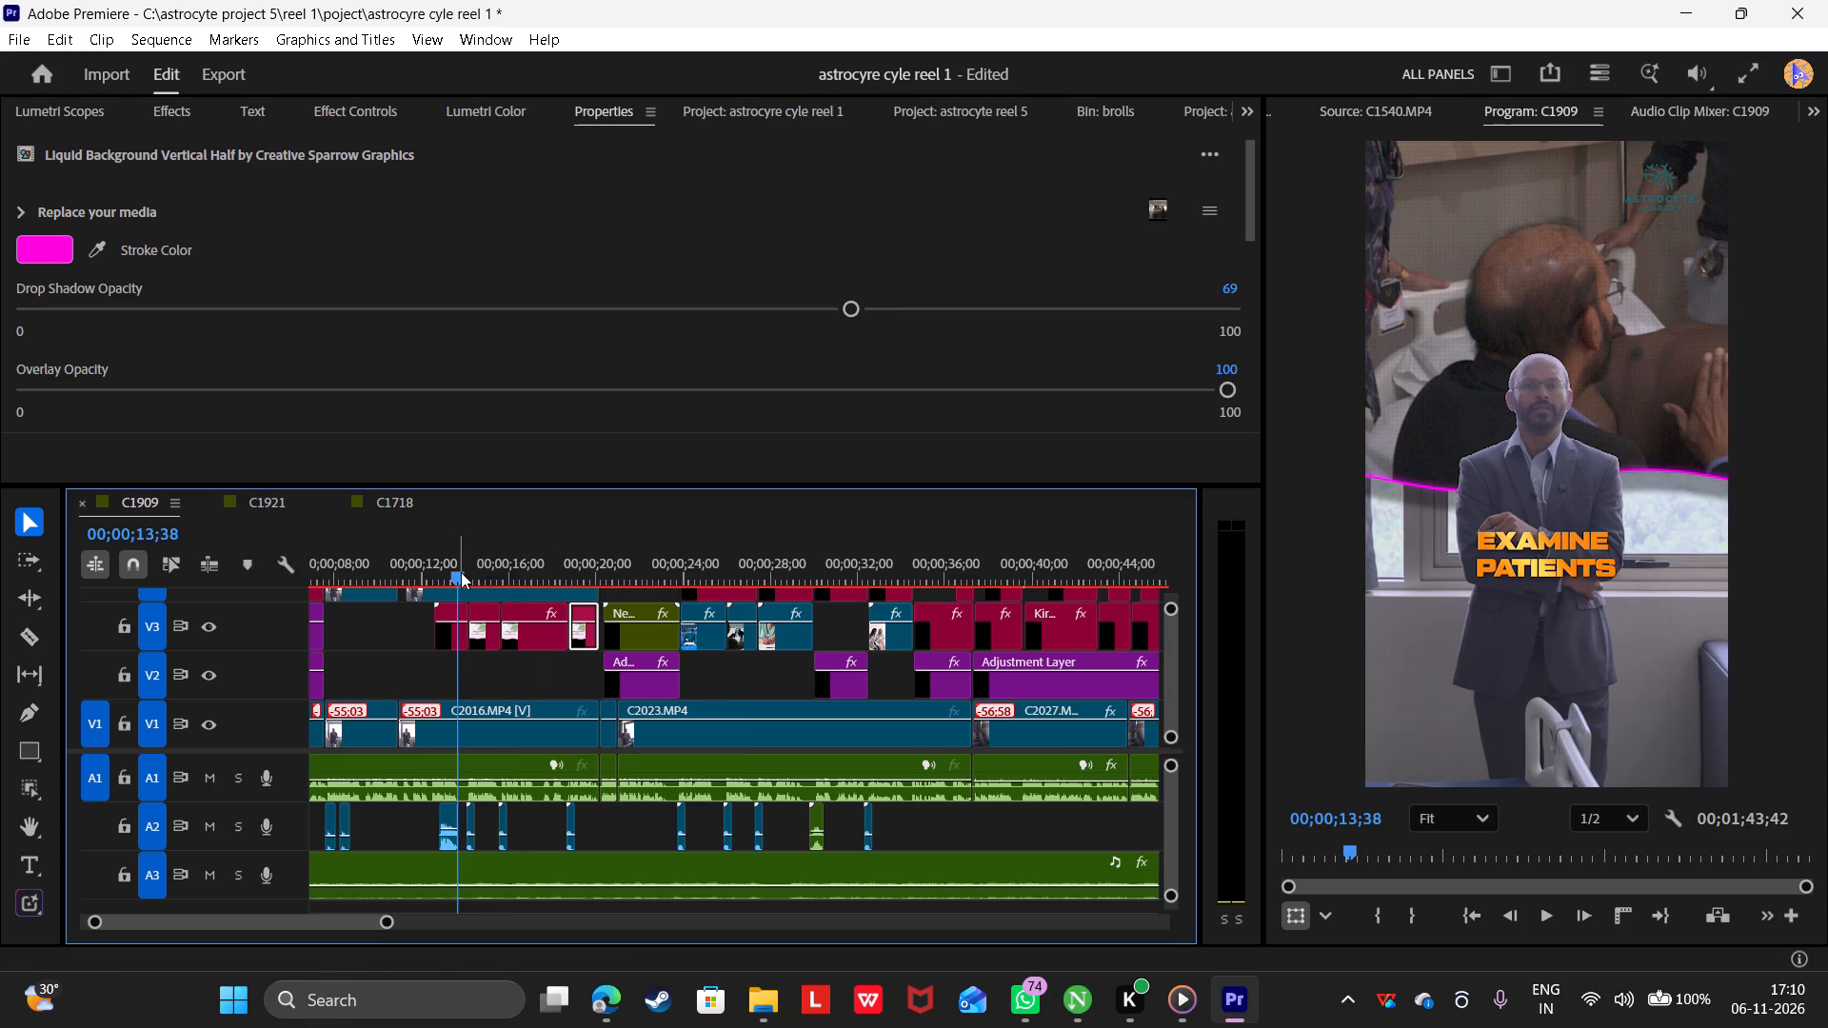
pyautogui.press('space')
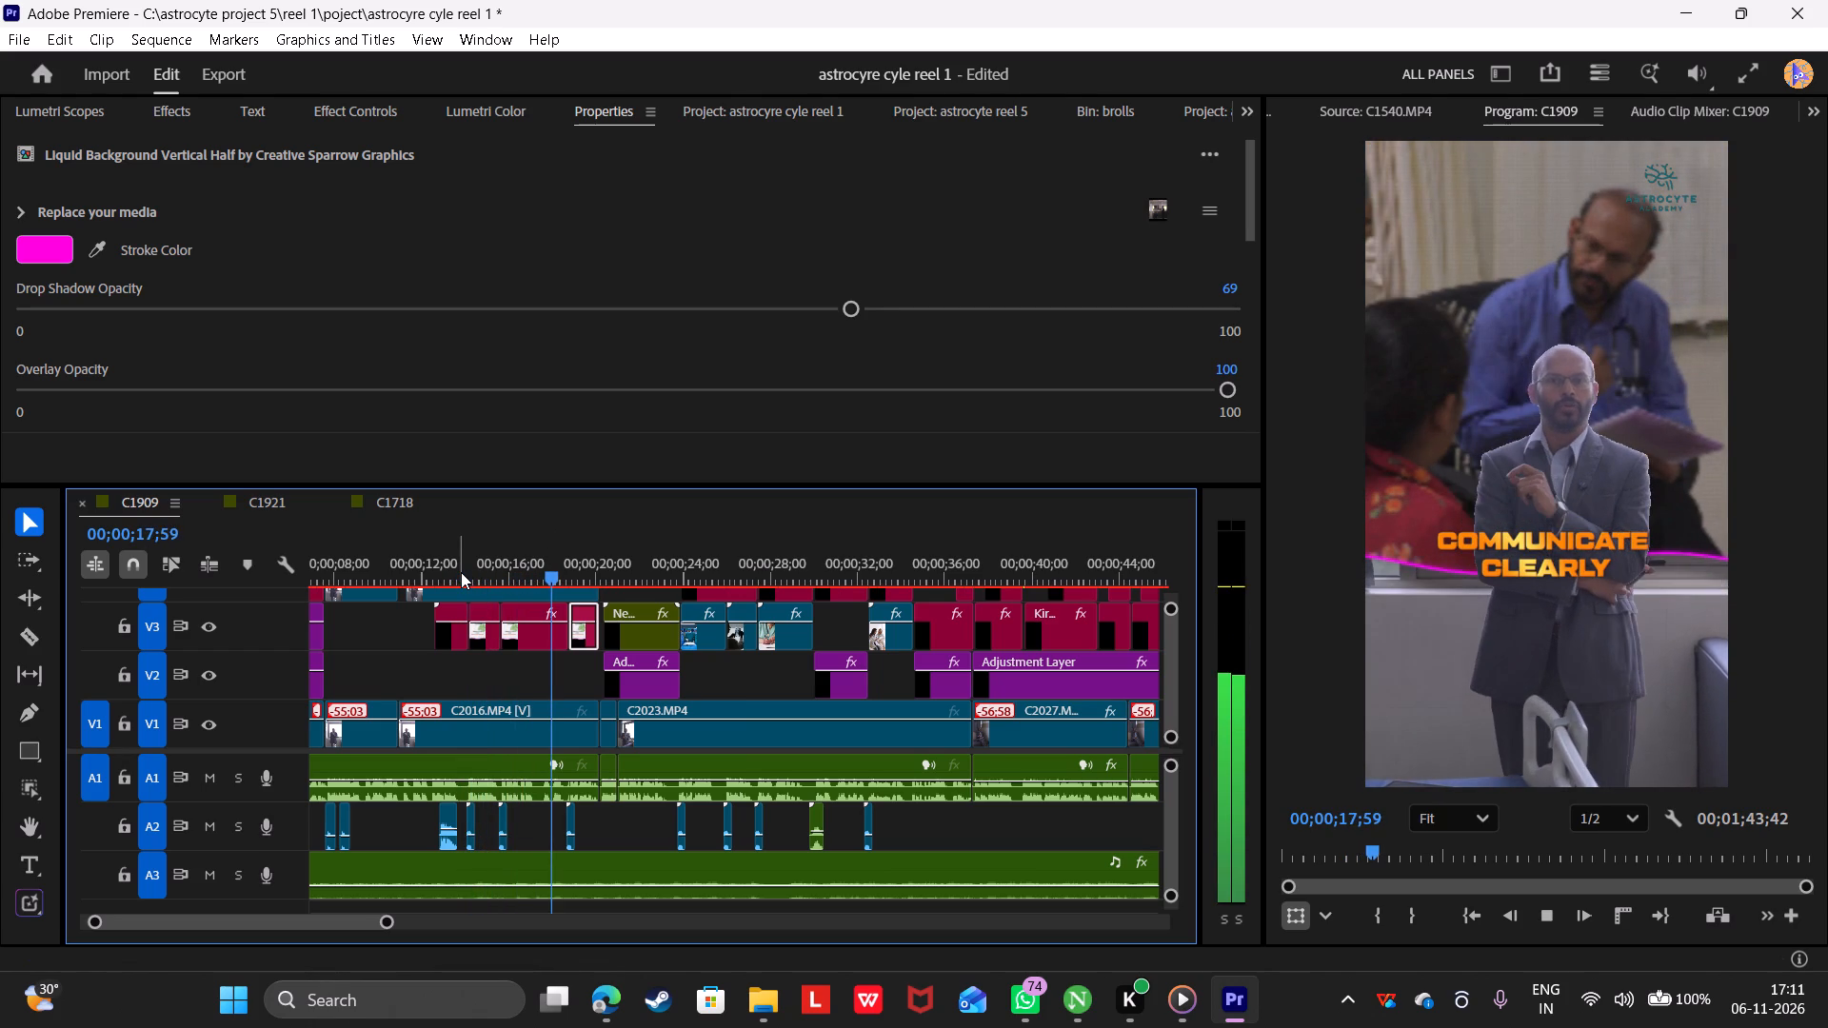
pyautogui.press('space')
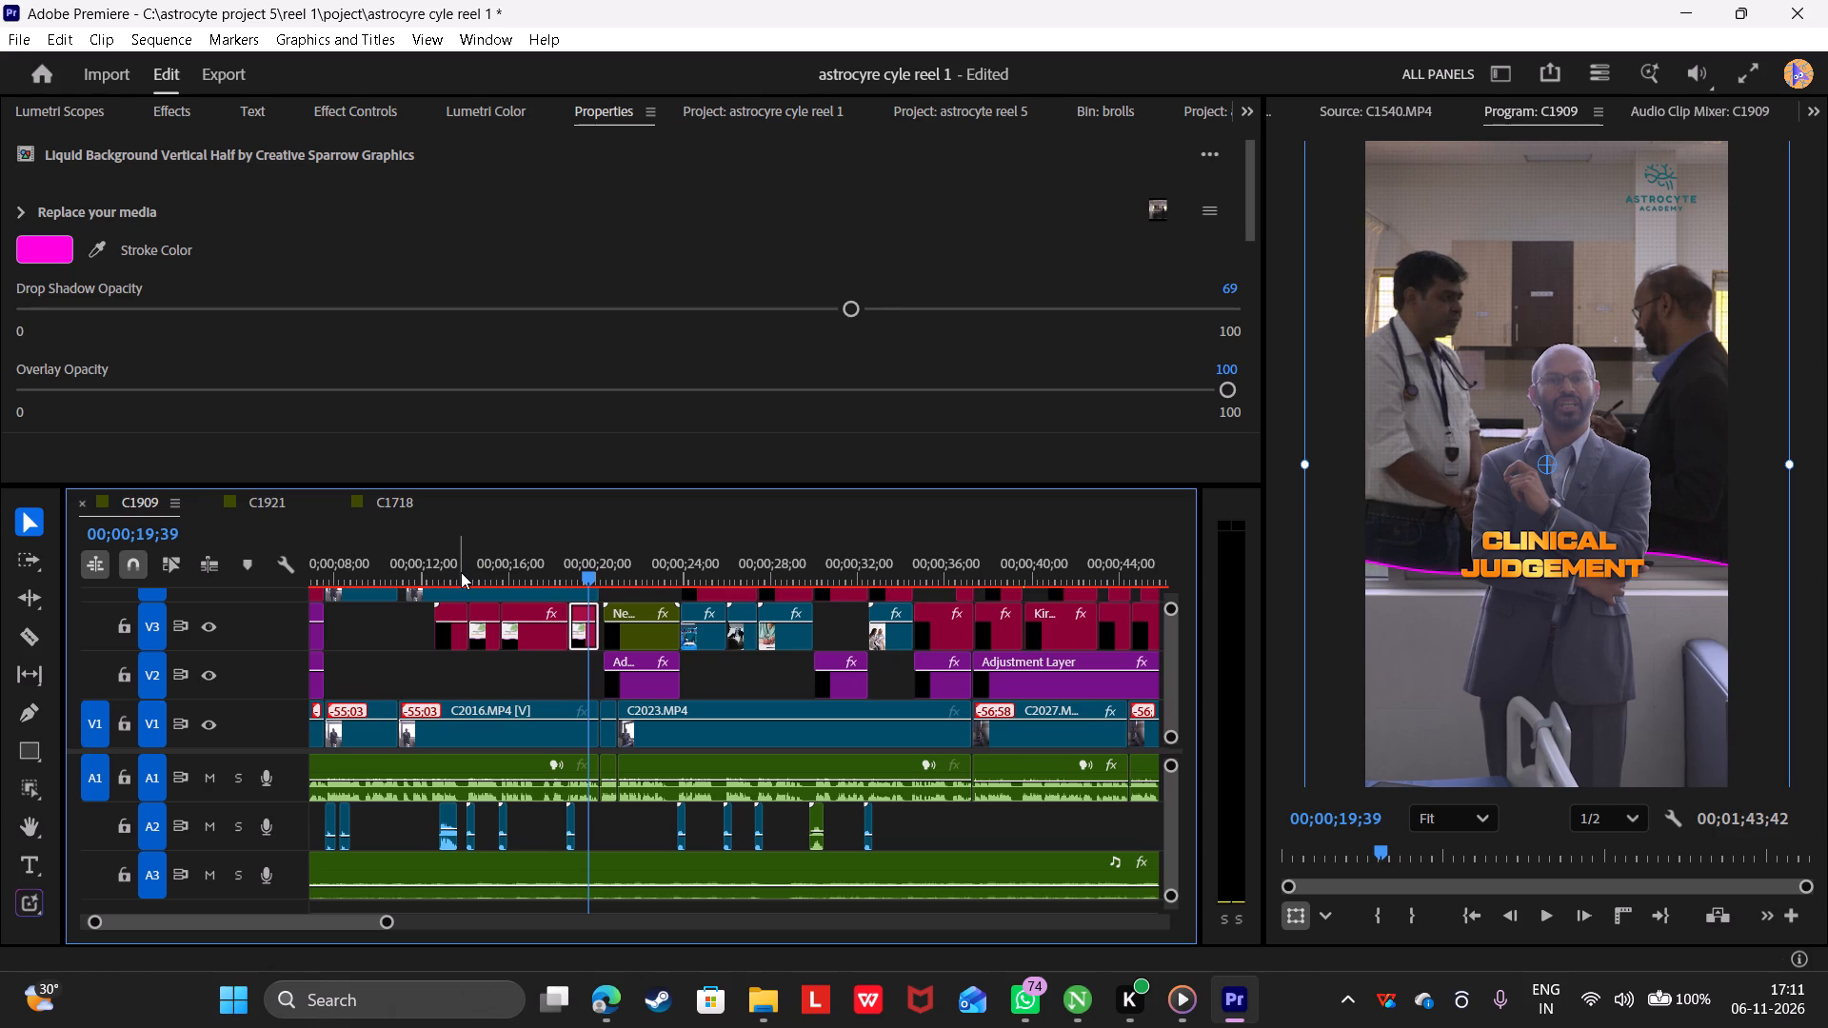
pyautogui.click(637, 579)
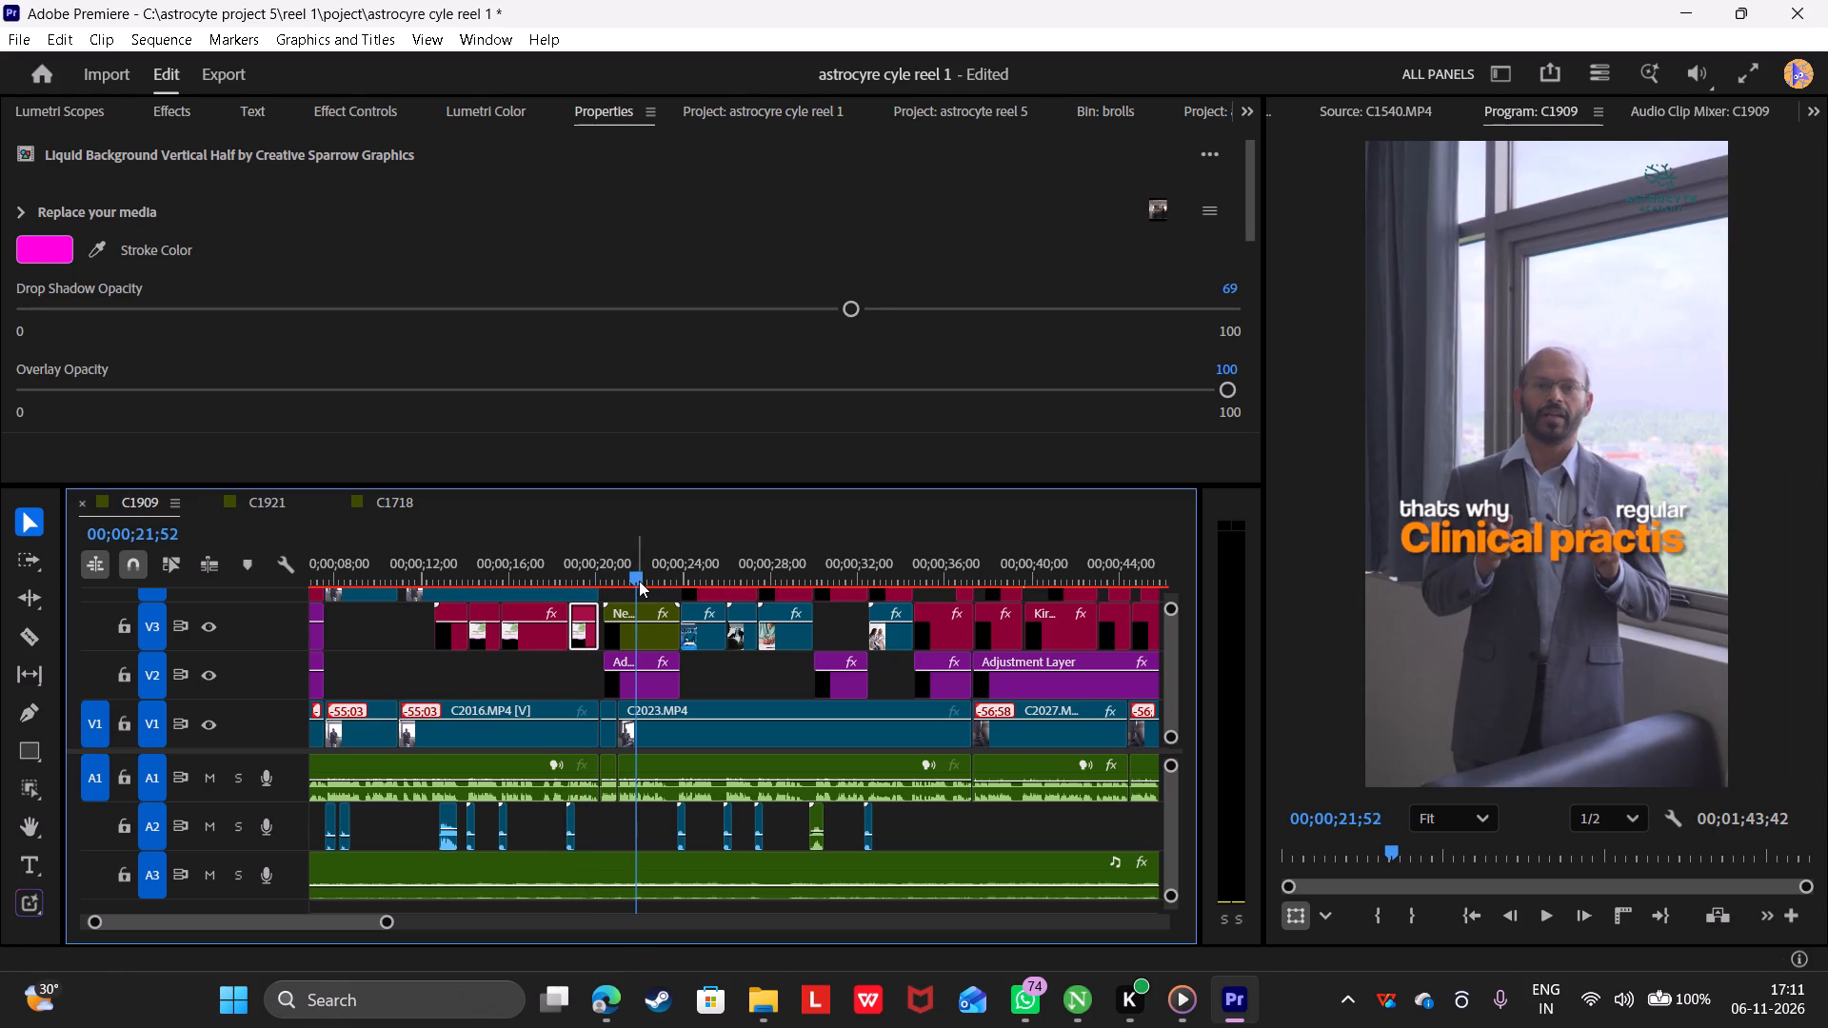
pyautogui.moveTo(669, 558); pyautogui.dragTo(674, 558)
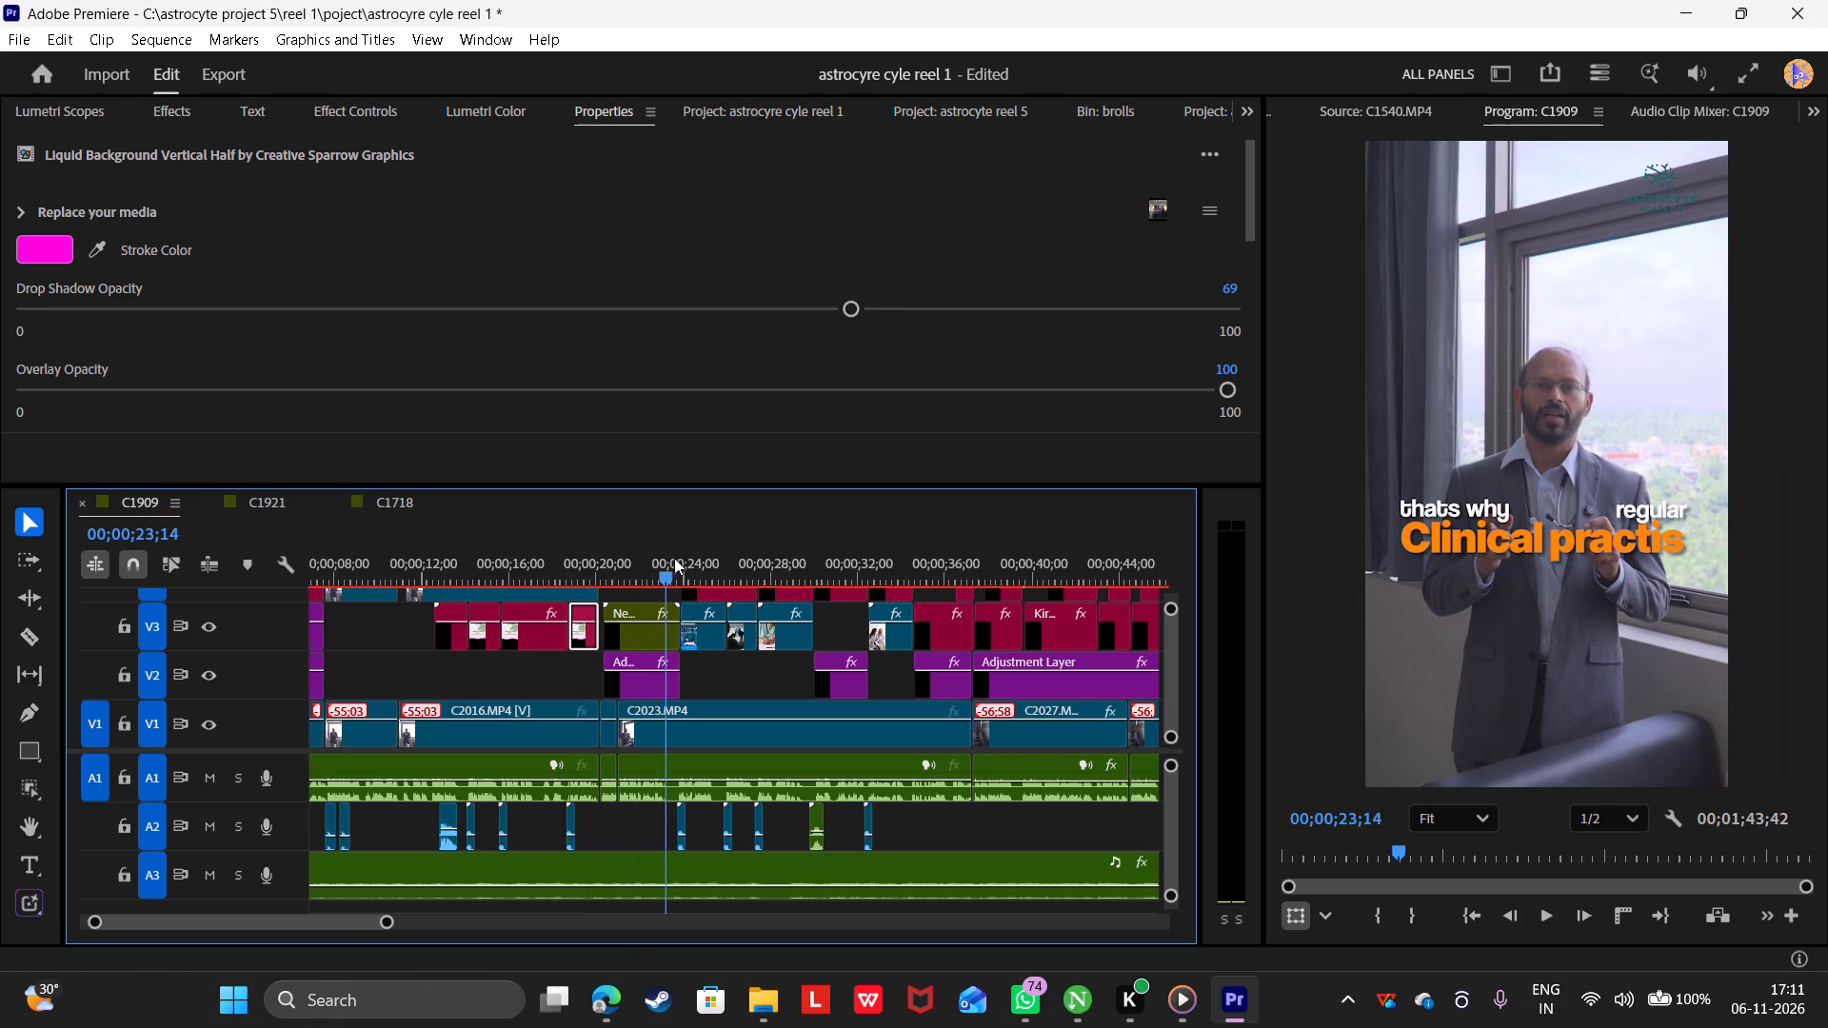
pyautogui.moveTo(674, 558); pyautogui.dragTo(713, 573)
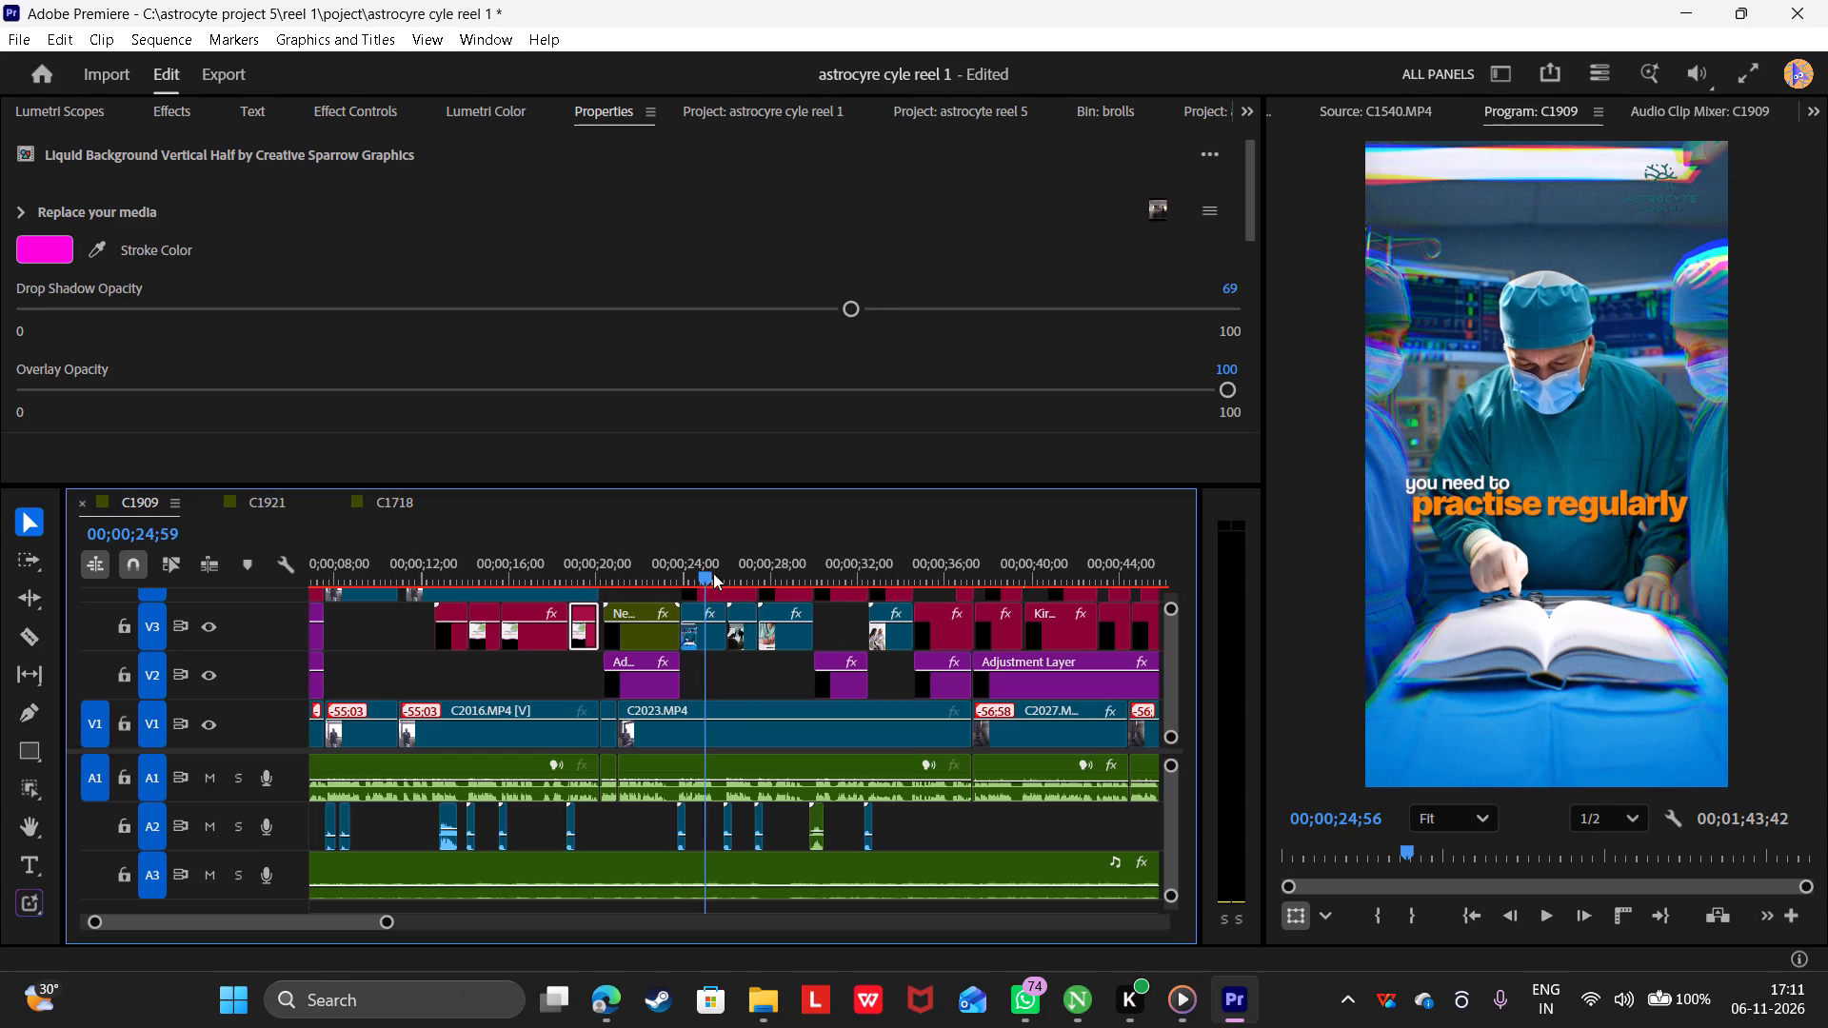
pyautogui.moveTo(713, 573); pyautogui.dragTo(743, 584)
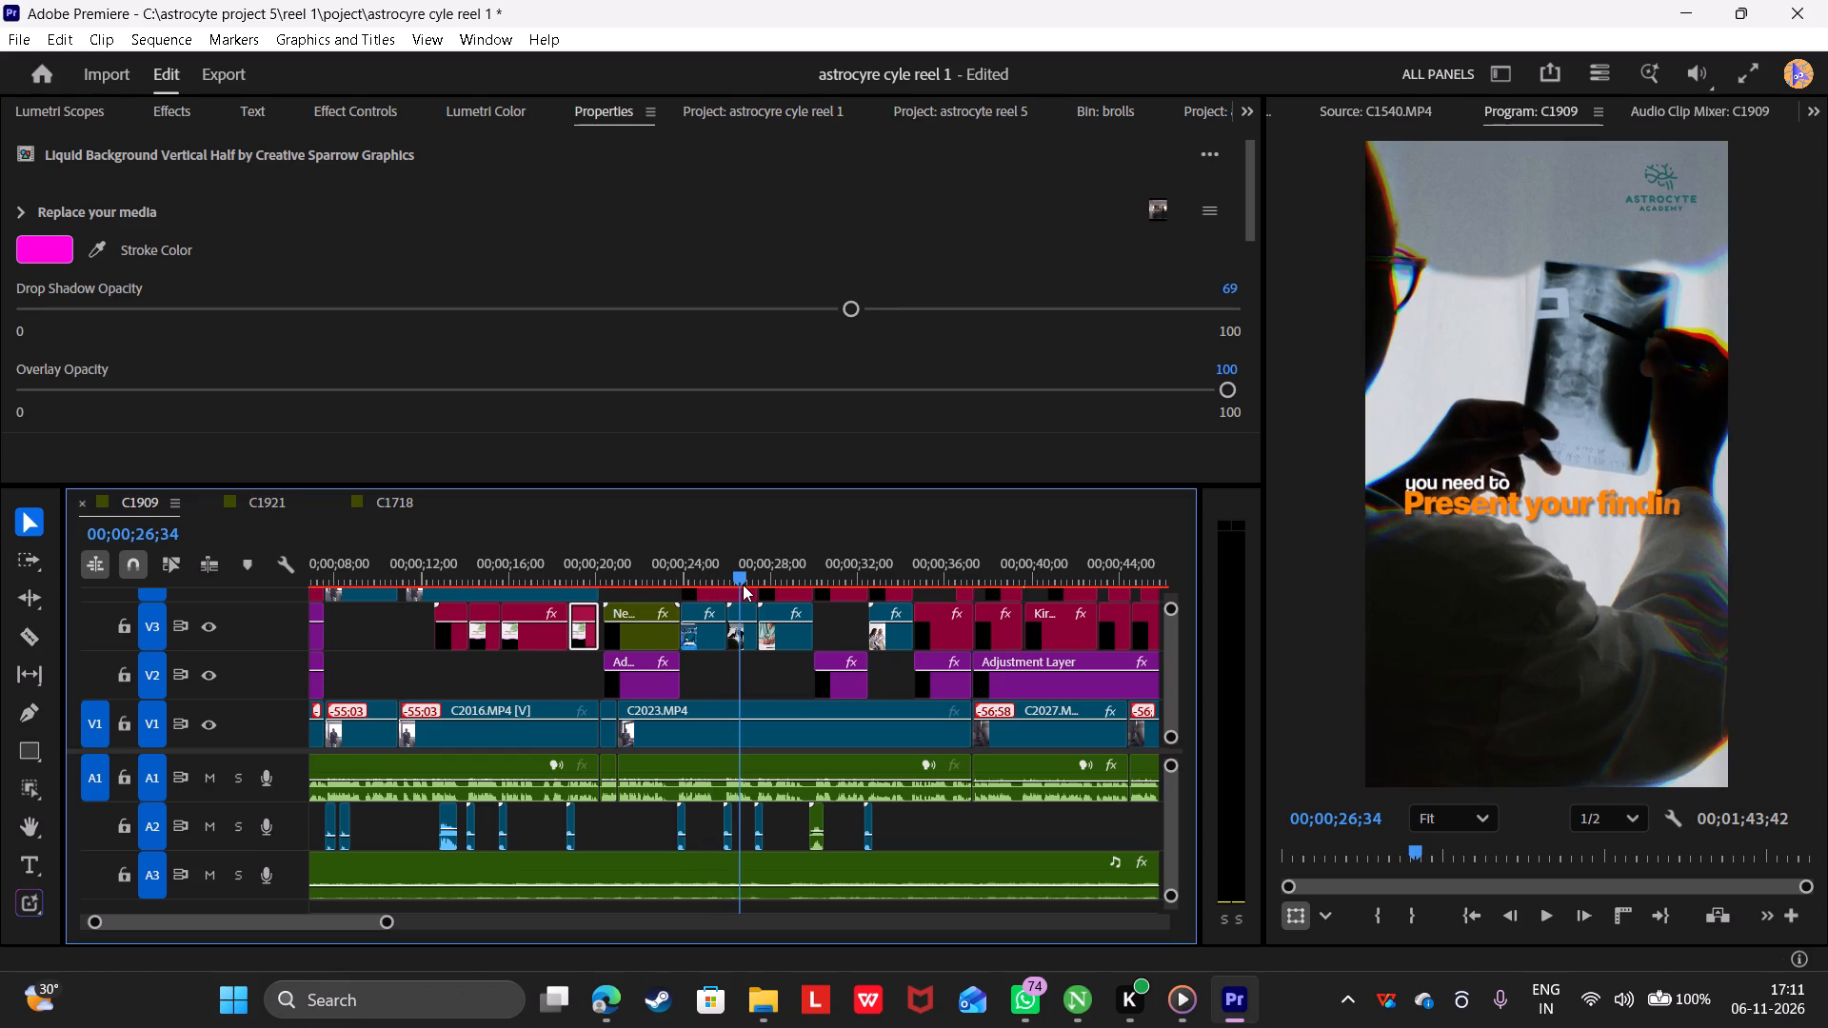
pyautogui.moveTo(743, 584); pyautogui.dragTo(731, 619)
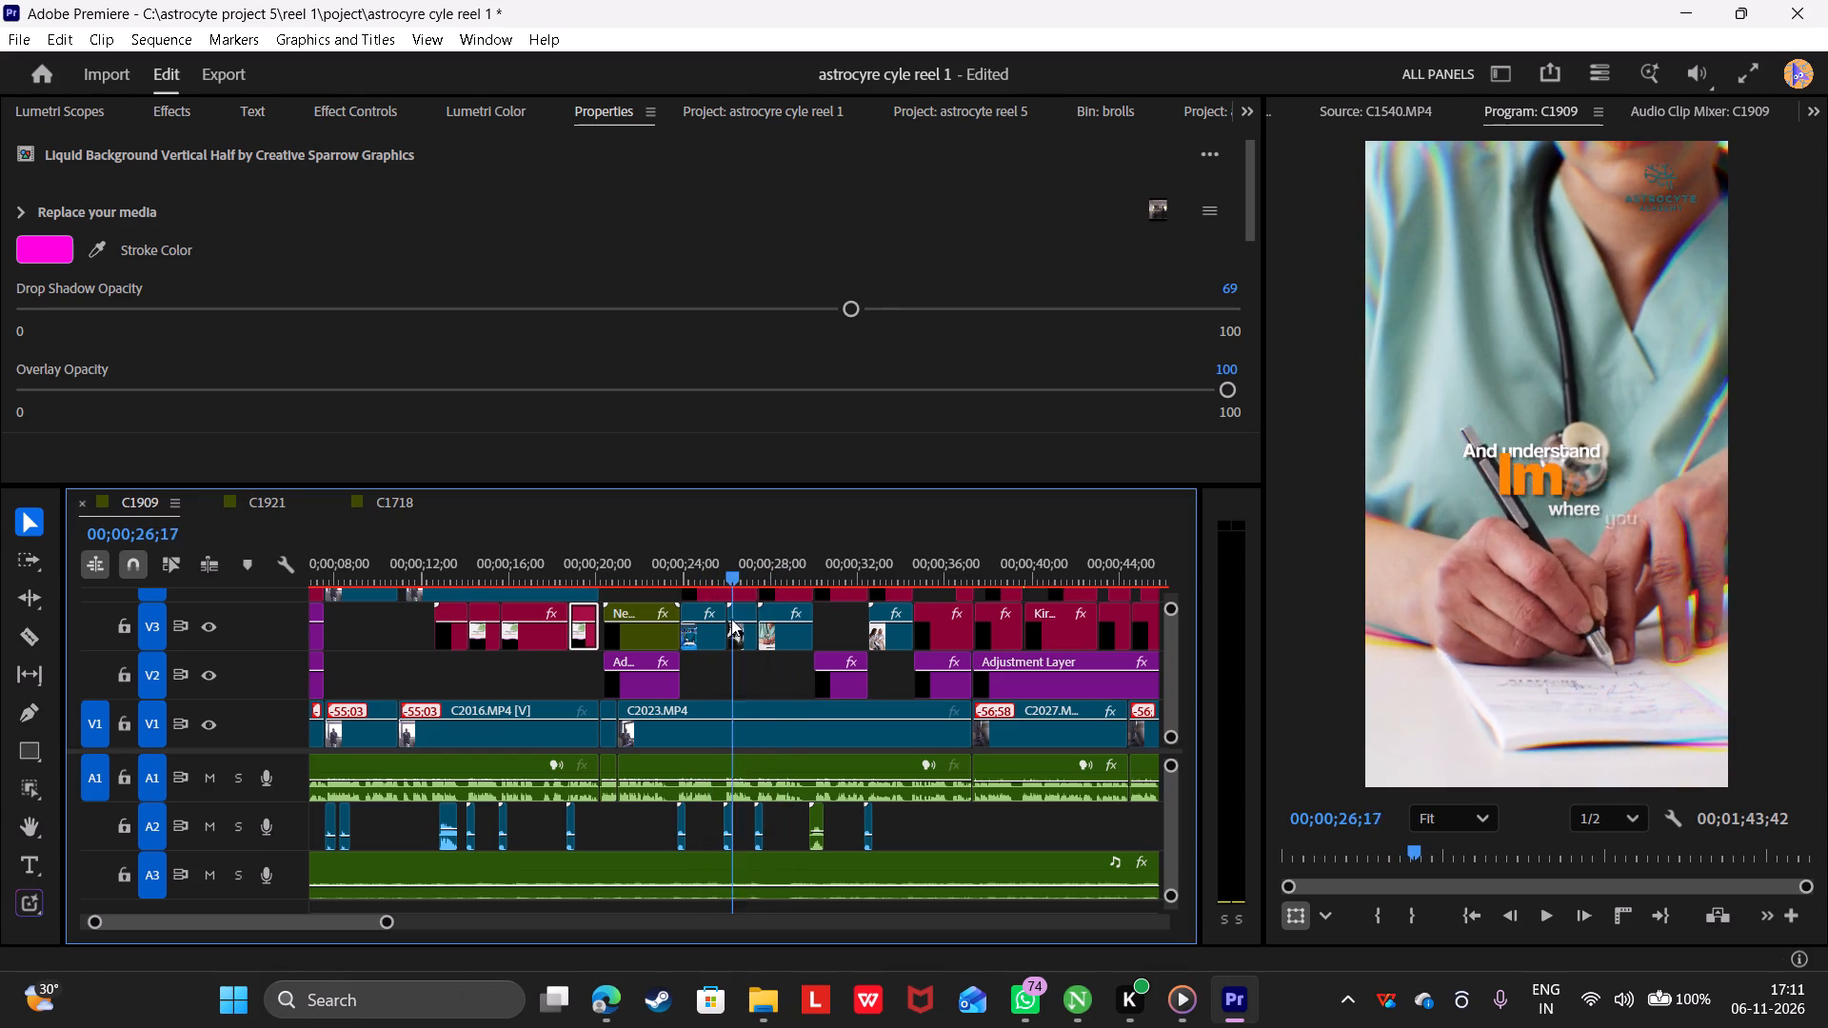
# Select the surgeon video clip on V3 at about 25 seconds in C1909.
pyautogui.moveTo(731, 619); pyautogui.dragTo(710, 627)
# Look through the reel 5 brolls bin for a replacement for the surgeon shot, previewing C1535, C1534, C1545 and C1540.
pyautogui.click(710, 627)
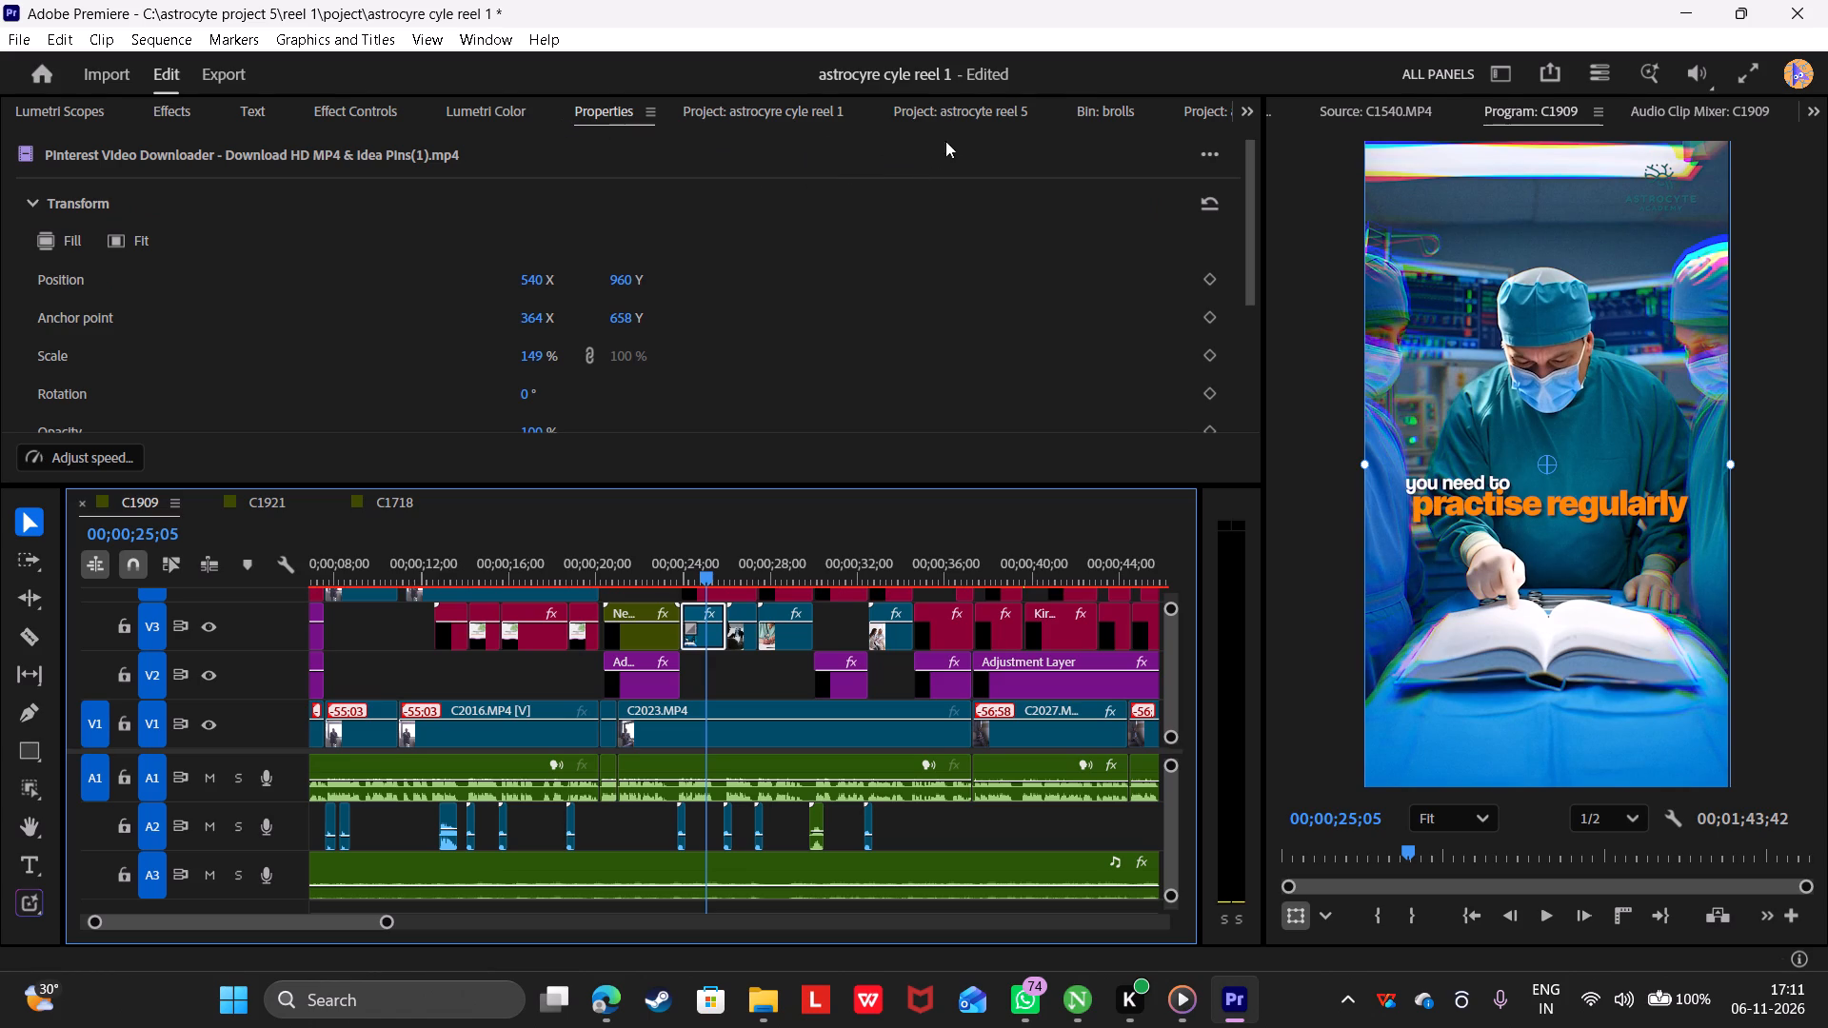
pyautogui.click(989, 119)
pyautogui.click(1075, 103)
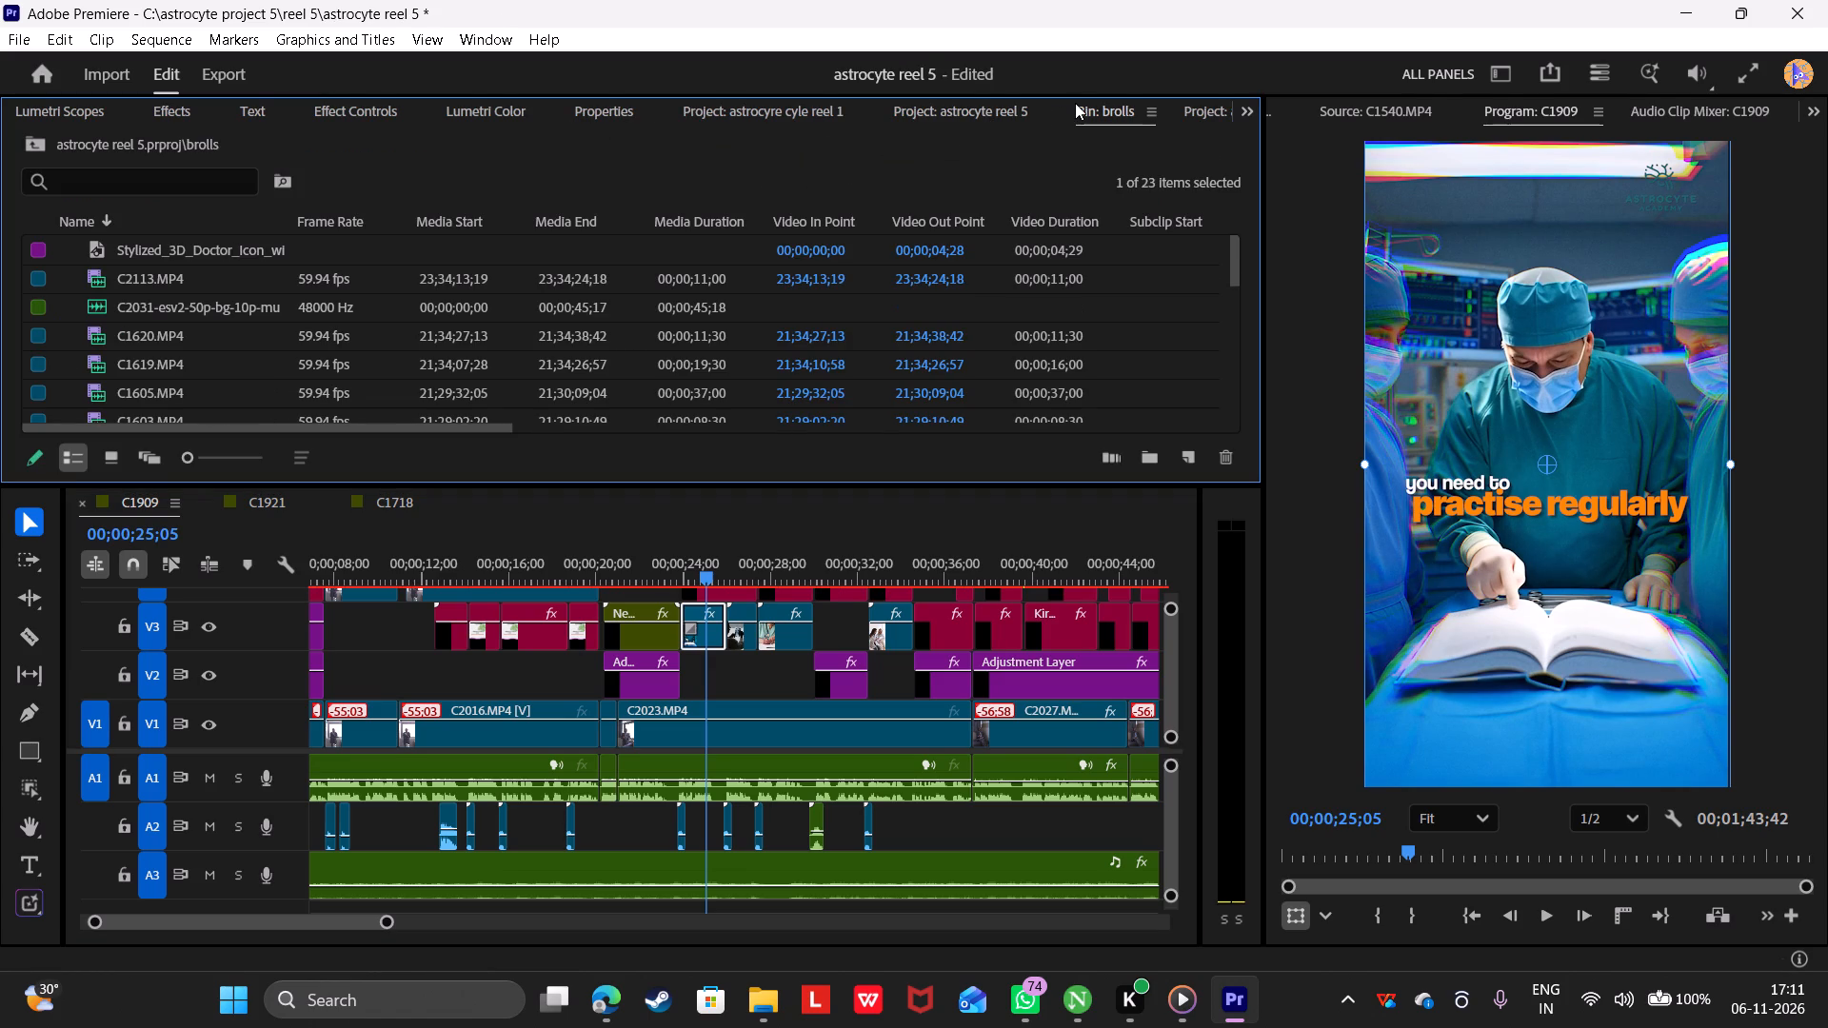
pyautogui.scroll(-2, 102, 378)
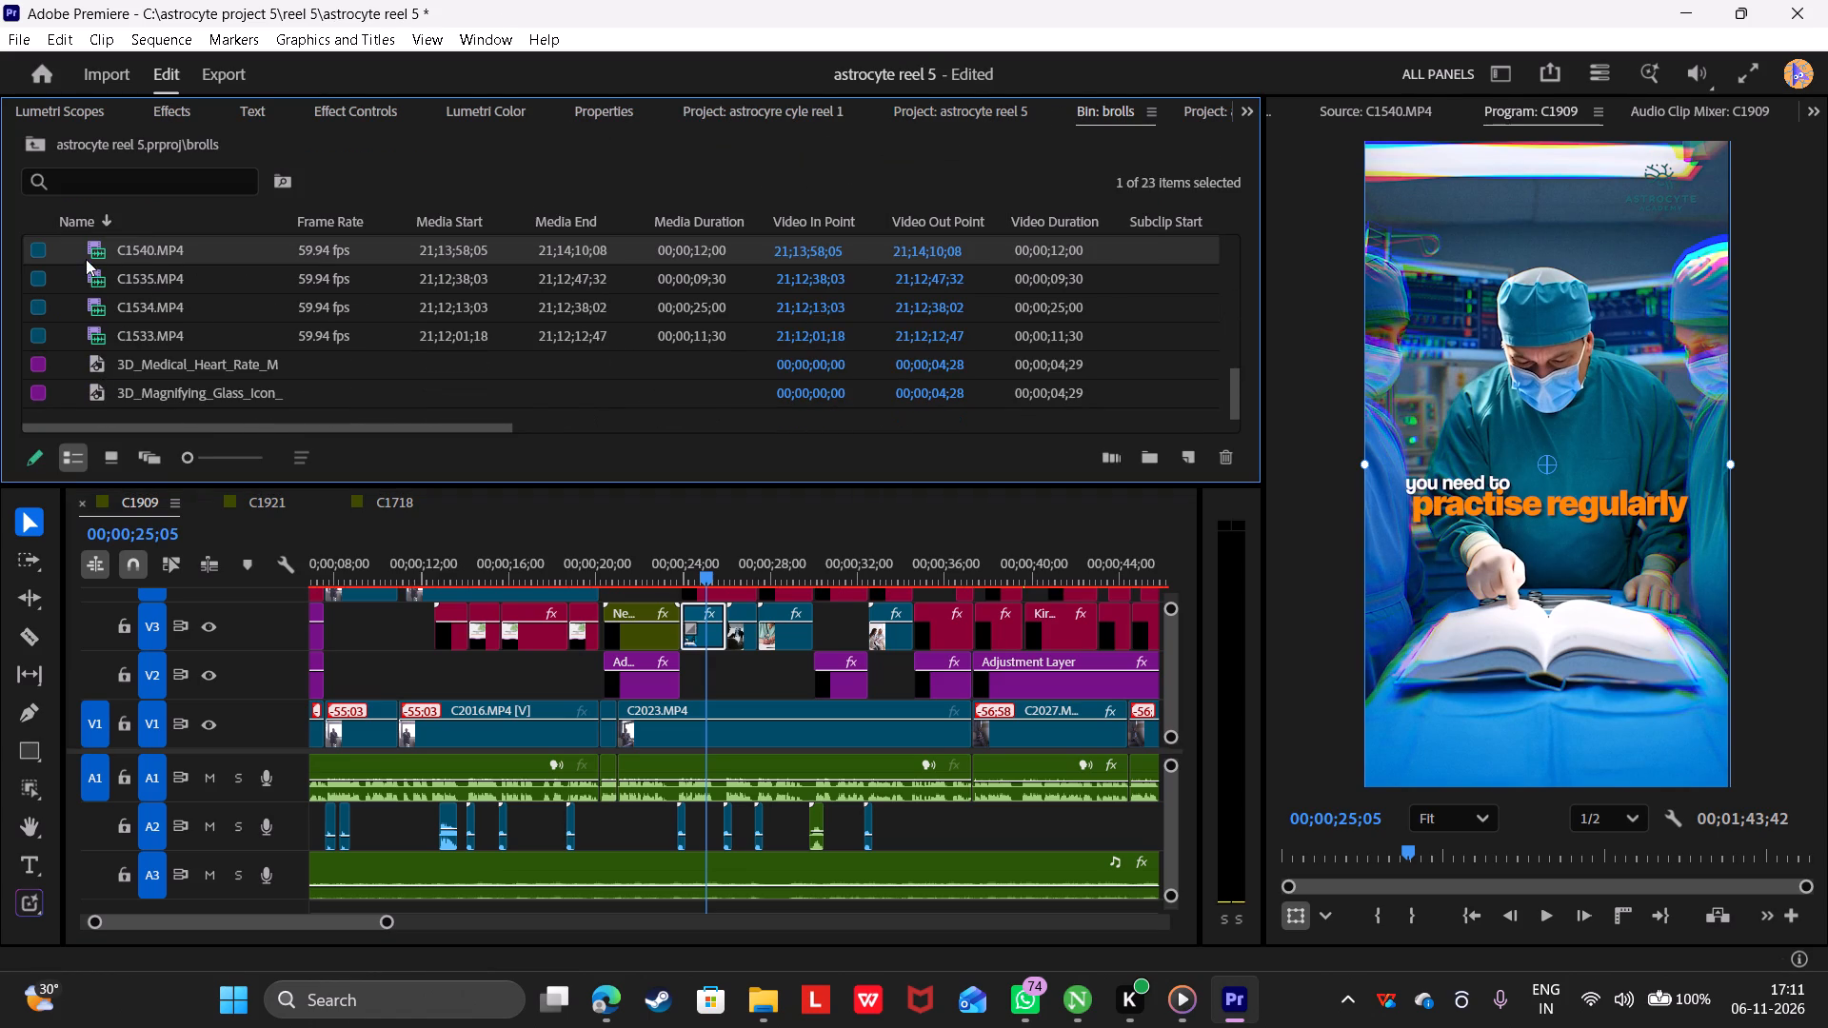
pyautogui.tripleClick(100, 274)
pyautogui.click(100, 274)
pyautogui.scroll(1, 106, 298)
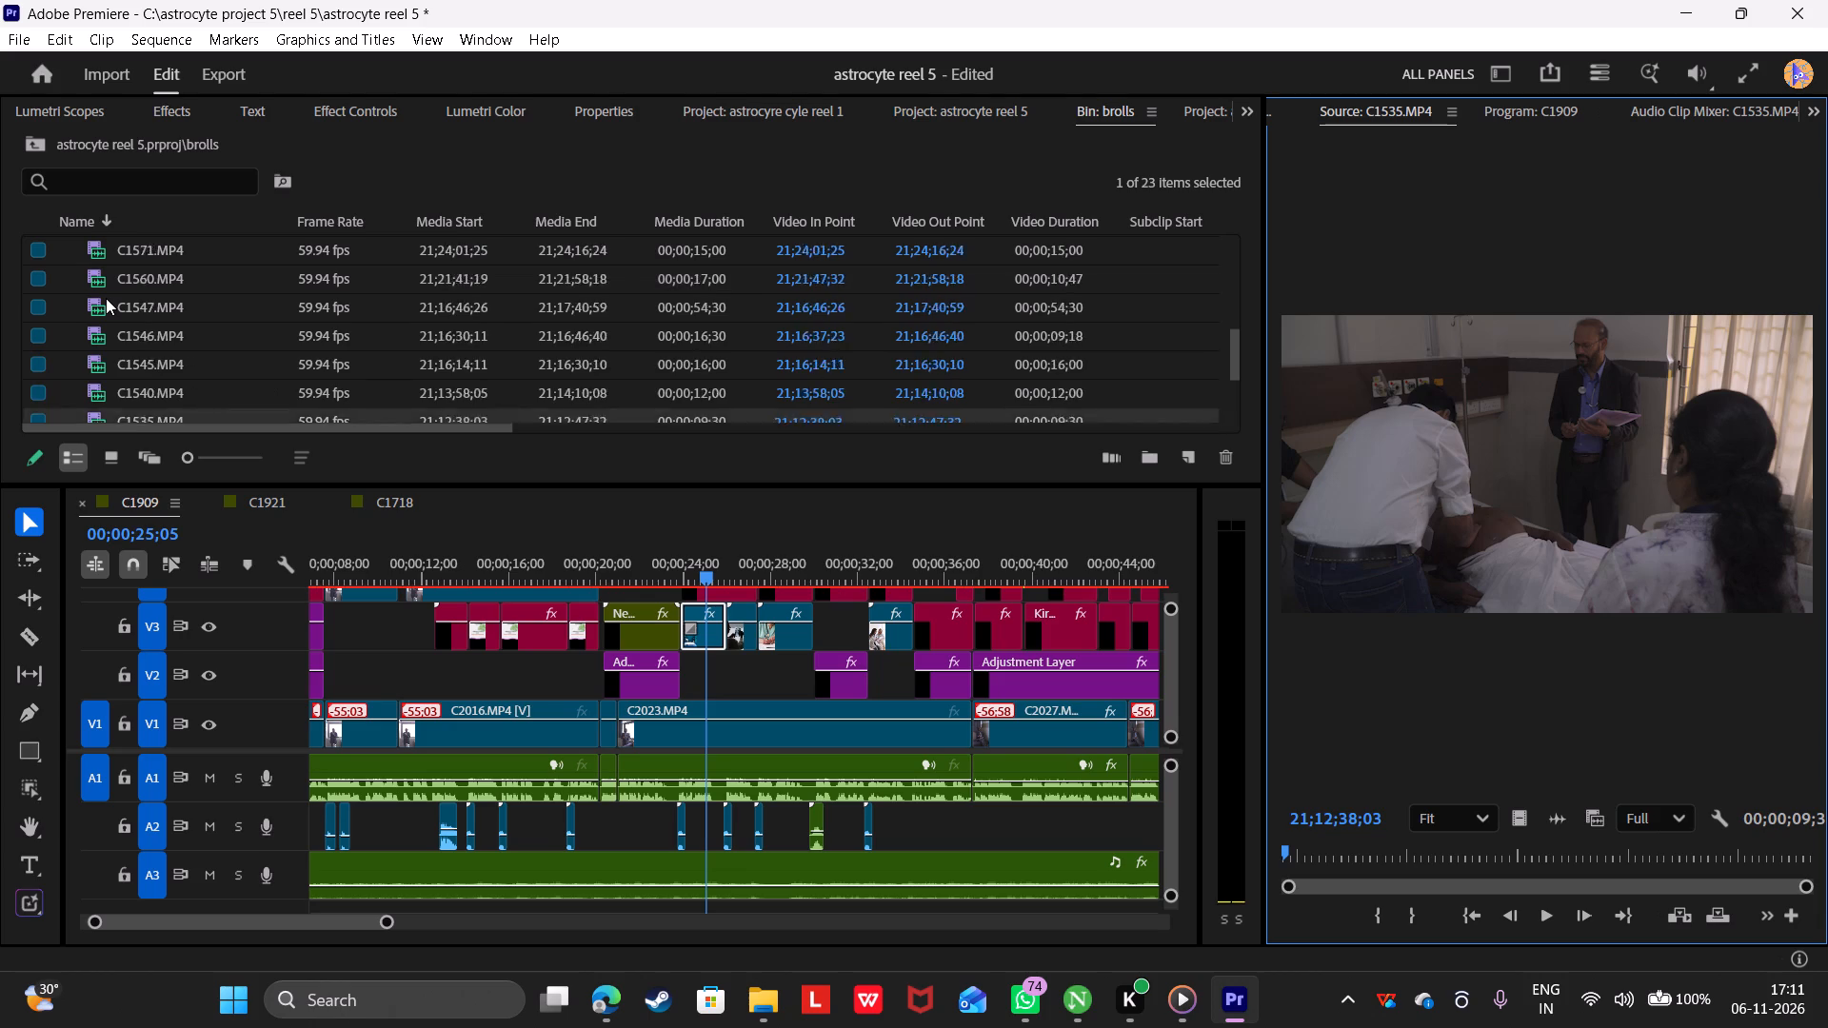
pyautogui.scroll(1, 106, 298)
pyautogui.scroll(-1, 106, 298)
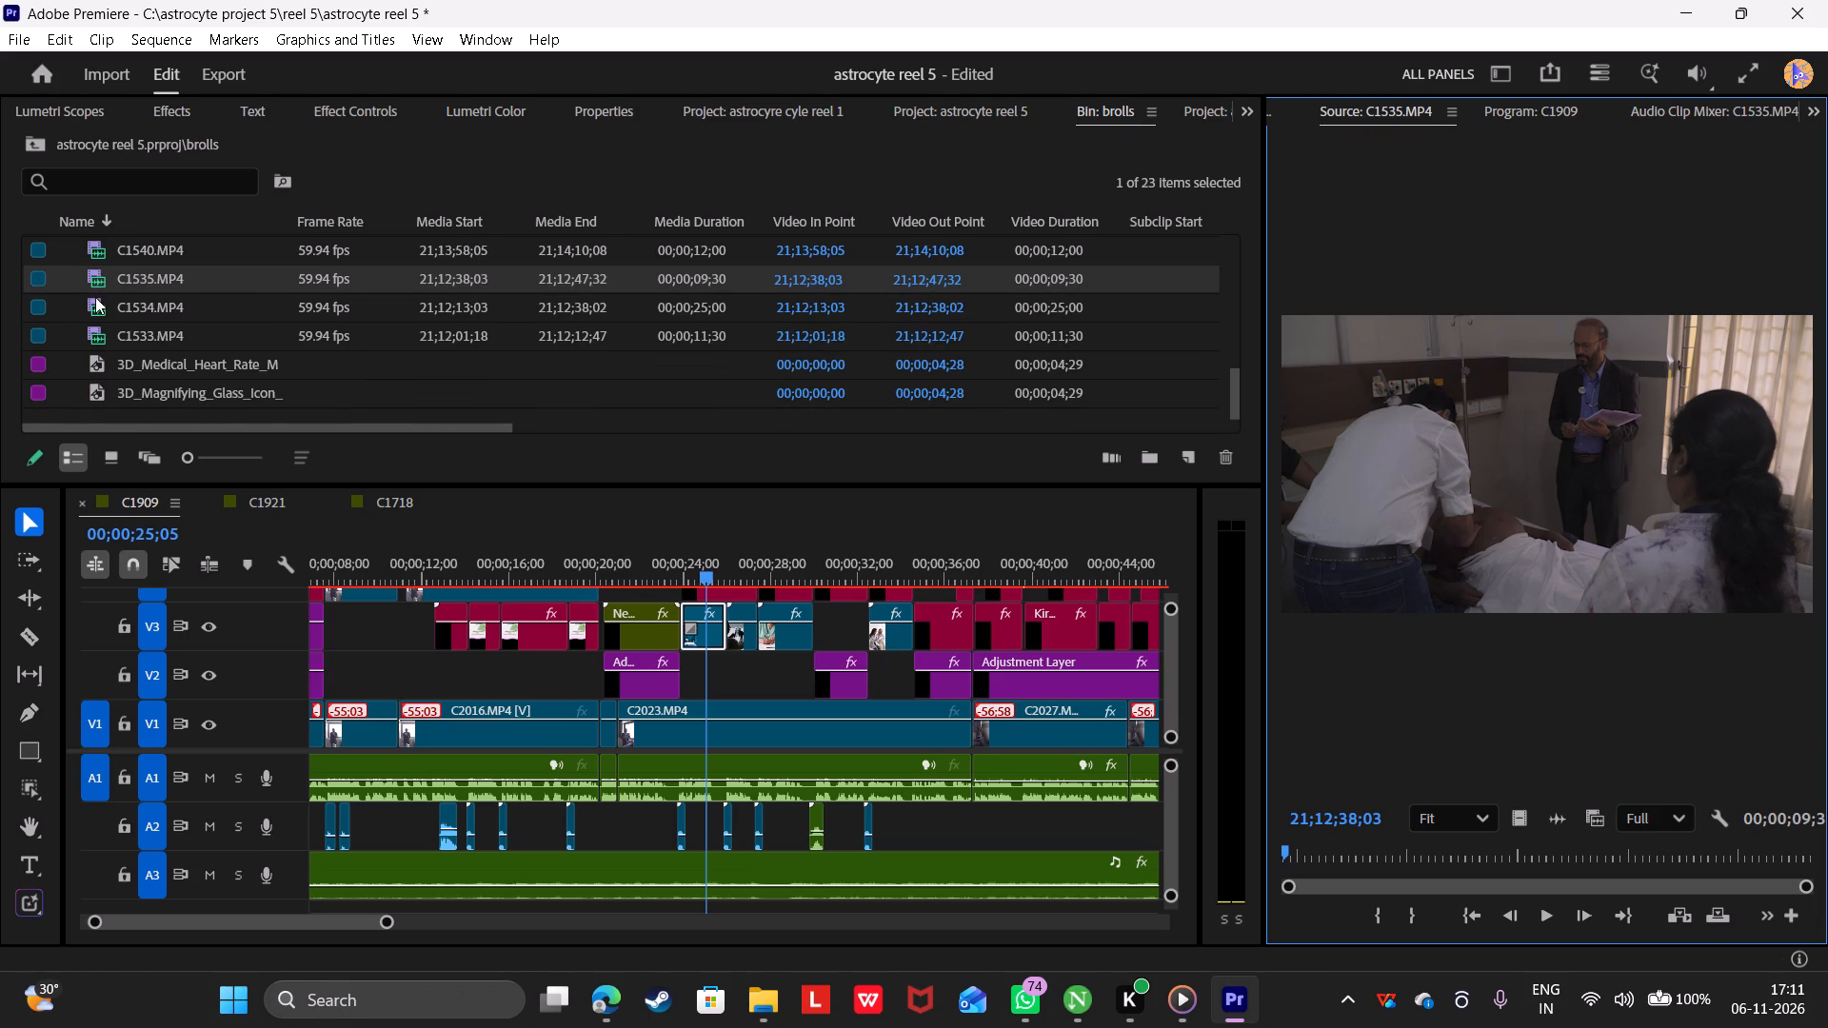
pyautogui.tripleClick(97, 296)
pyautogui.scroll(1, 97, 296)
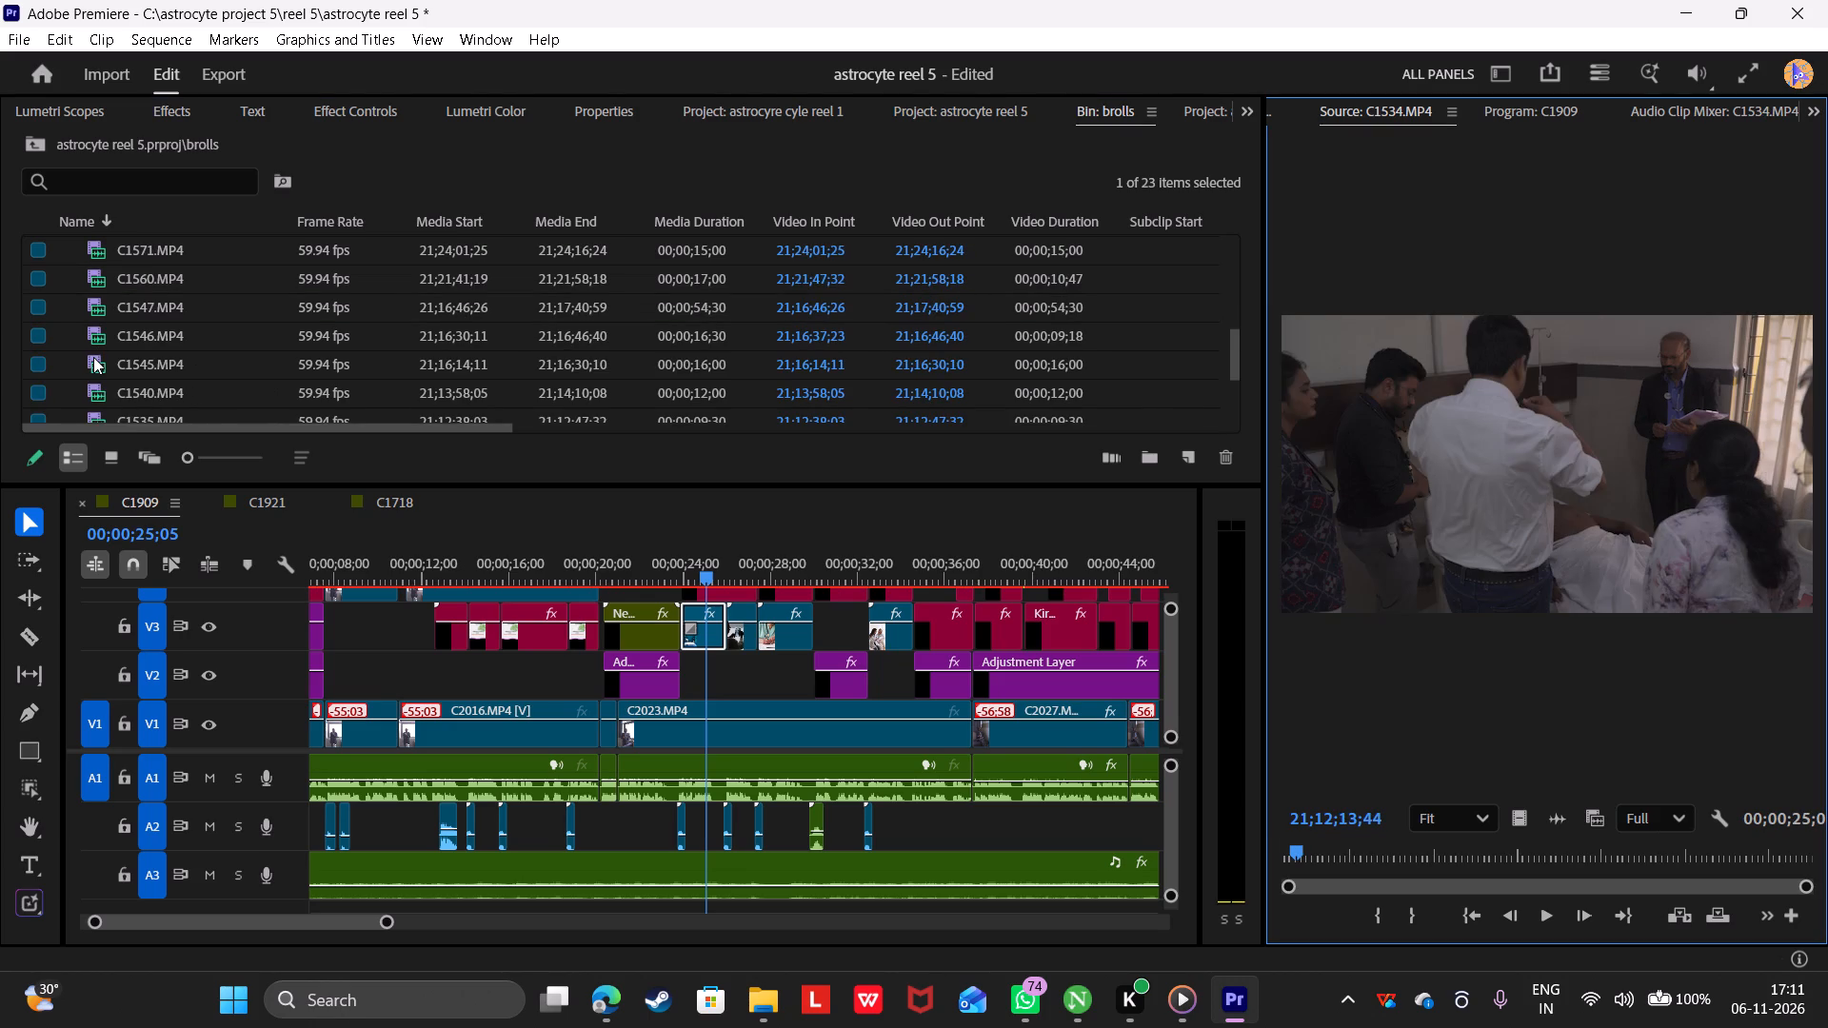
pyautogui.tripleClick(93, 358)
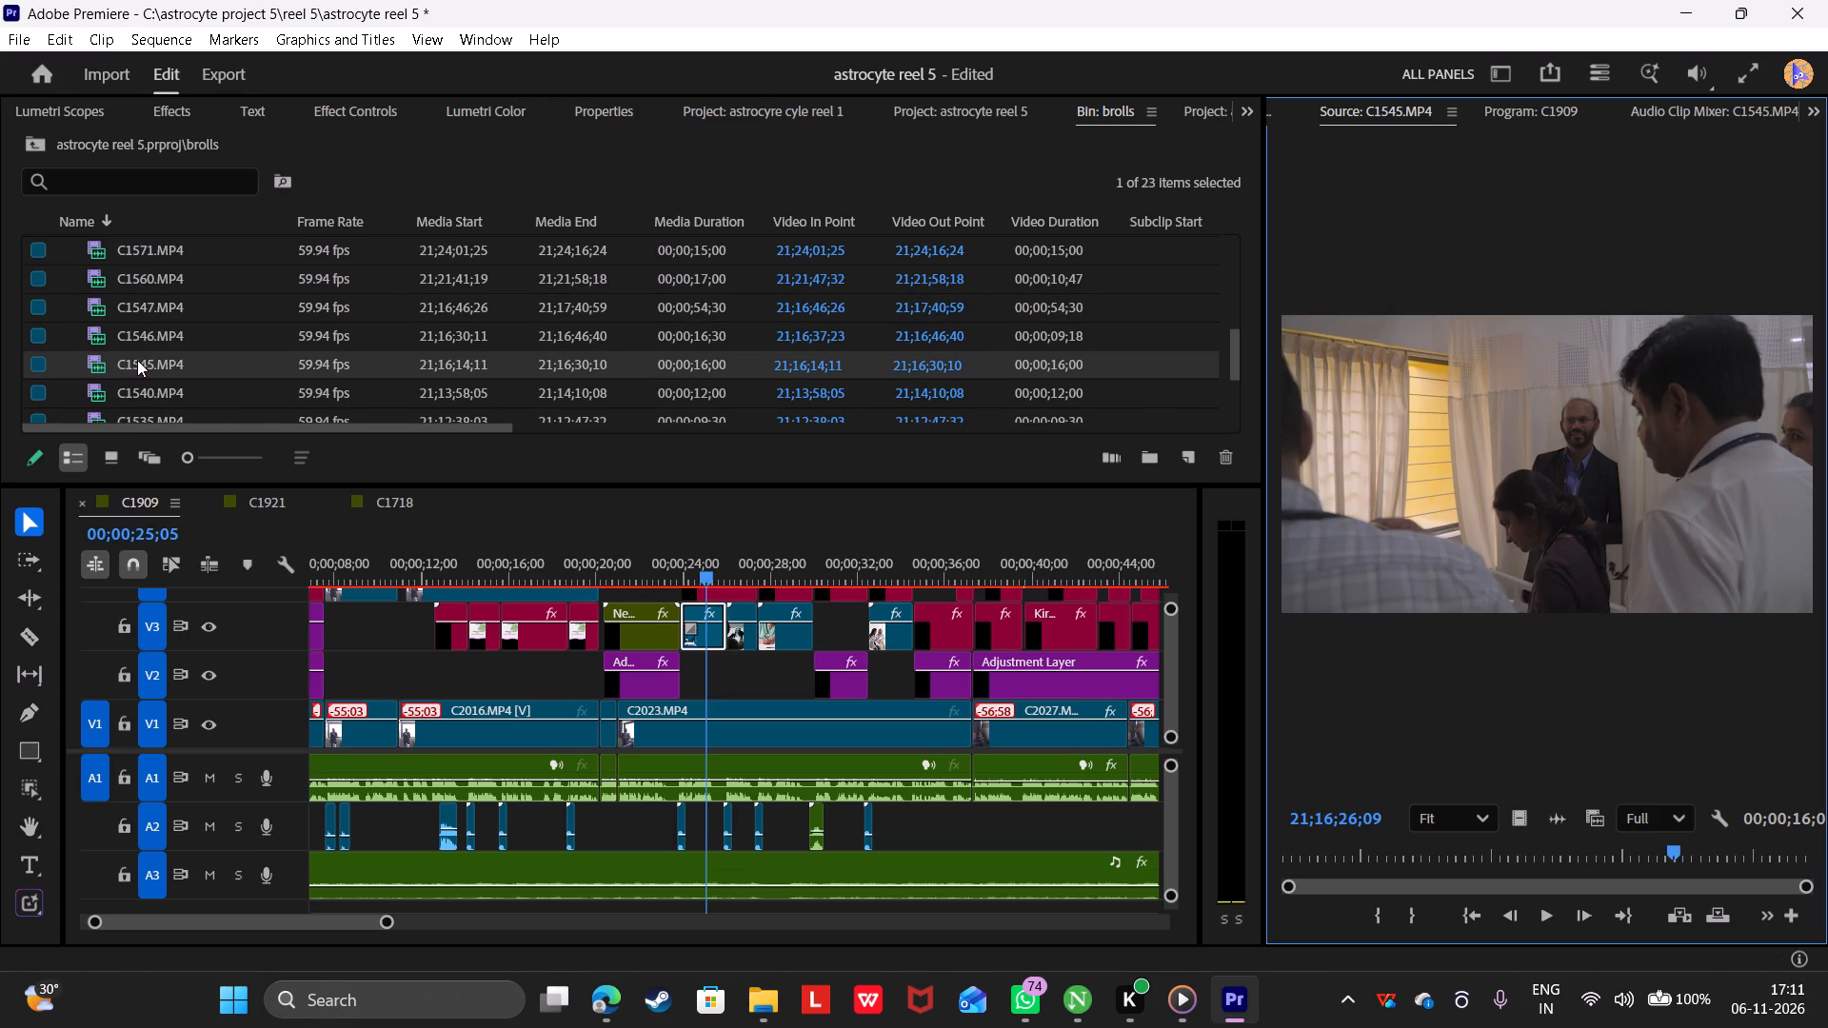
pyautogui.tripleClick(100, 388)
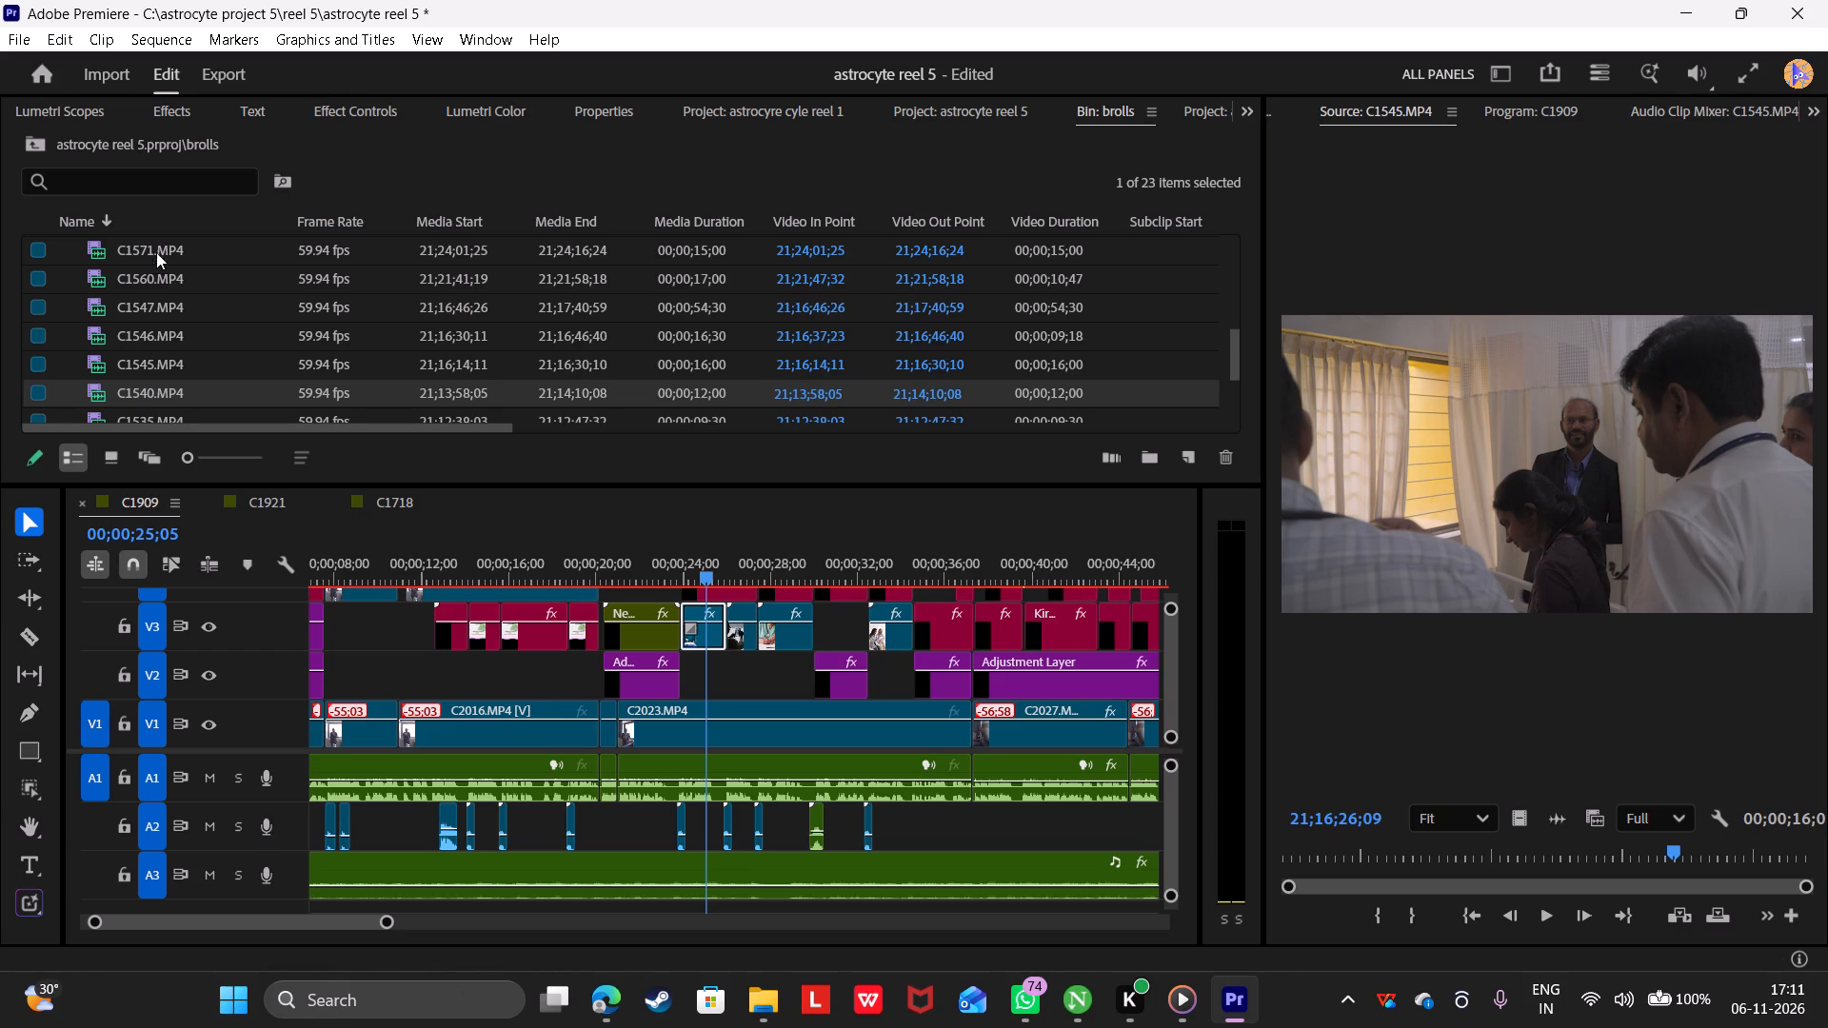
pyautogui.scroll(-1, 161, 244)
pyautogui.tripleClick(97, 262)
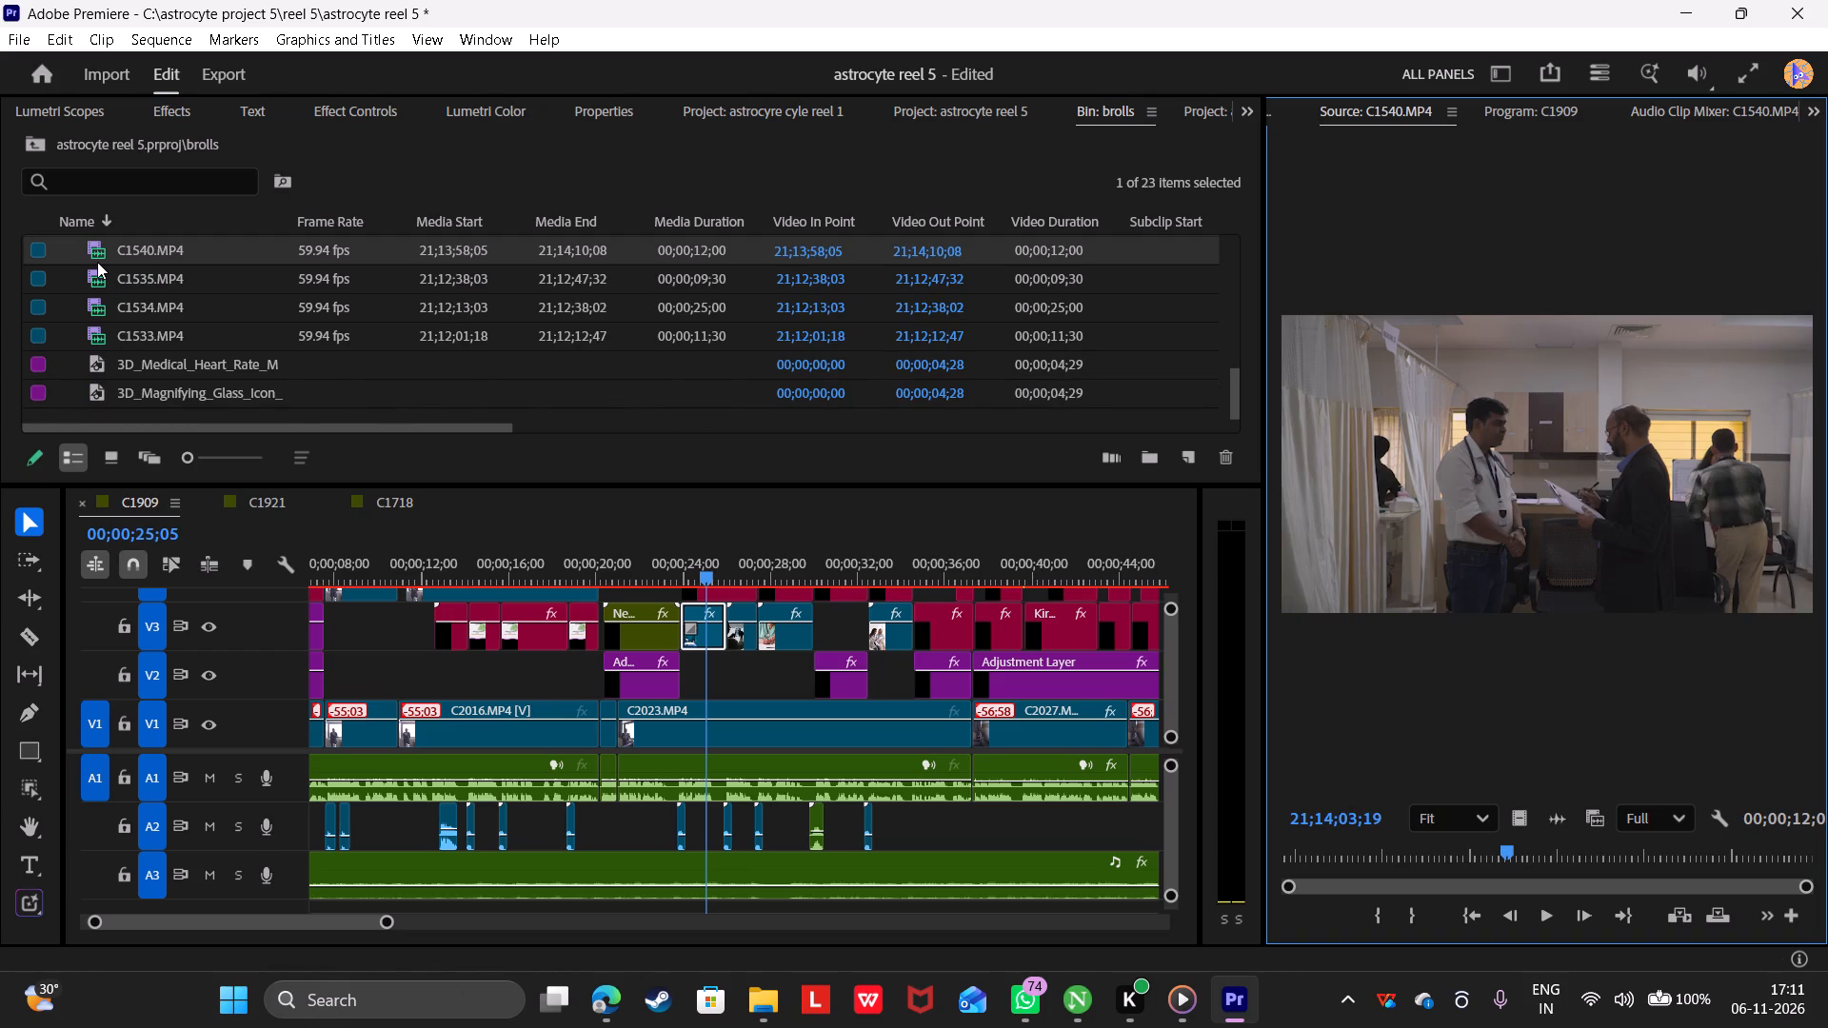
pyautogui.click(97, 262)
# Open C1560.MP4 from the brolls bin as the source and set its In point at 21;21;50;12.
pyautogui.tripleClick(97, 269)
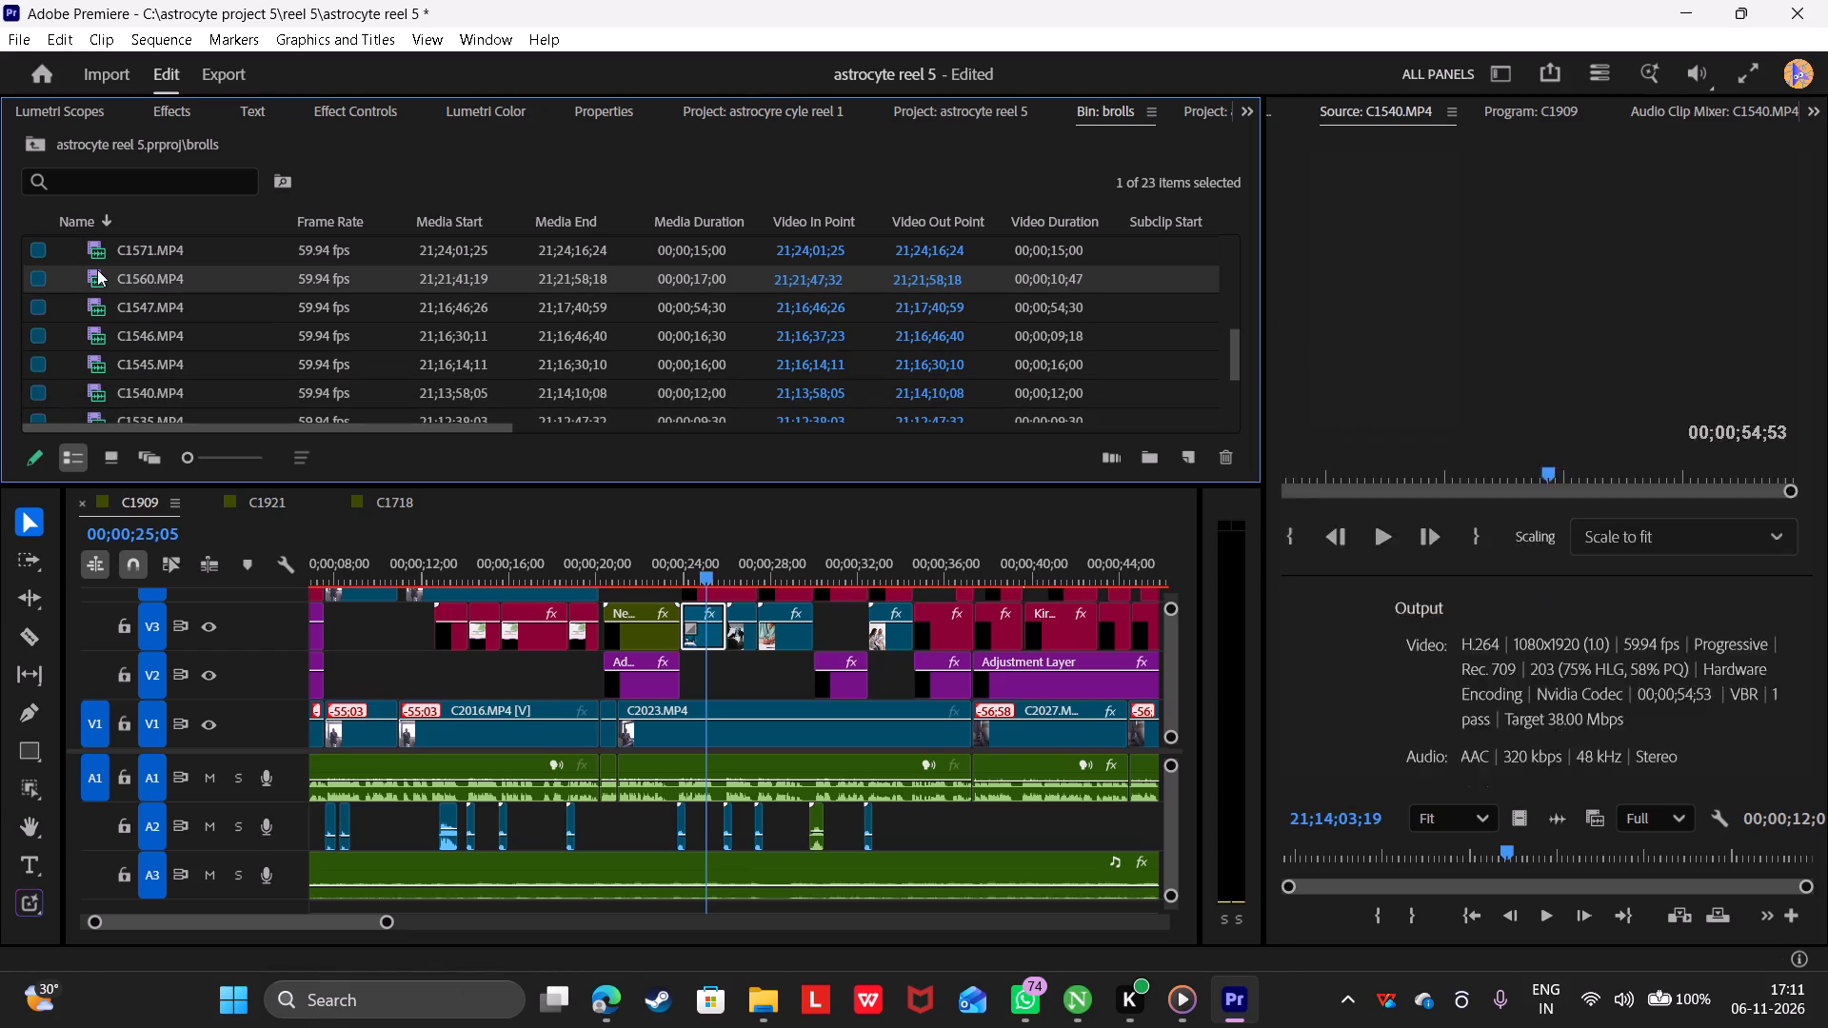
pyautogui.click(97, 269)
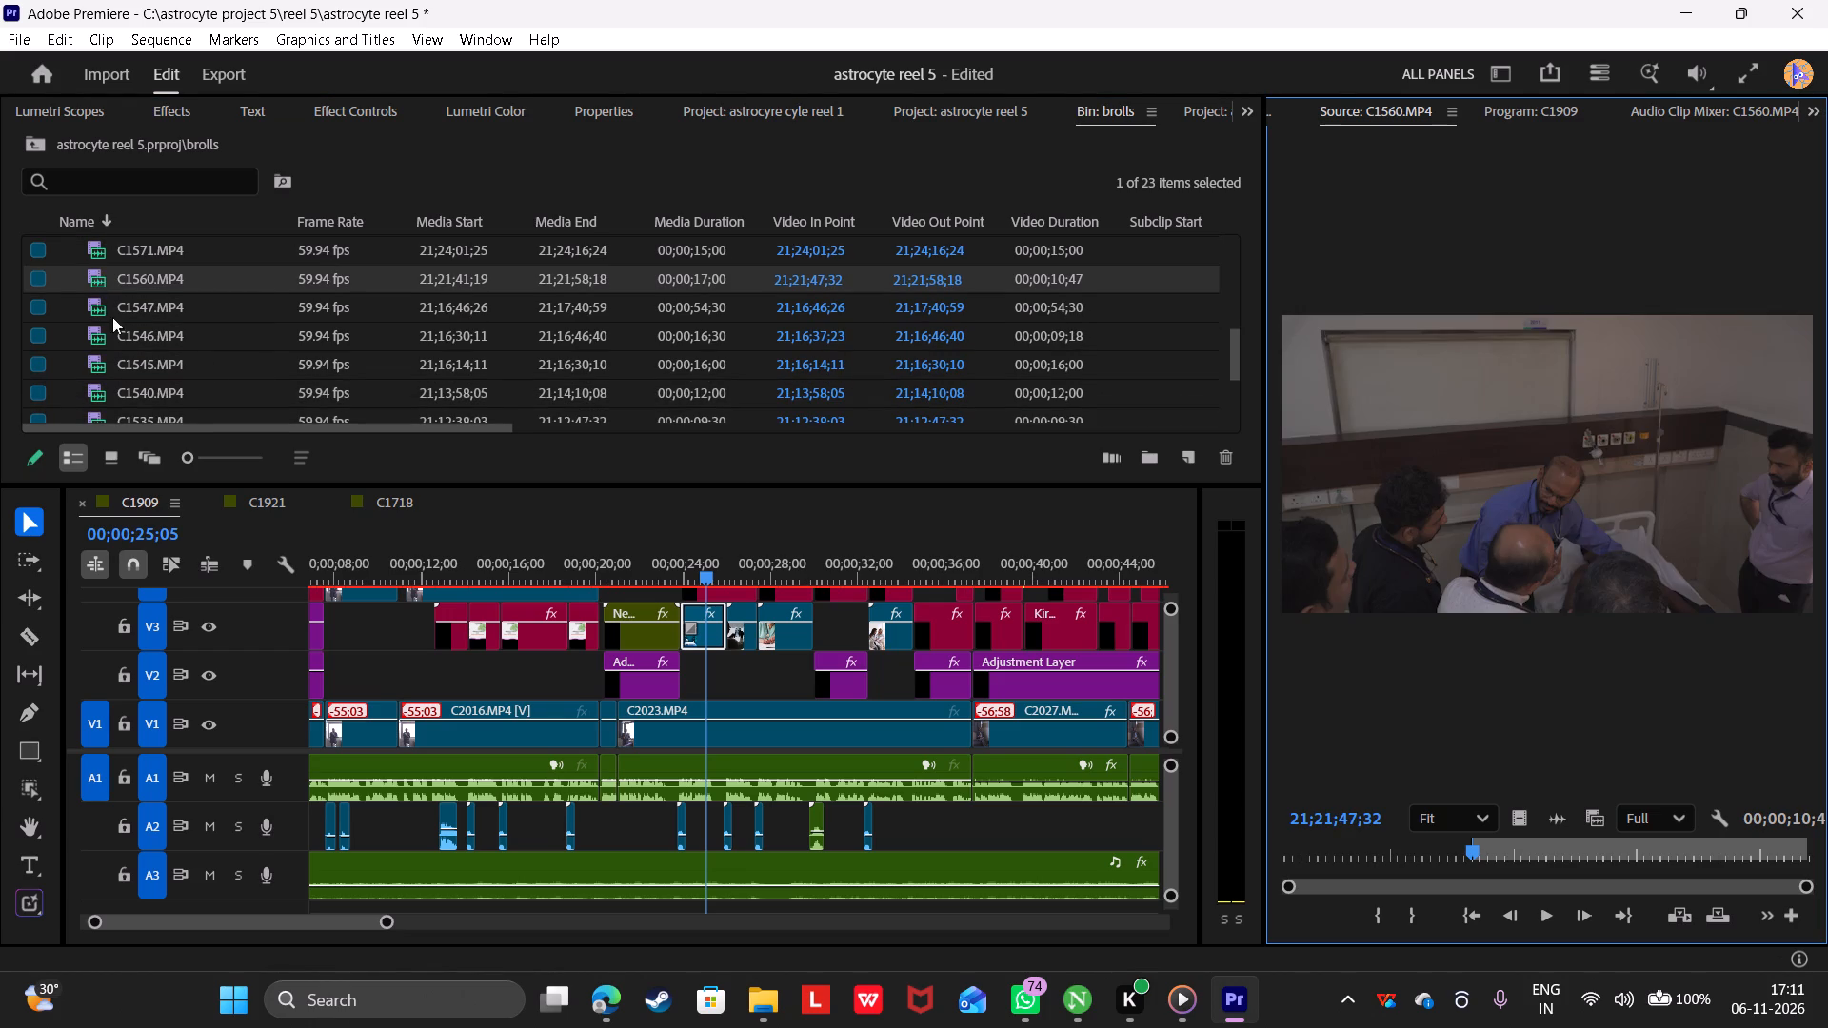
pyautogui.moveTo(1464, 851); pyautogui.dragTo(1543, 869)
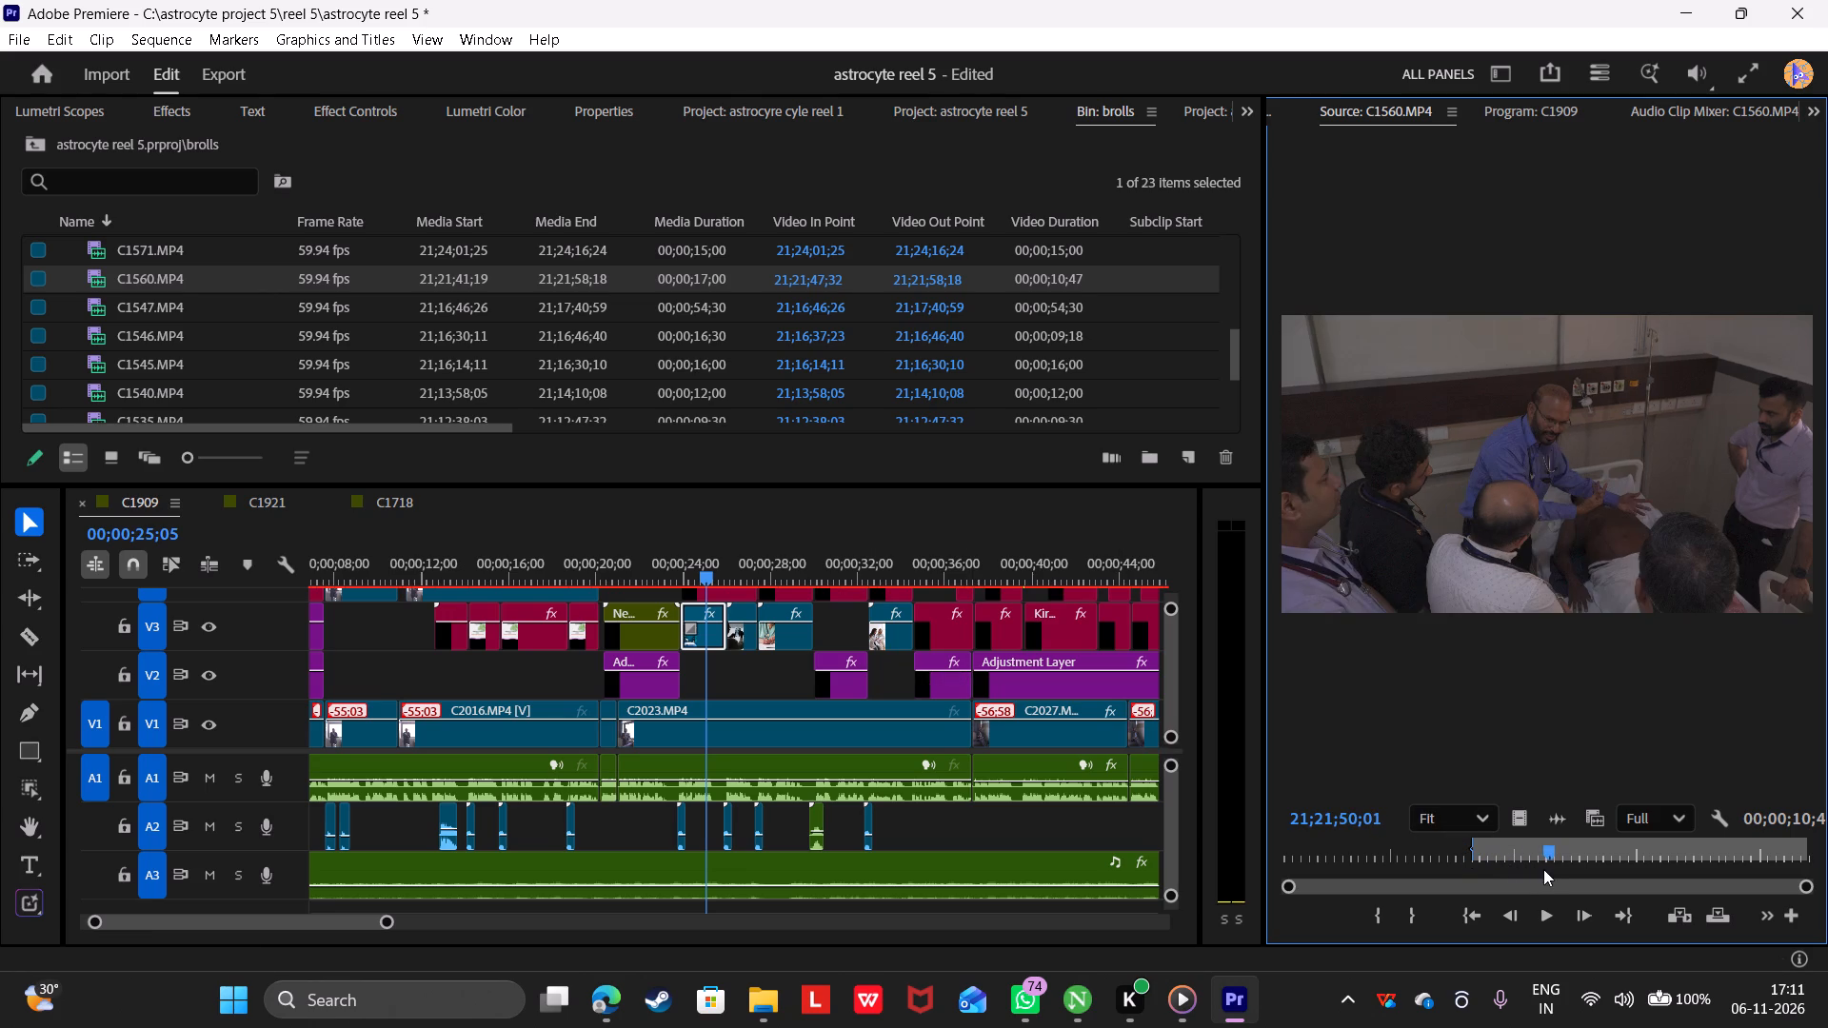
pyautogui.moveTo(1543, 869); pyautogui.dragTo(1595, 880)
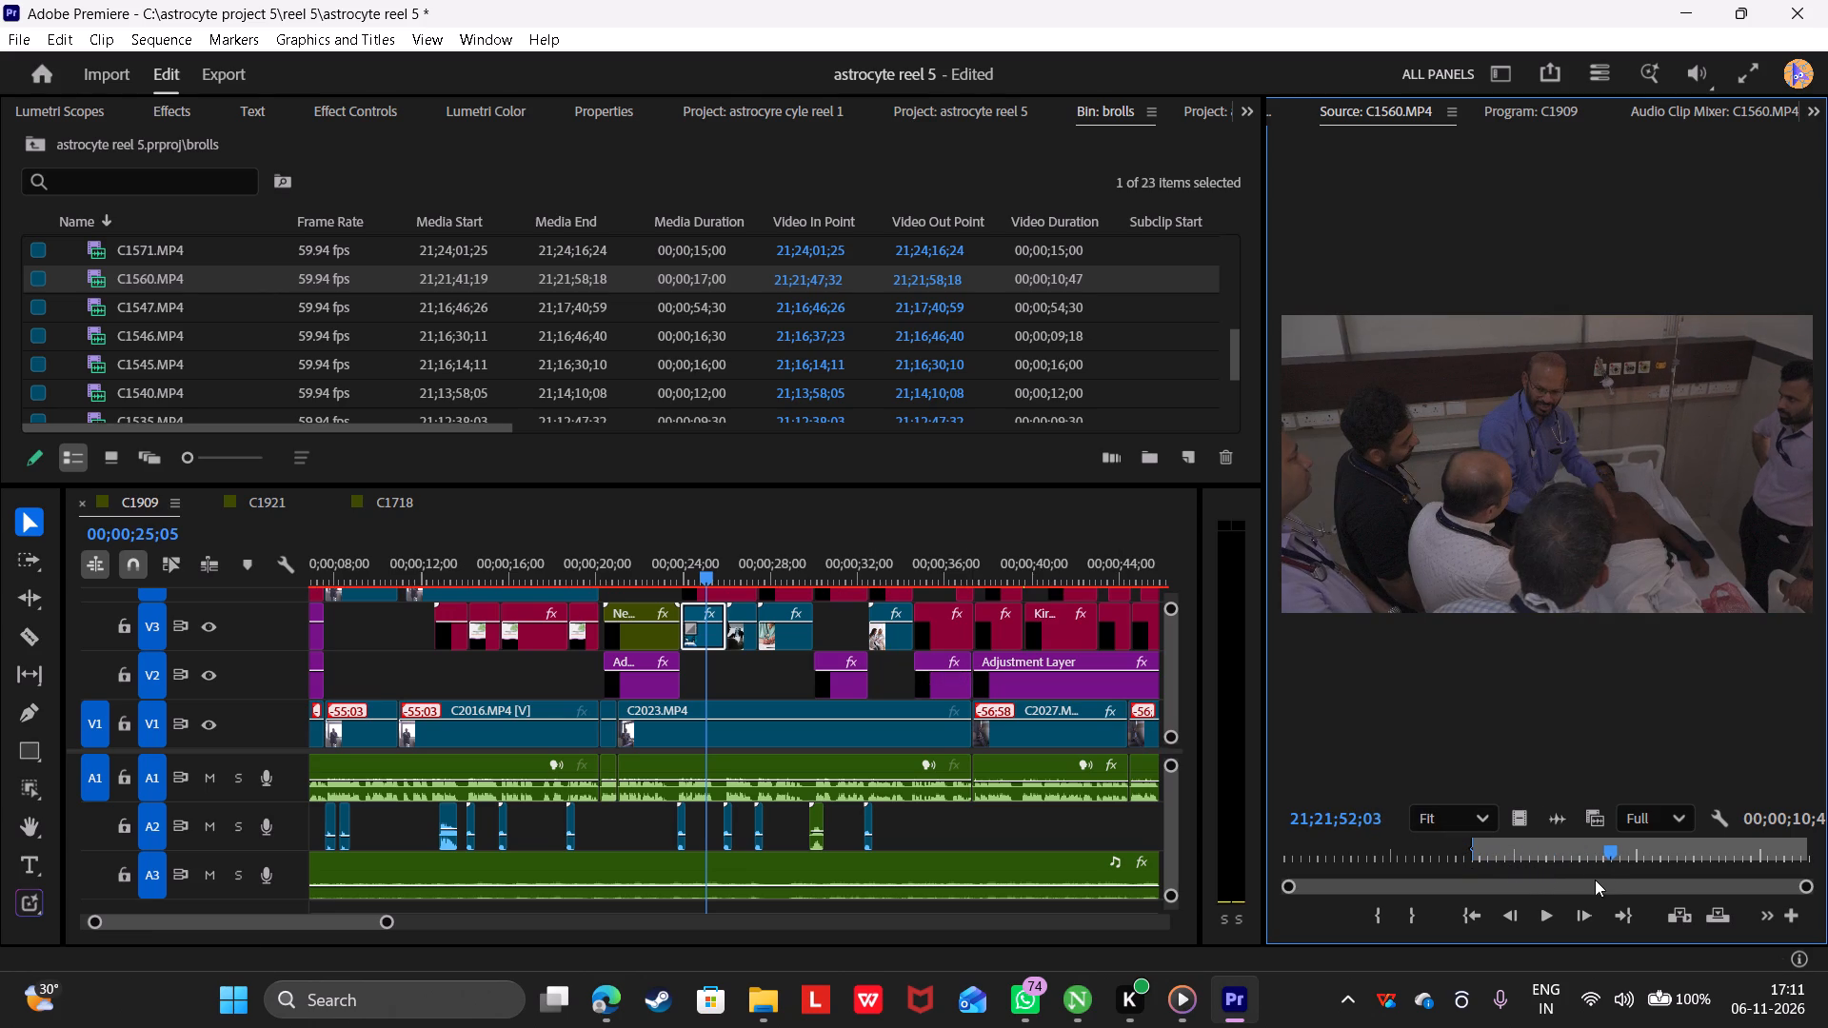
pyautogui.moveTo(1595, 880); pyautogui.dragTo(1548, 882)
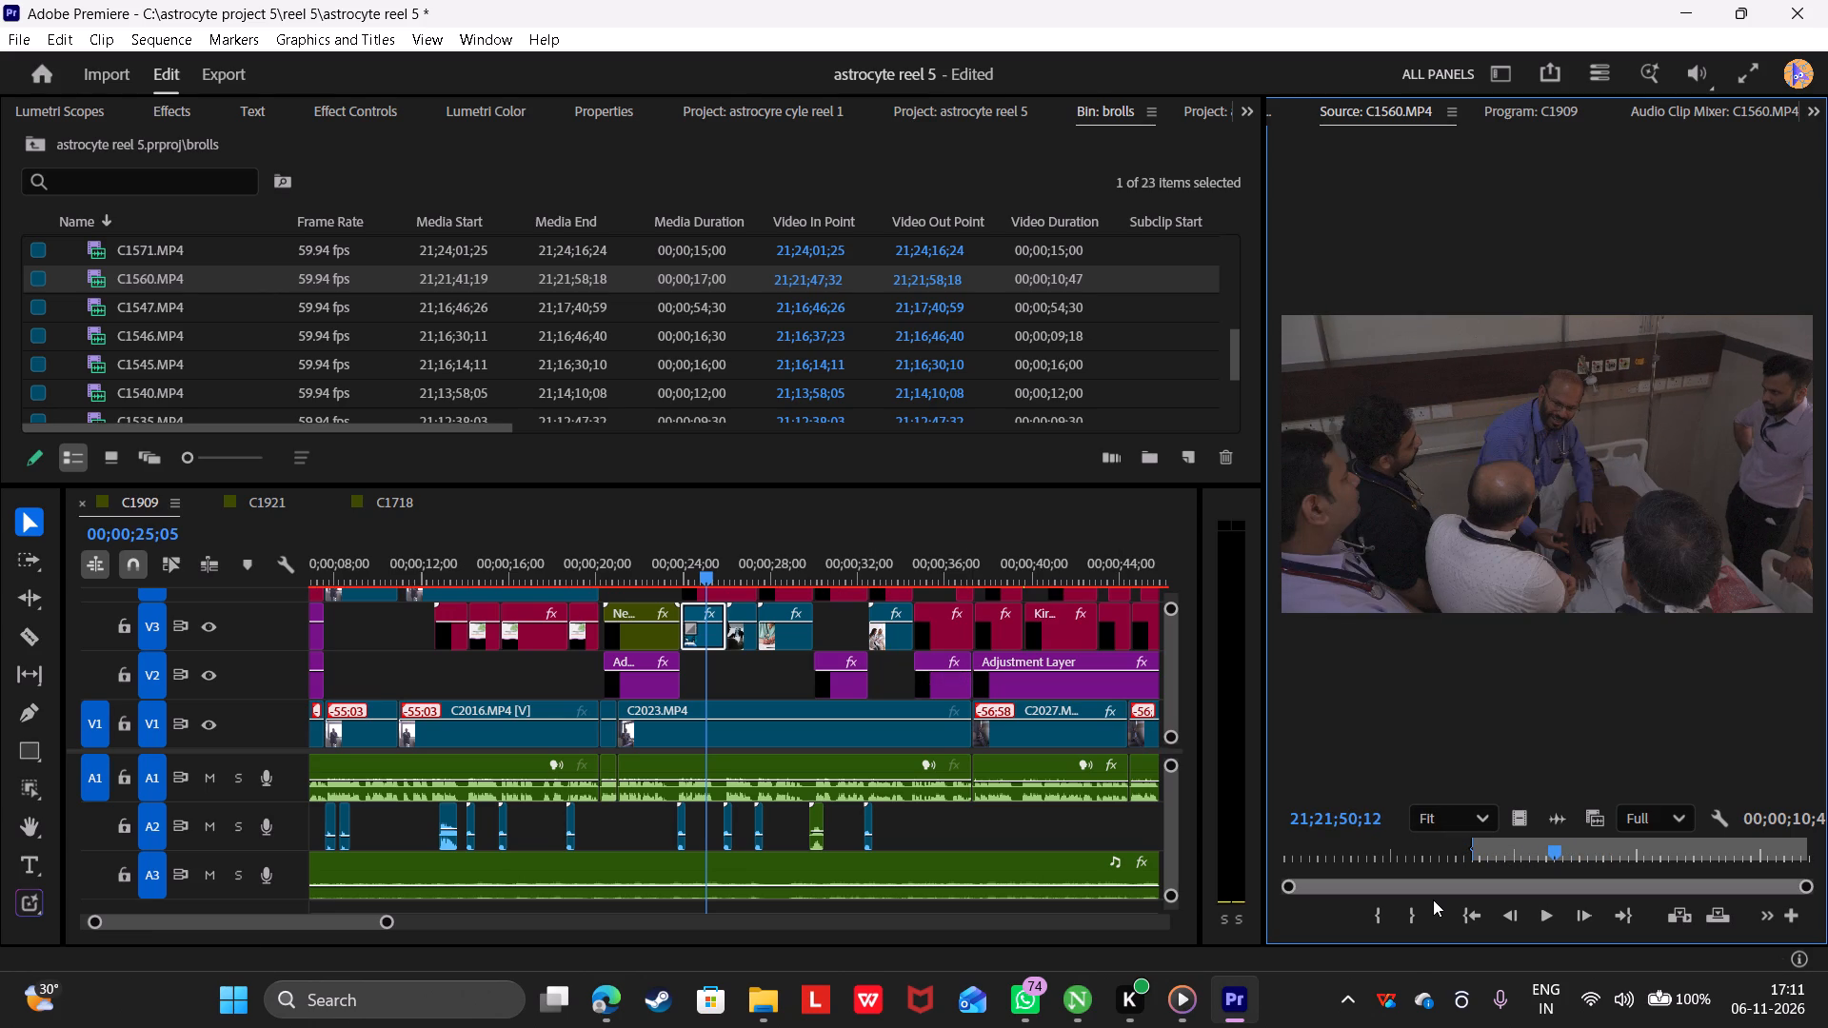
pyautogui.click(1378, 912)
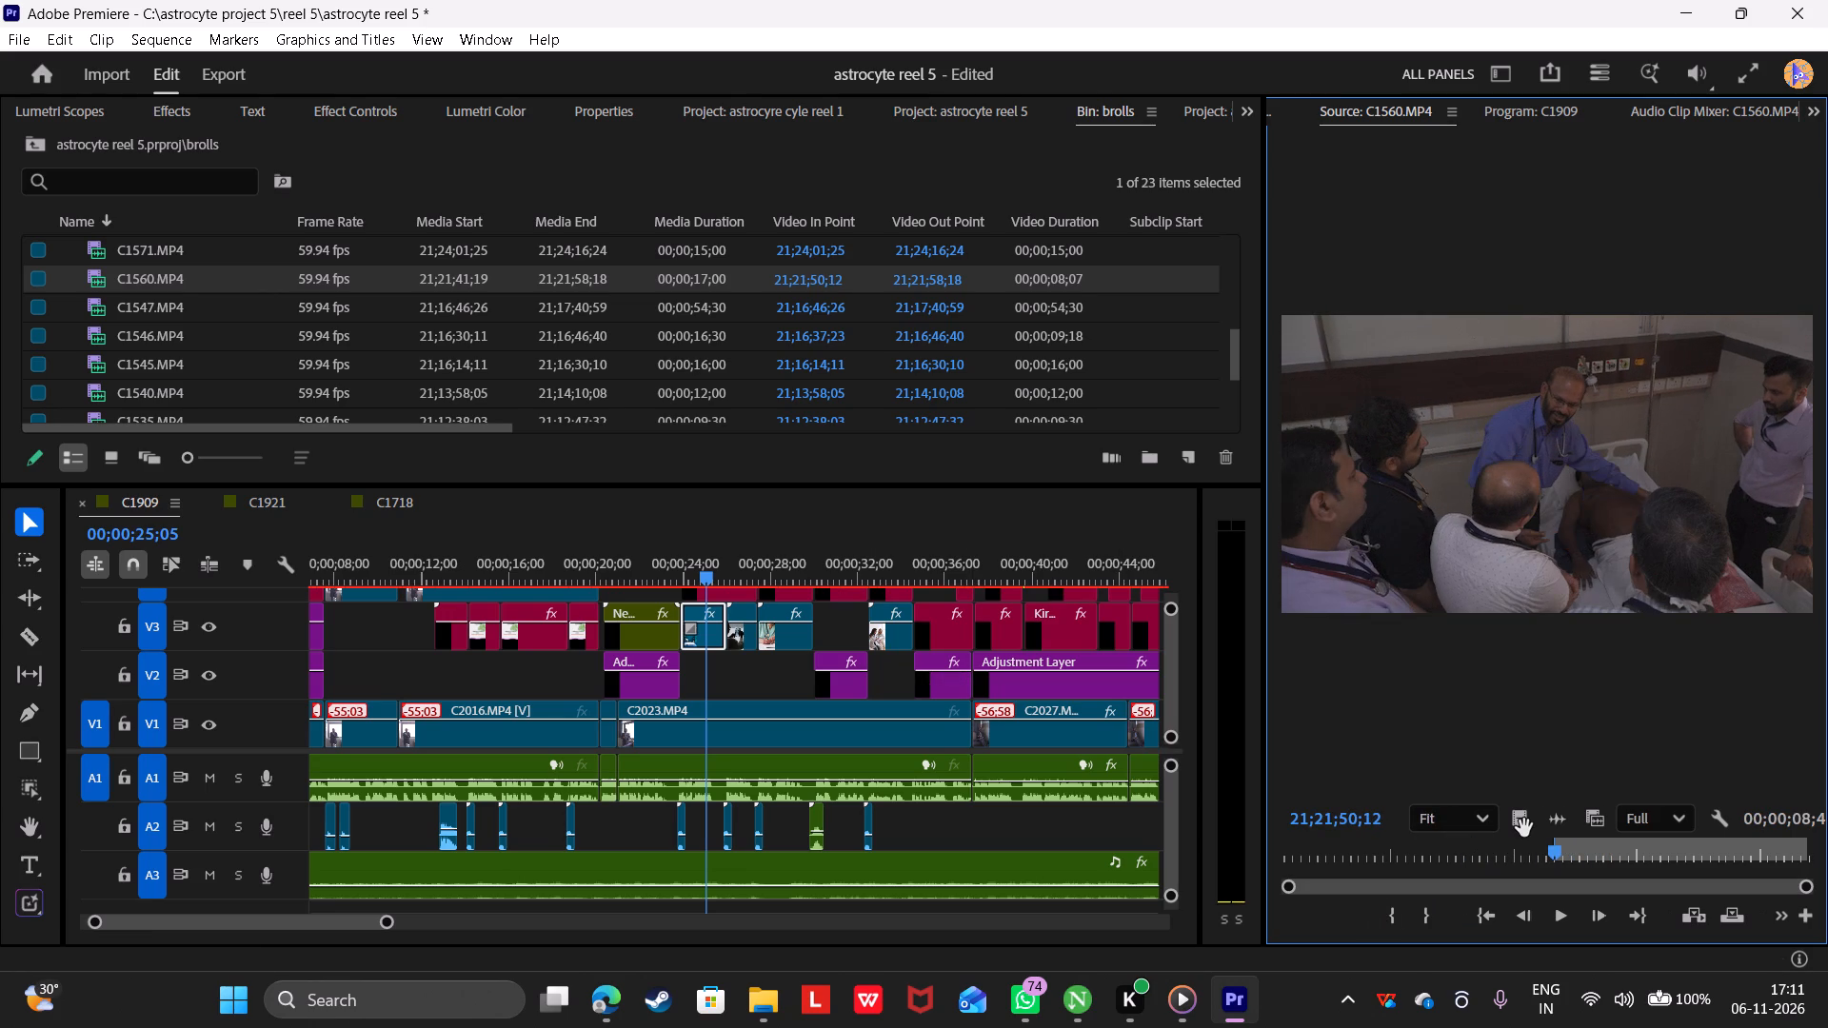
# Replace the surgeon clip on V3 under "practise regularly" with the video of C1560.MP4, keeping the clip's effects.
pyautogui.keyDown('alt'); pyautogui.moveTo(1524, 828); pyautogui.dragTo(723, 638); pyautogui.keyUp('alt')
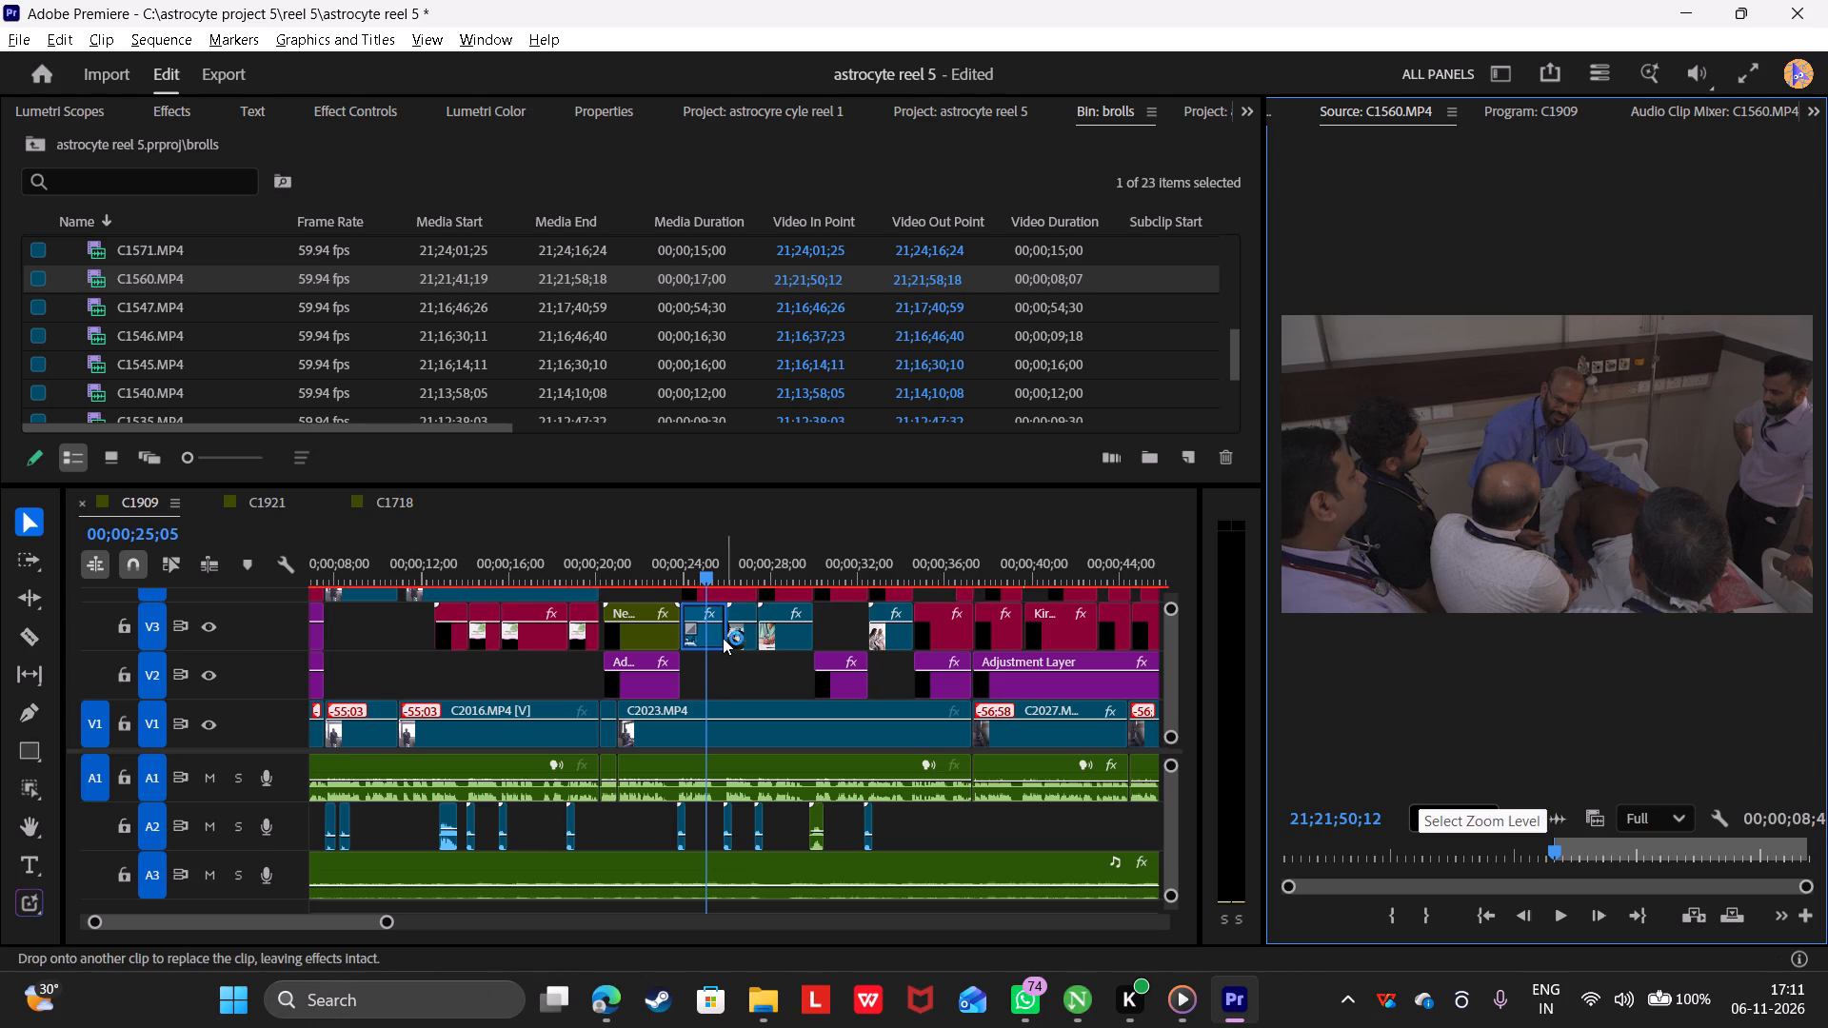
pyautogui.keyDown('alt'); pyautogui.moveTo(723, 638); pyautogui.dragTo(705, 633); pyautogui.keyUp('alt')
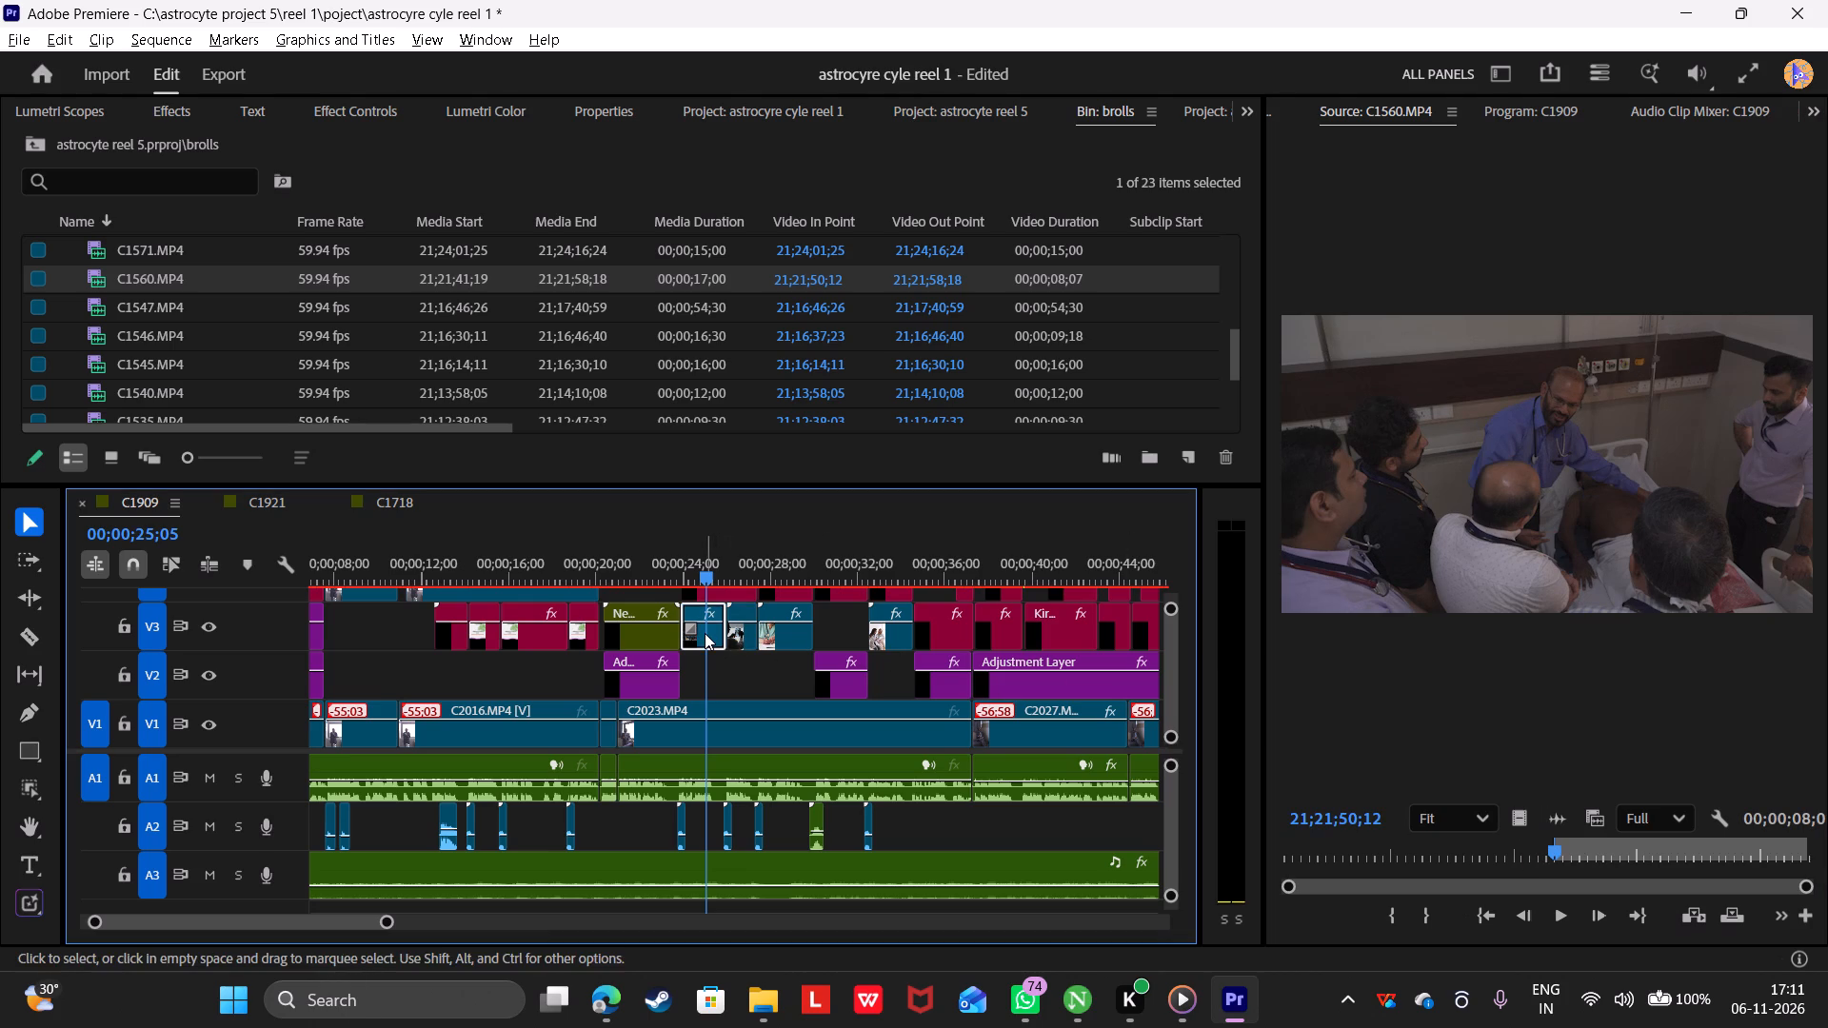
# Check the replaced C1560.MP4 clip at 00;00;24;03 and scale it to fill the frame.
pyautogui.click(687, 566)
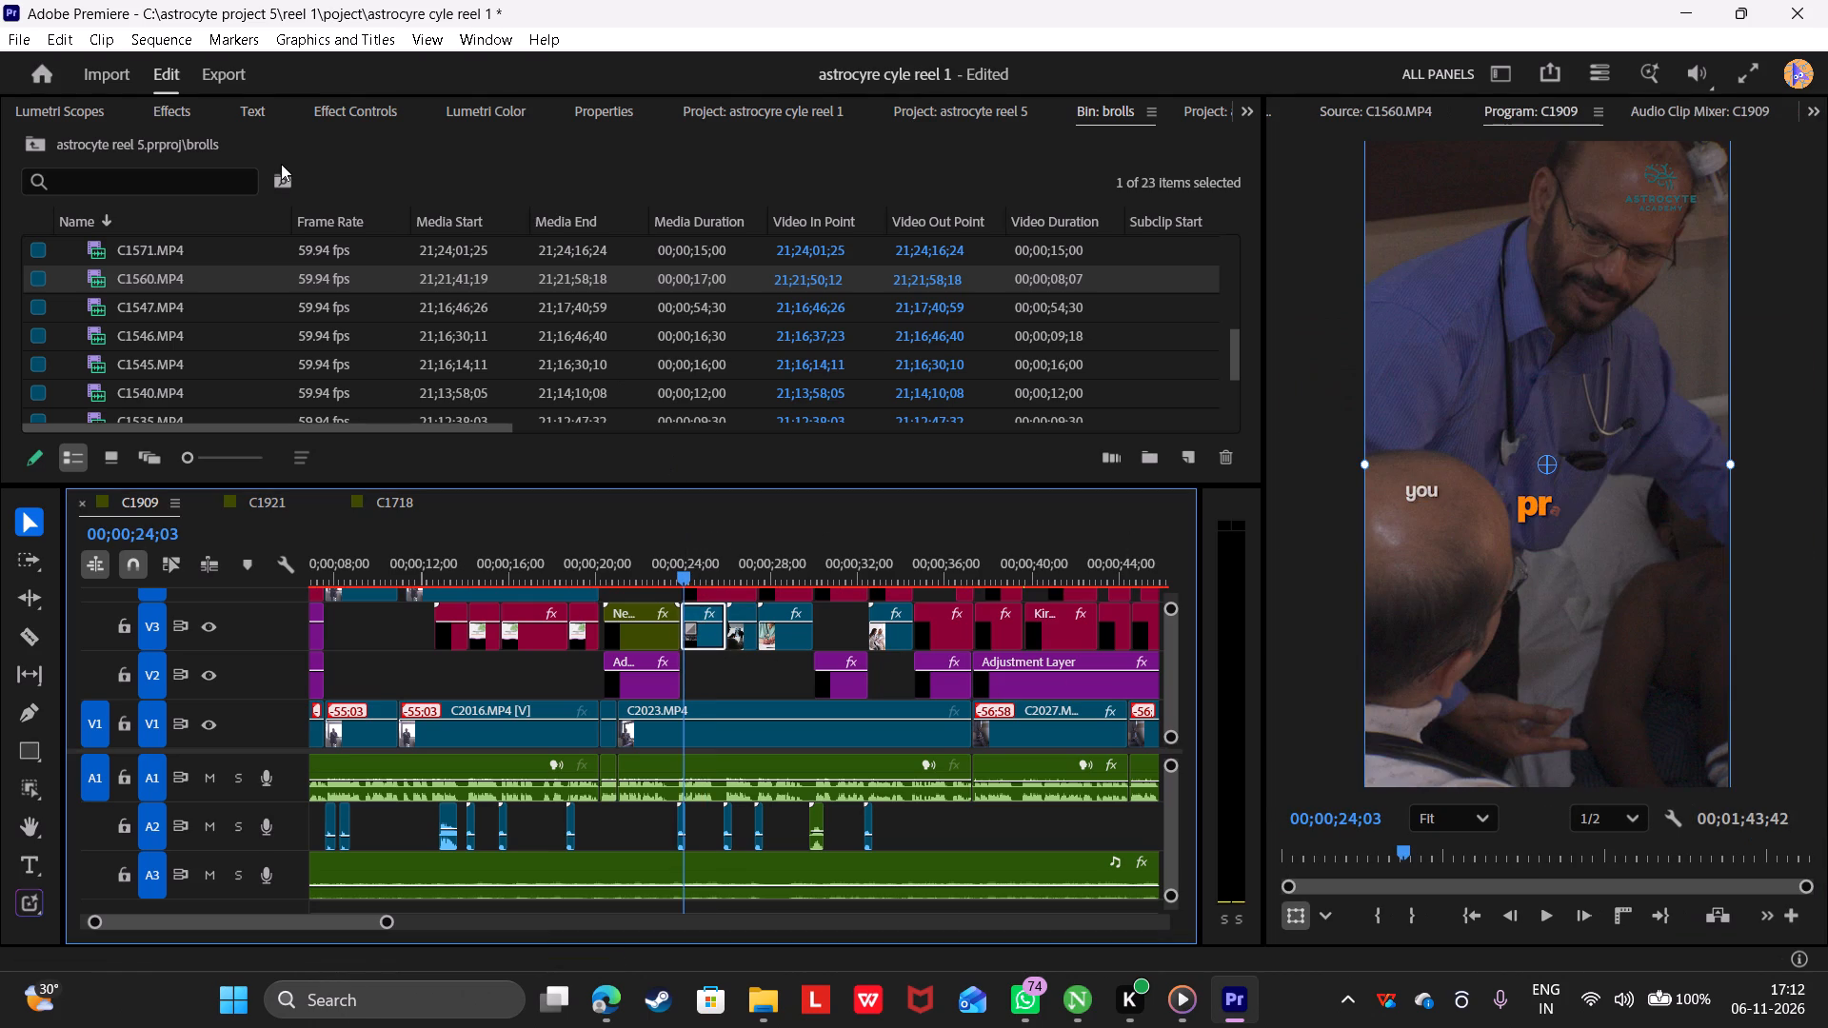
pyautogui.click(606, 123)
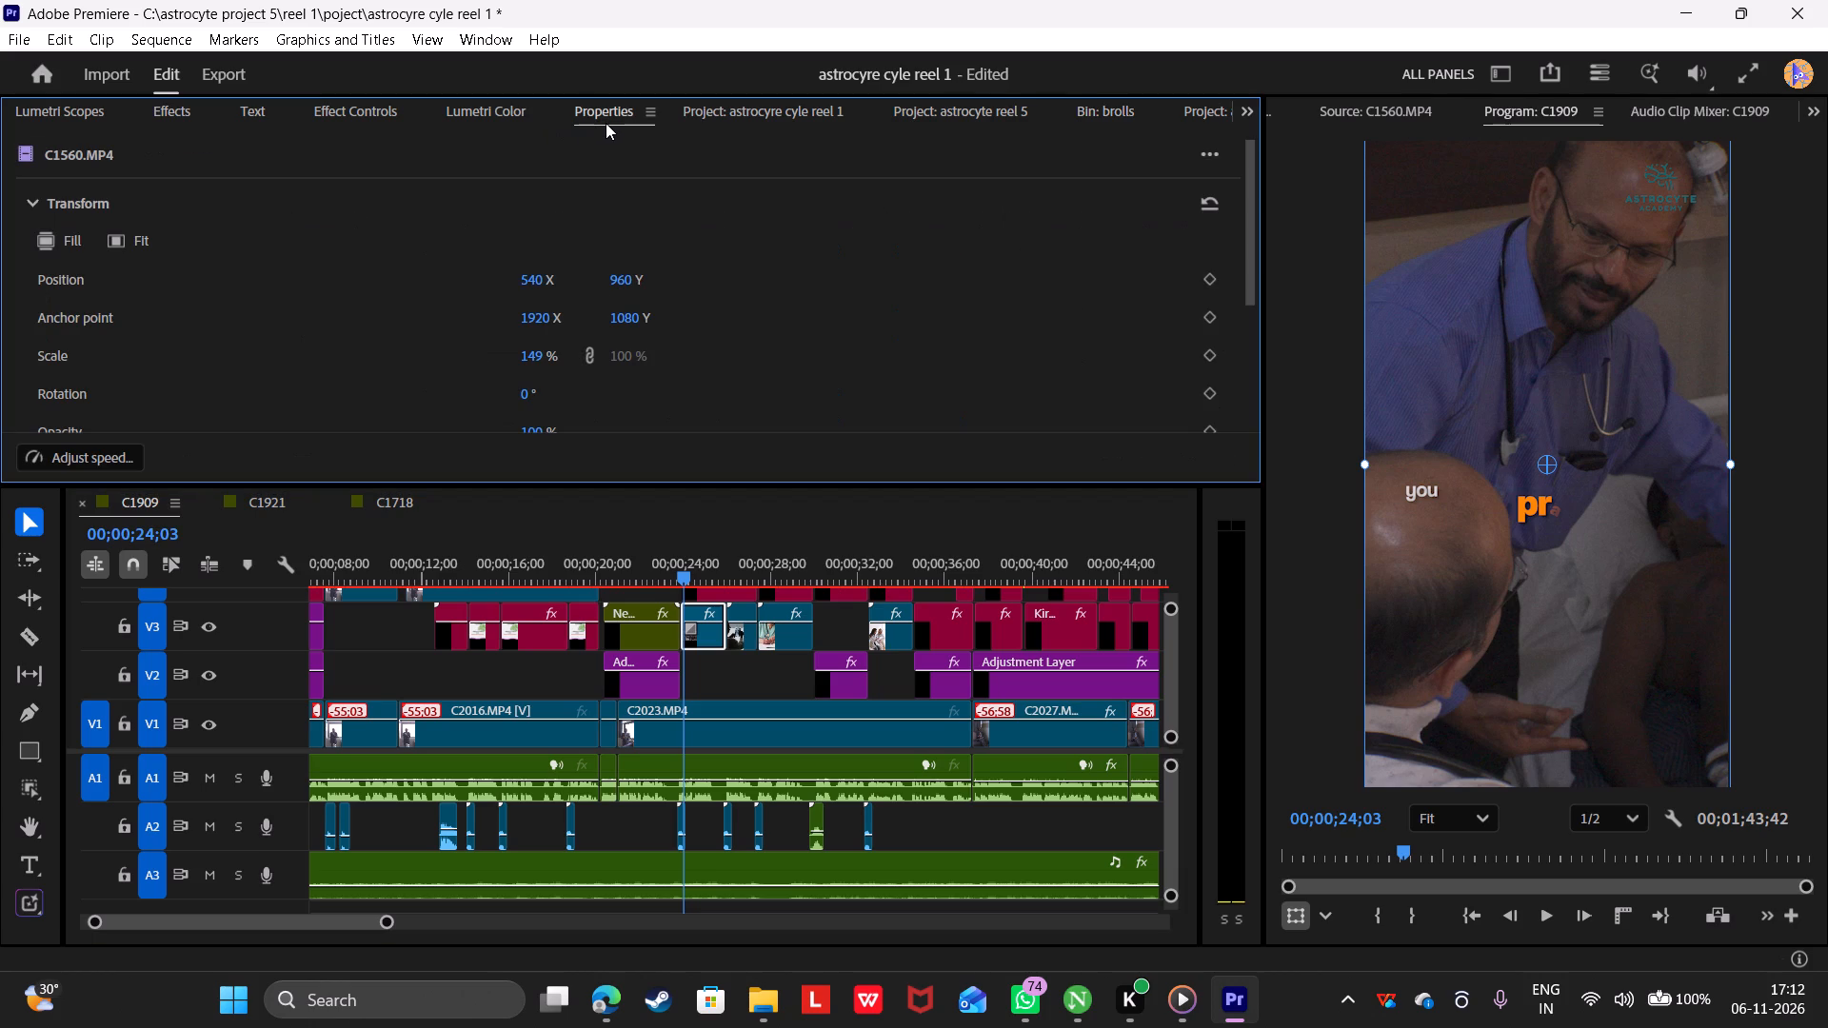
pyautogui.click(146, 232)
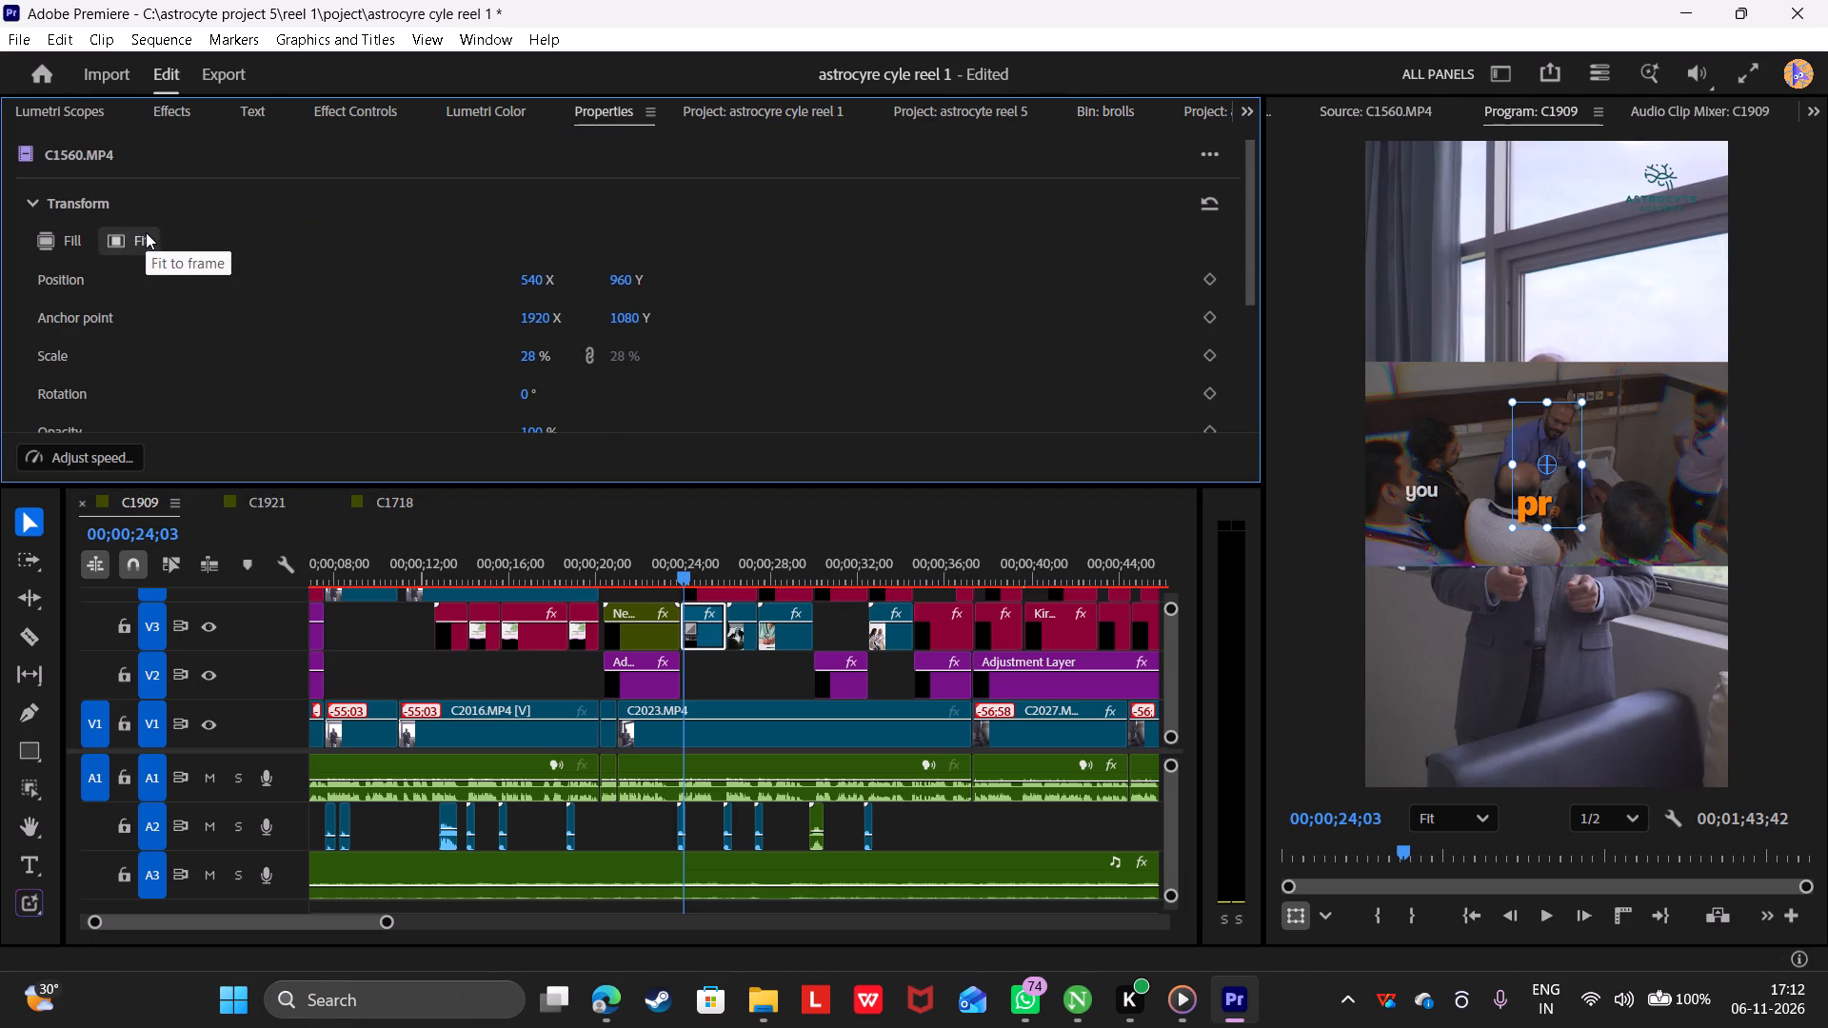
pyautogui.click(70, 240)
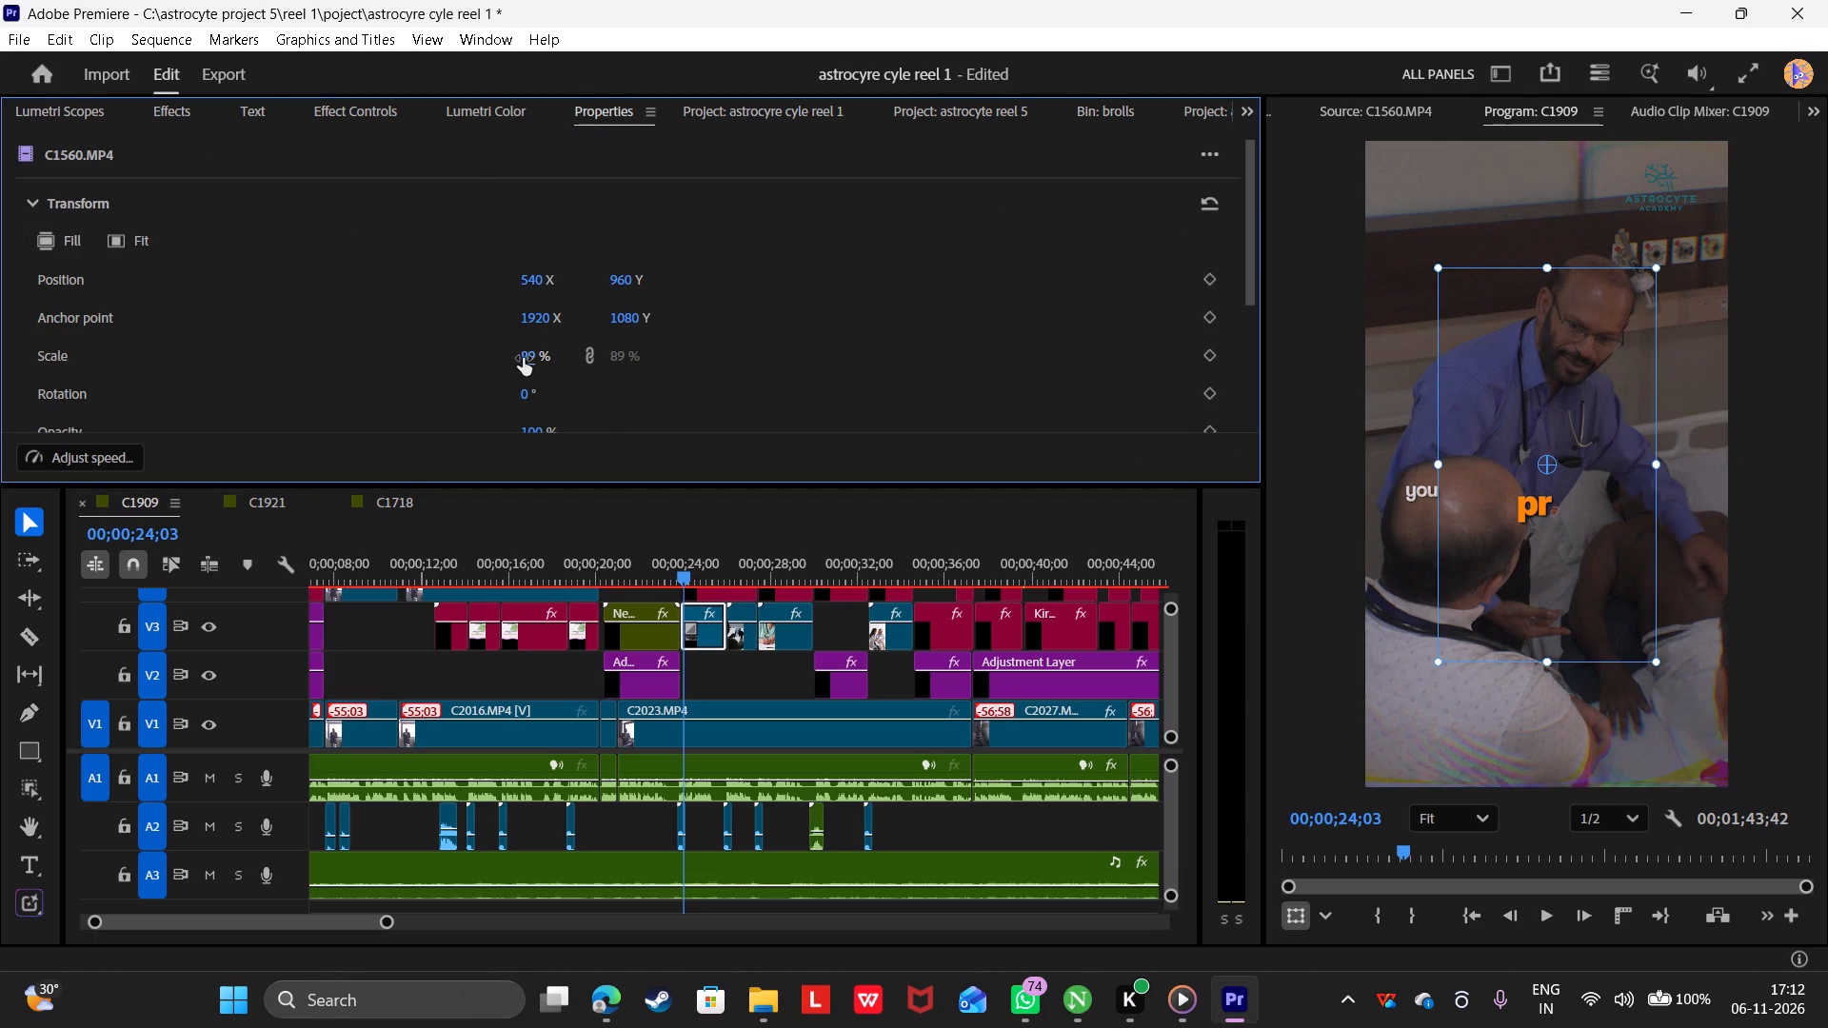
# Fine-tune the scale of the C1560.MP4 clip to fill the frame, then play the sequence through to "Present your findings".
pyautogui.moveTo(523, 358); pyautogui.dragTo(494, 357)
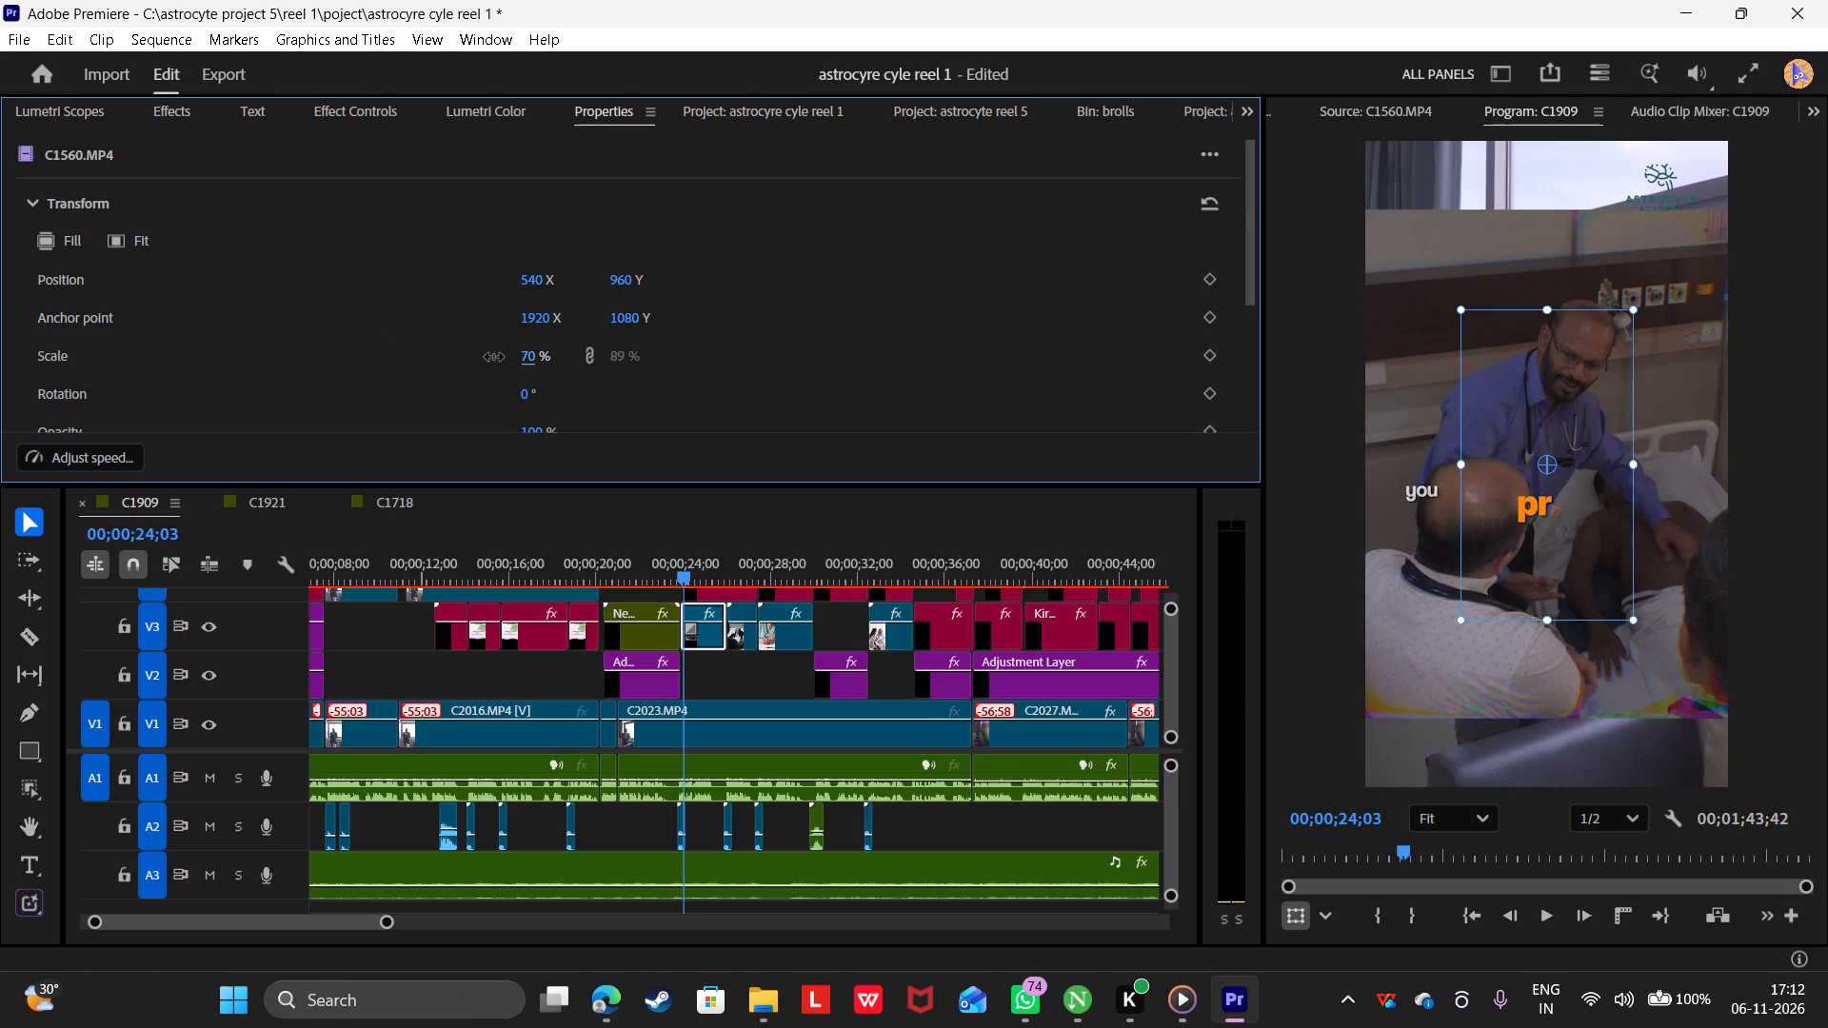
pyautogui.moveTo(494, 357); pyautogui.dragTo(521, 348)
pyautogui.press('space')
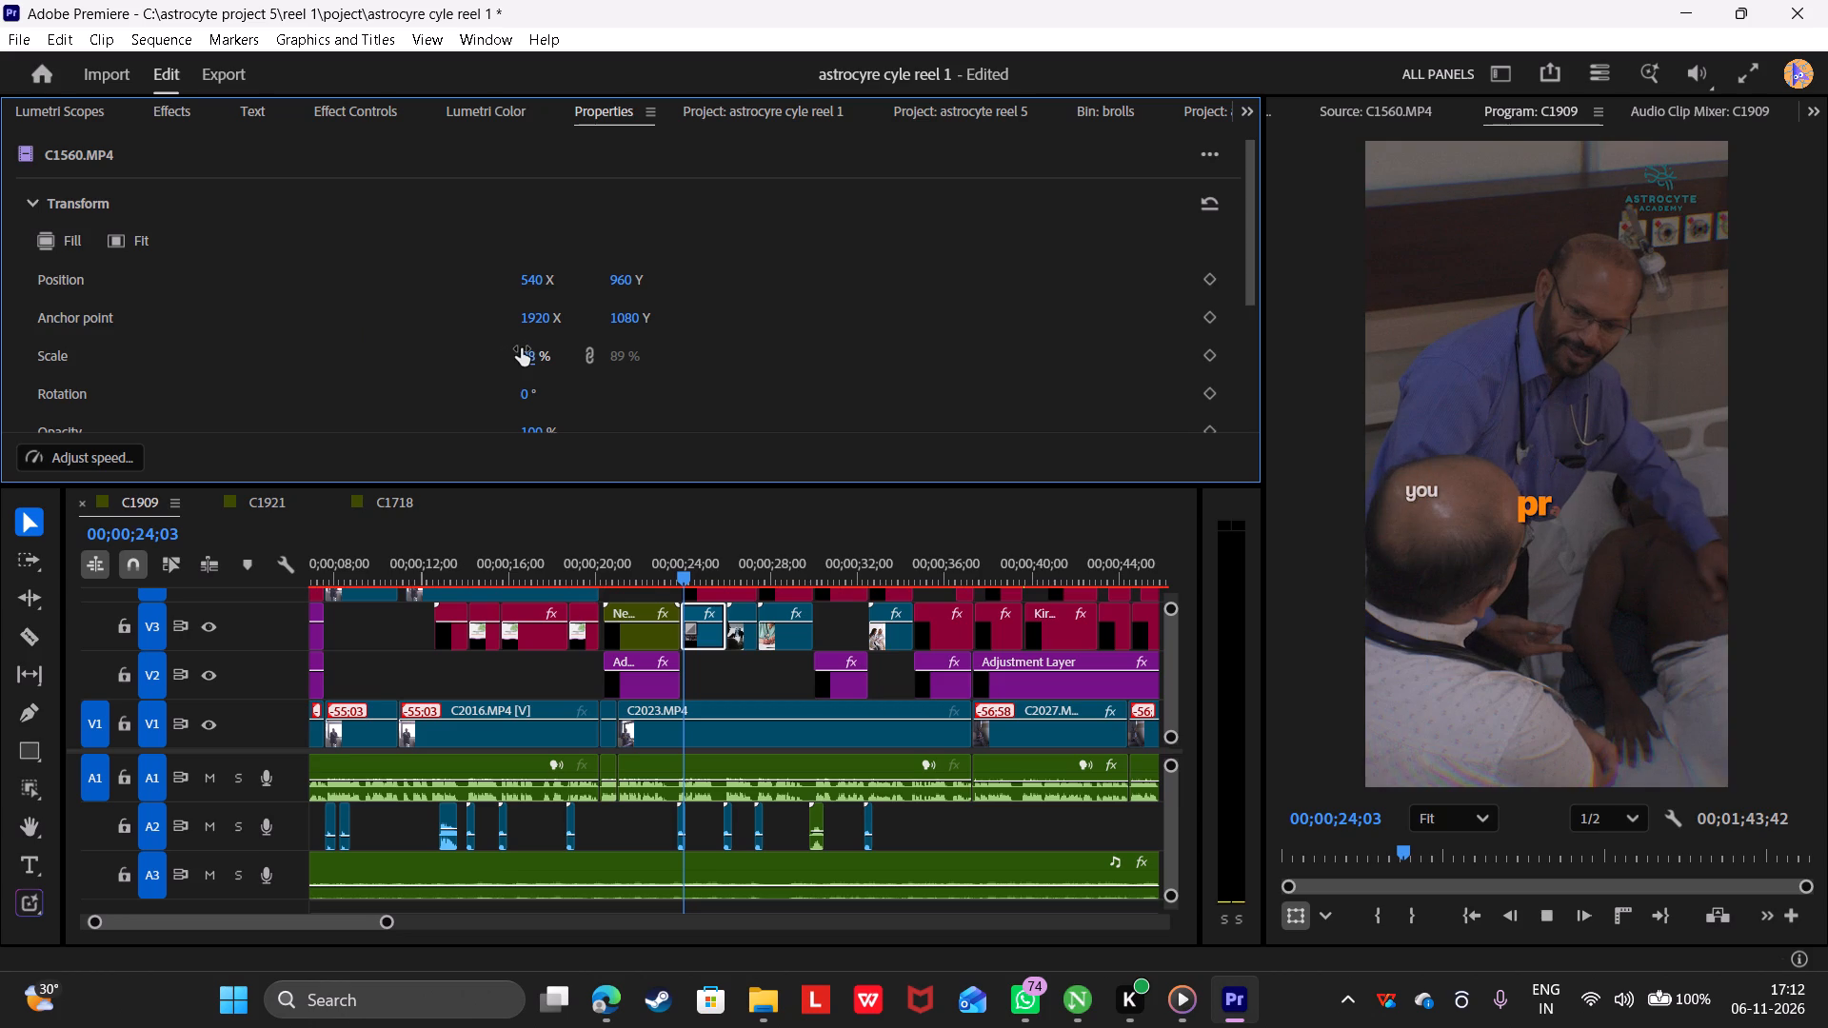
pyautogui.press('space')
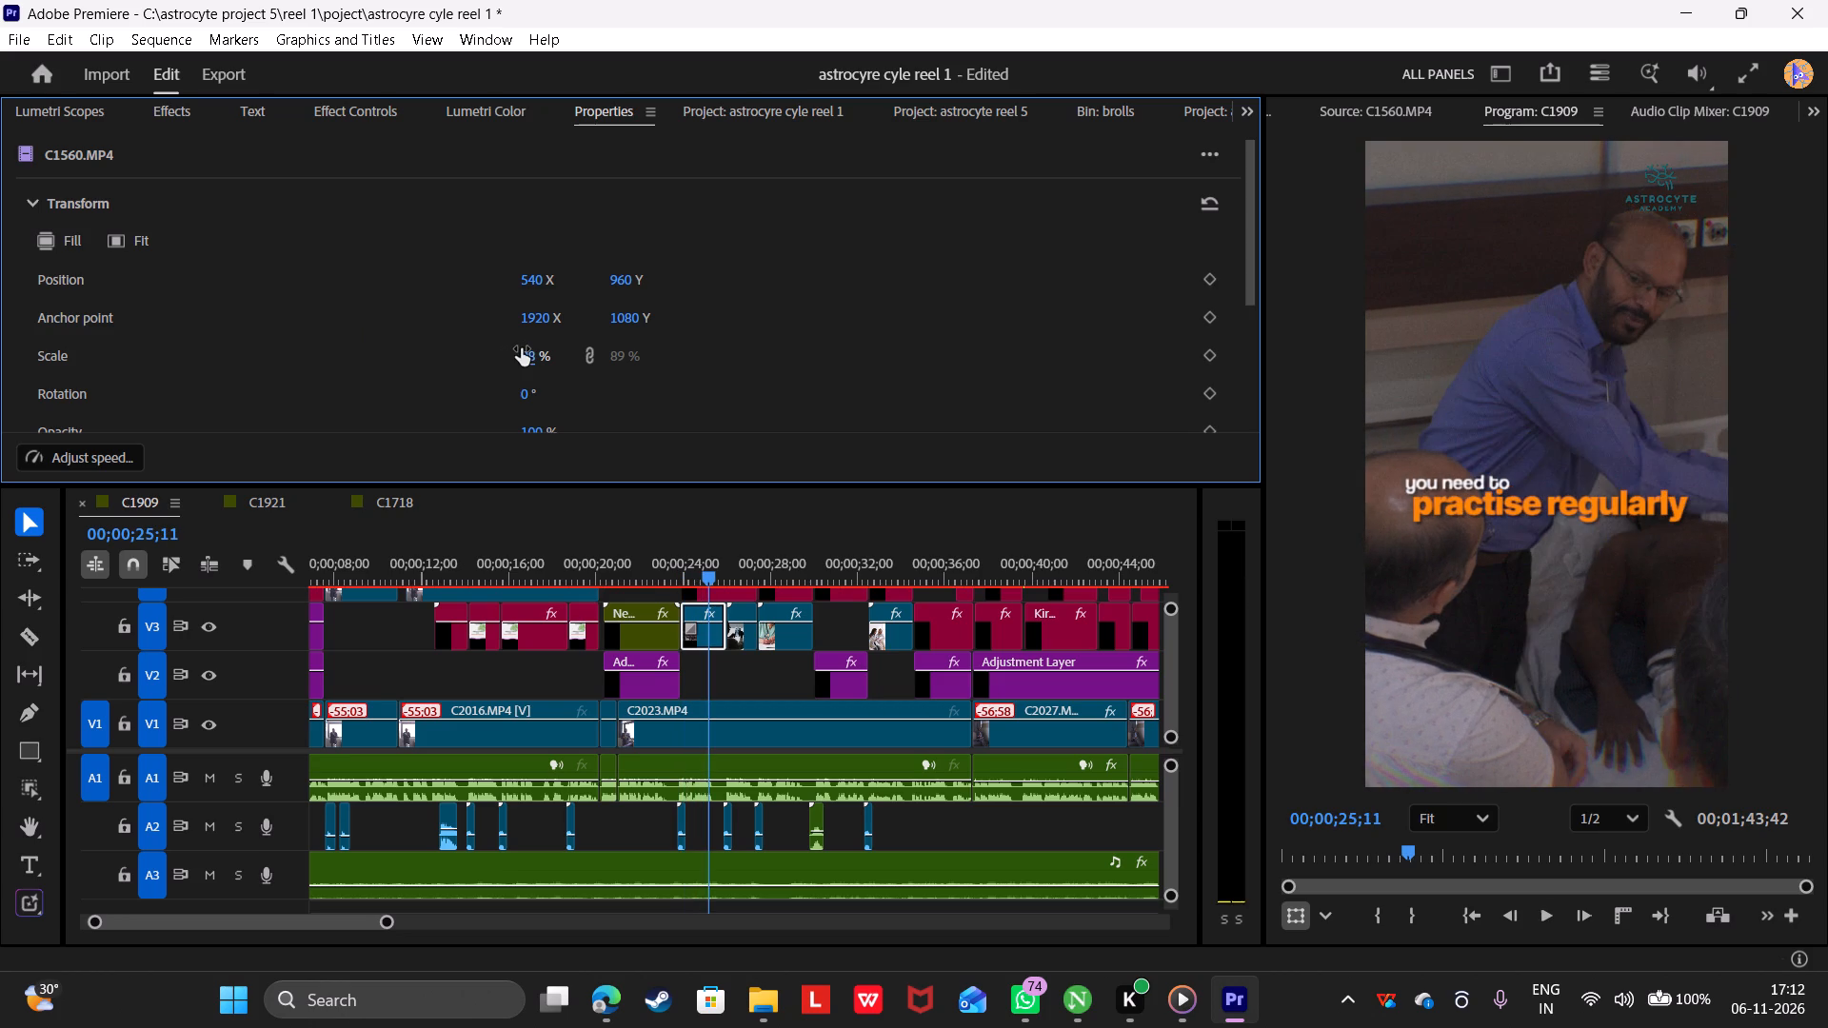
pyautogui.press('space')
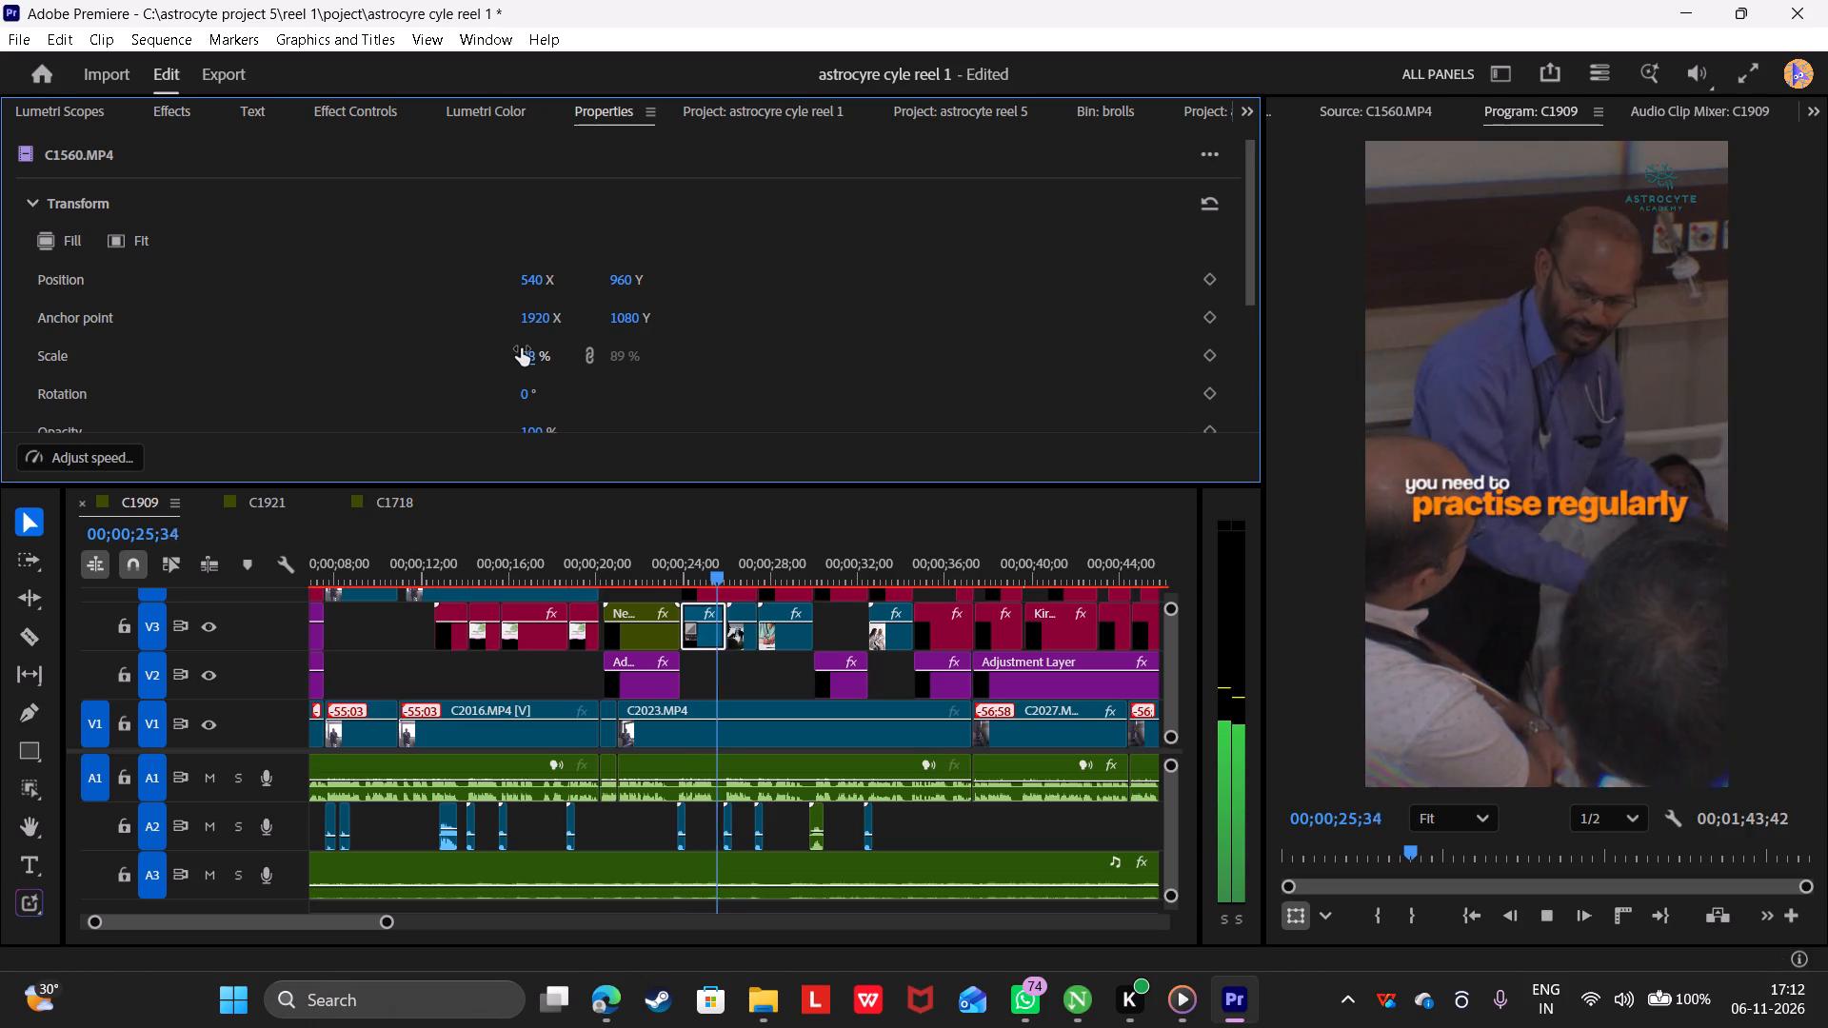
pyautogui.press('space')
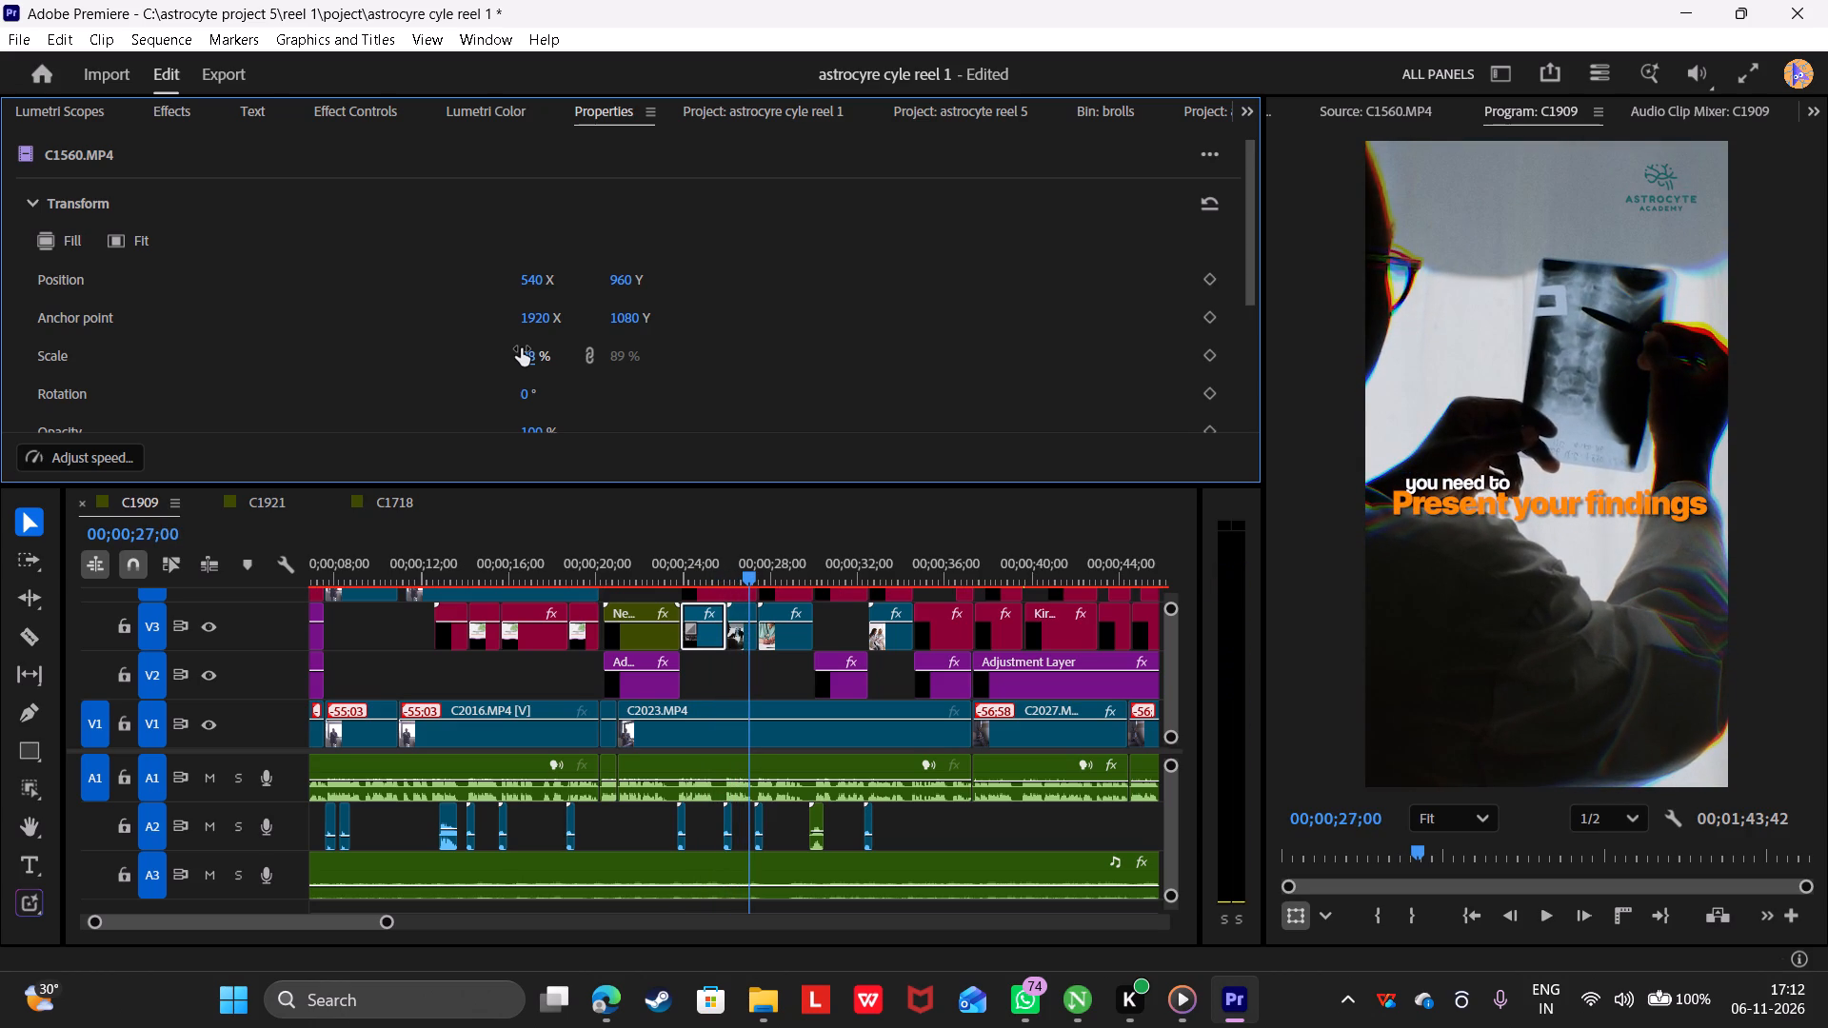
# Look through the reel 1 project for a replacement for the X-ray clip under "Present your findings", previewing C1546.MP4 and C1540.MP4.
pyautogui.click(734, 619)
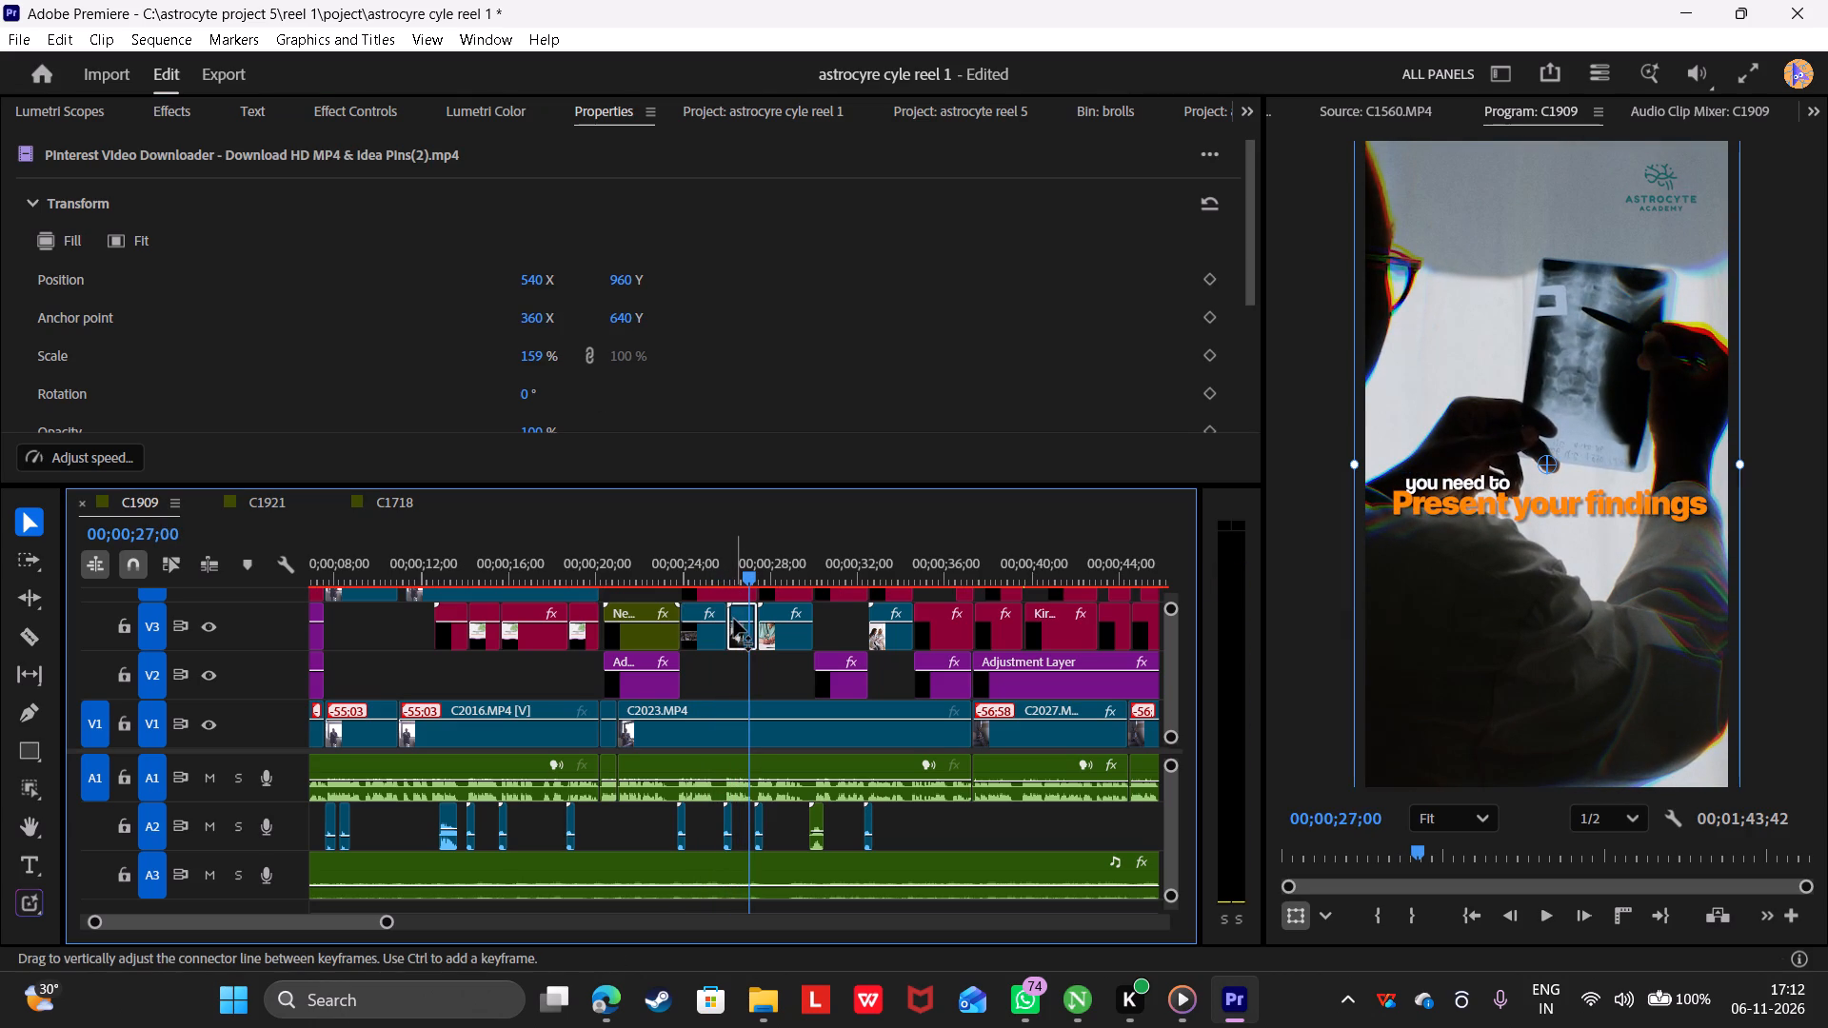
pyautogui.click(745, 120)
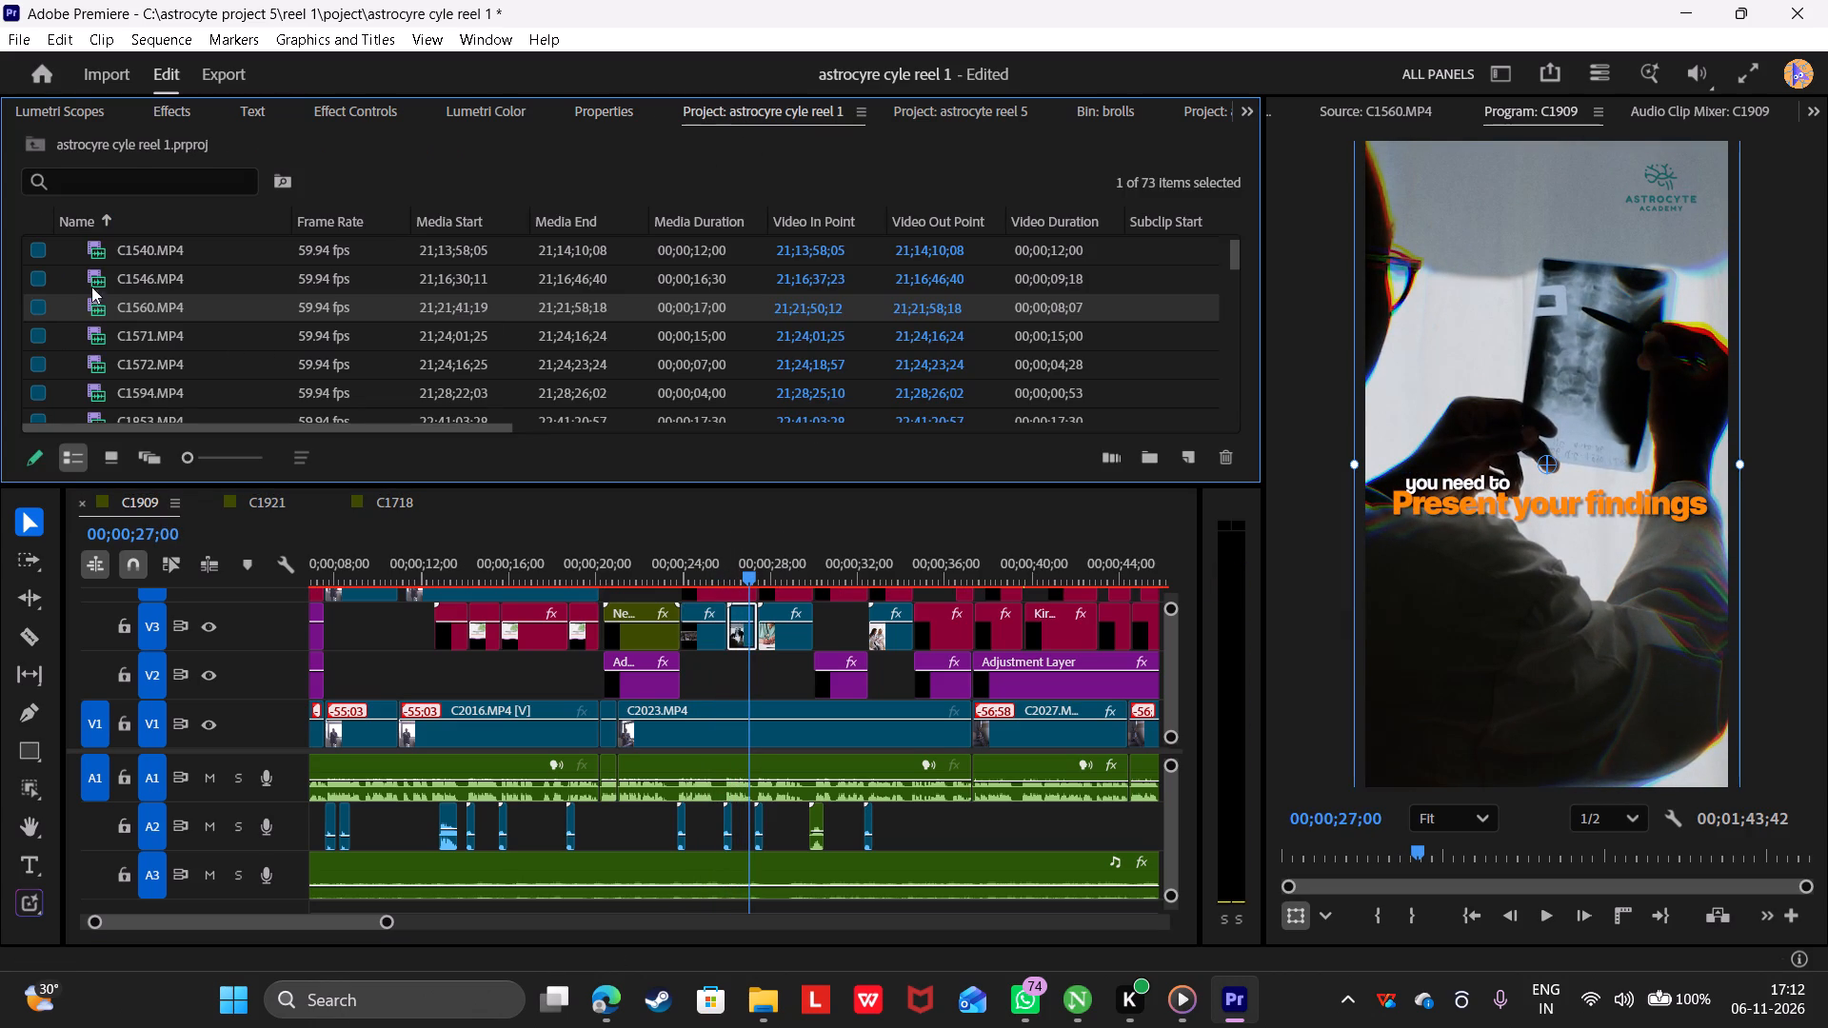
pyautogui.tripleClick(96, 277)
pyautogui.click(96, 277)
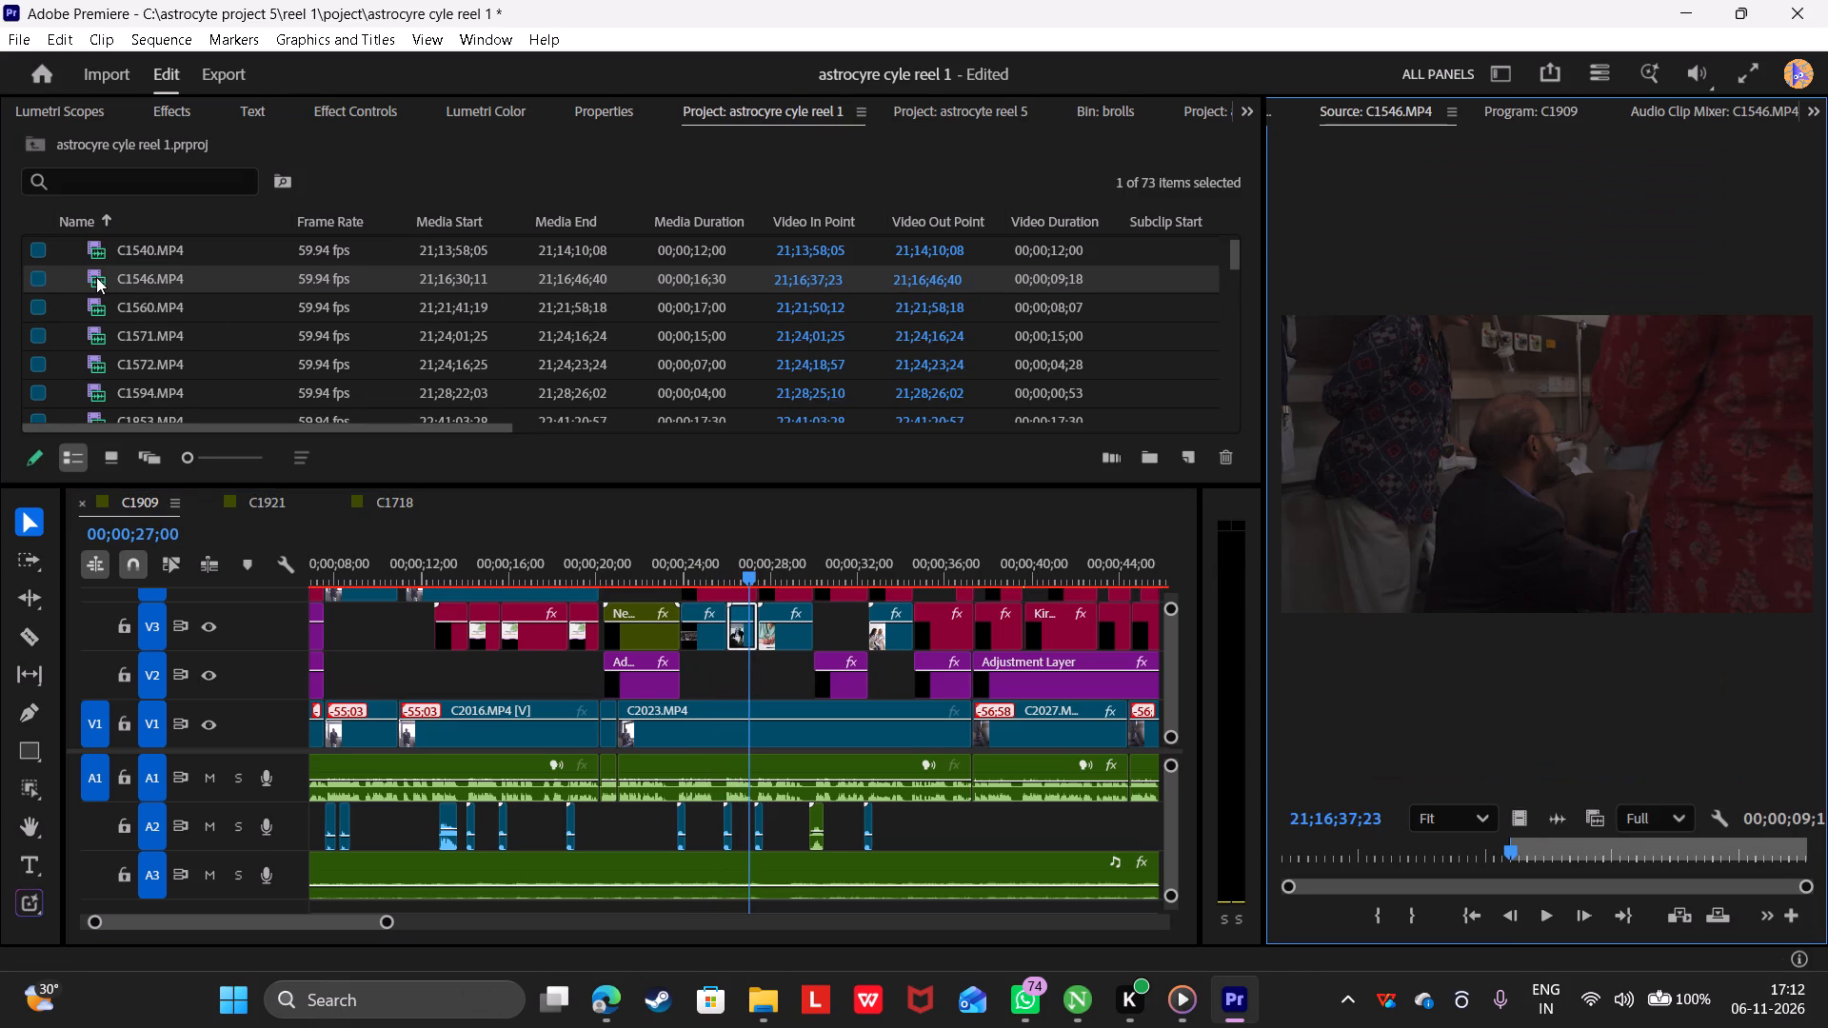
pyautogui.tripleClick(95, 253)
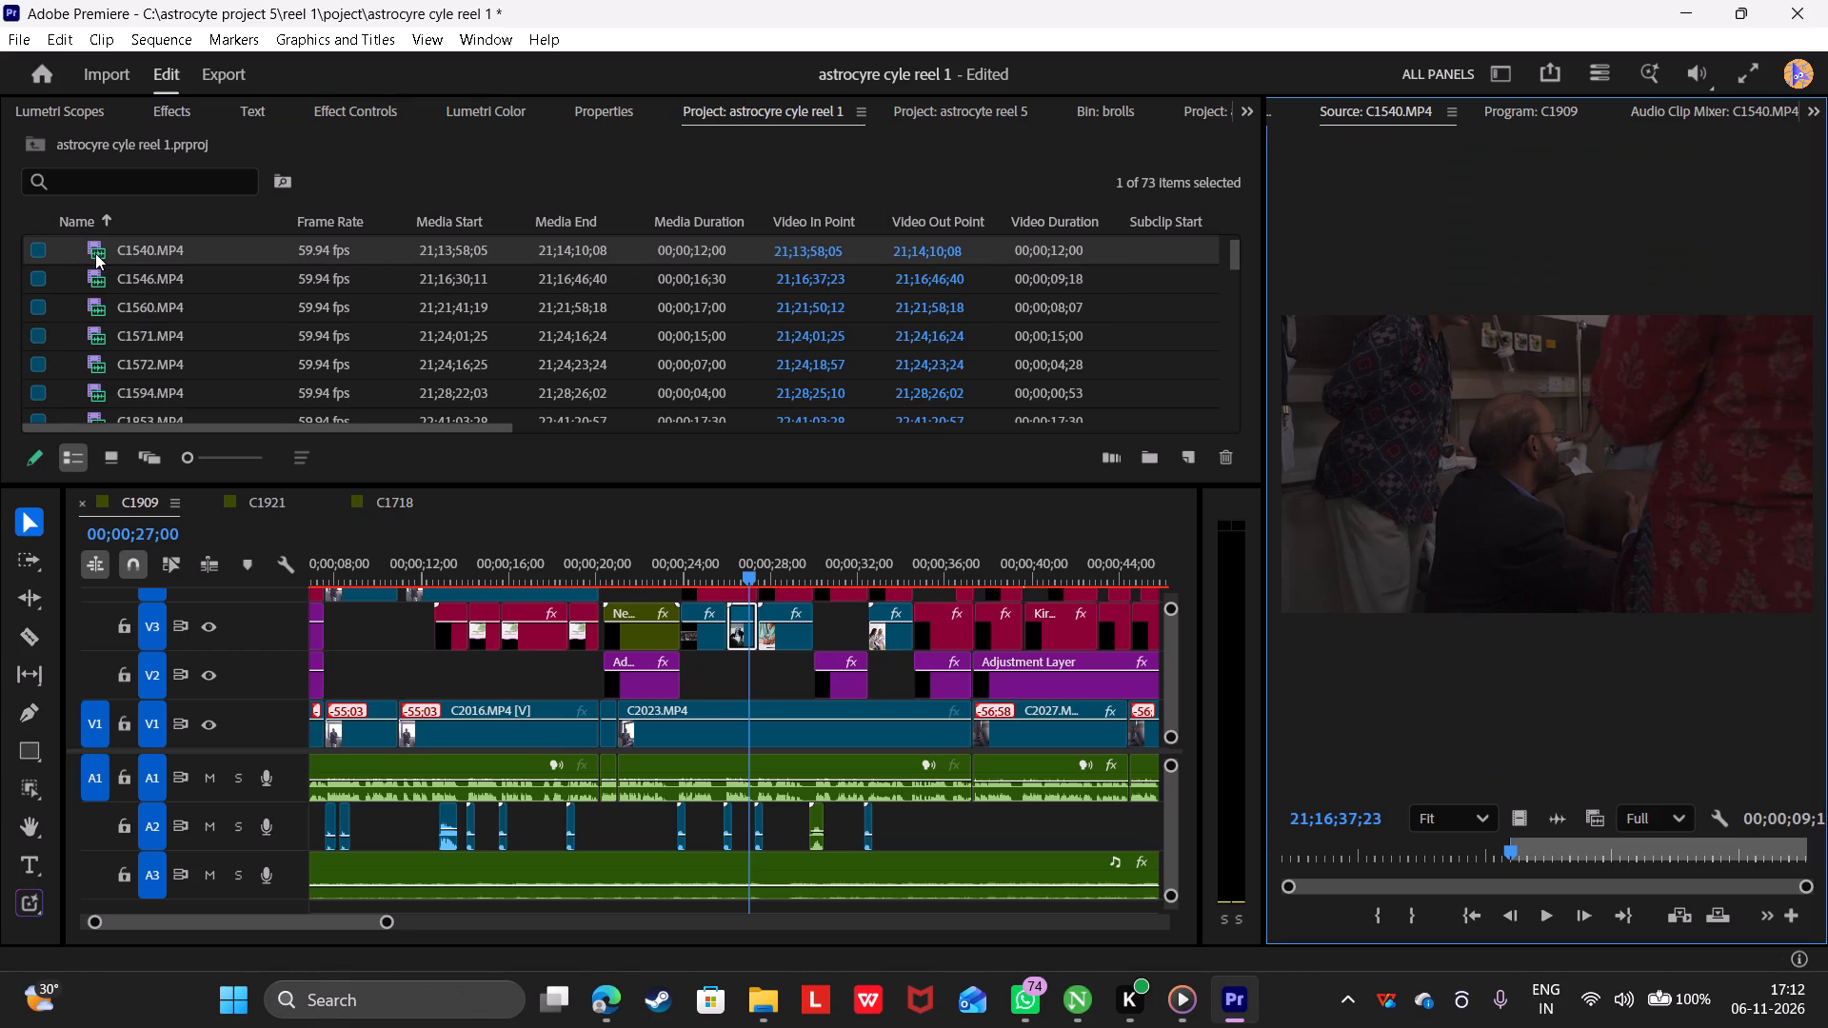
pyautogui.scroll(-1, 114, 330)
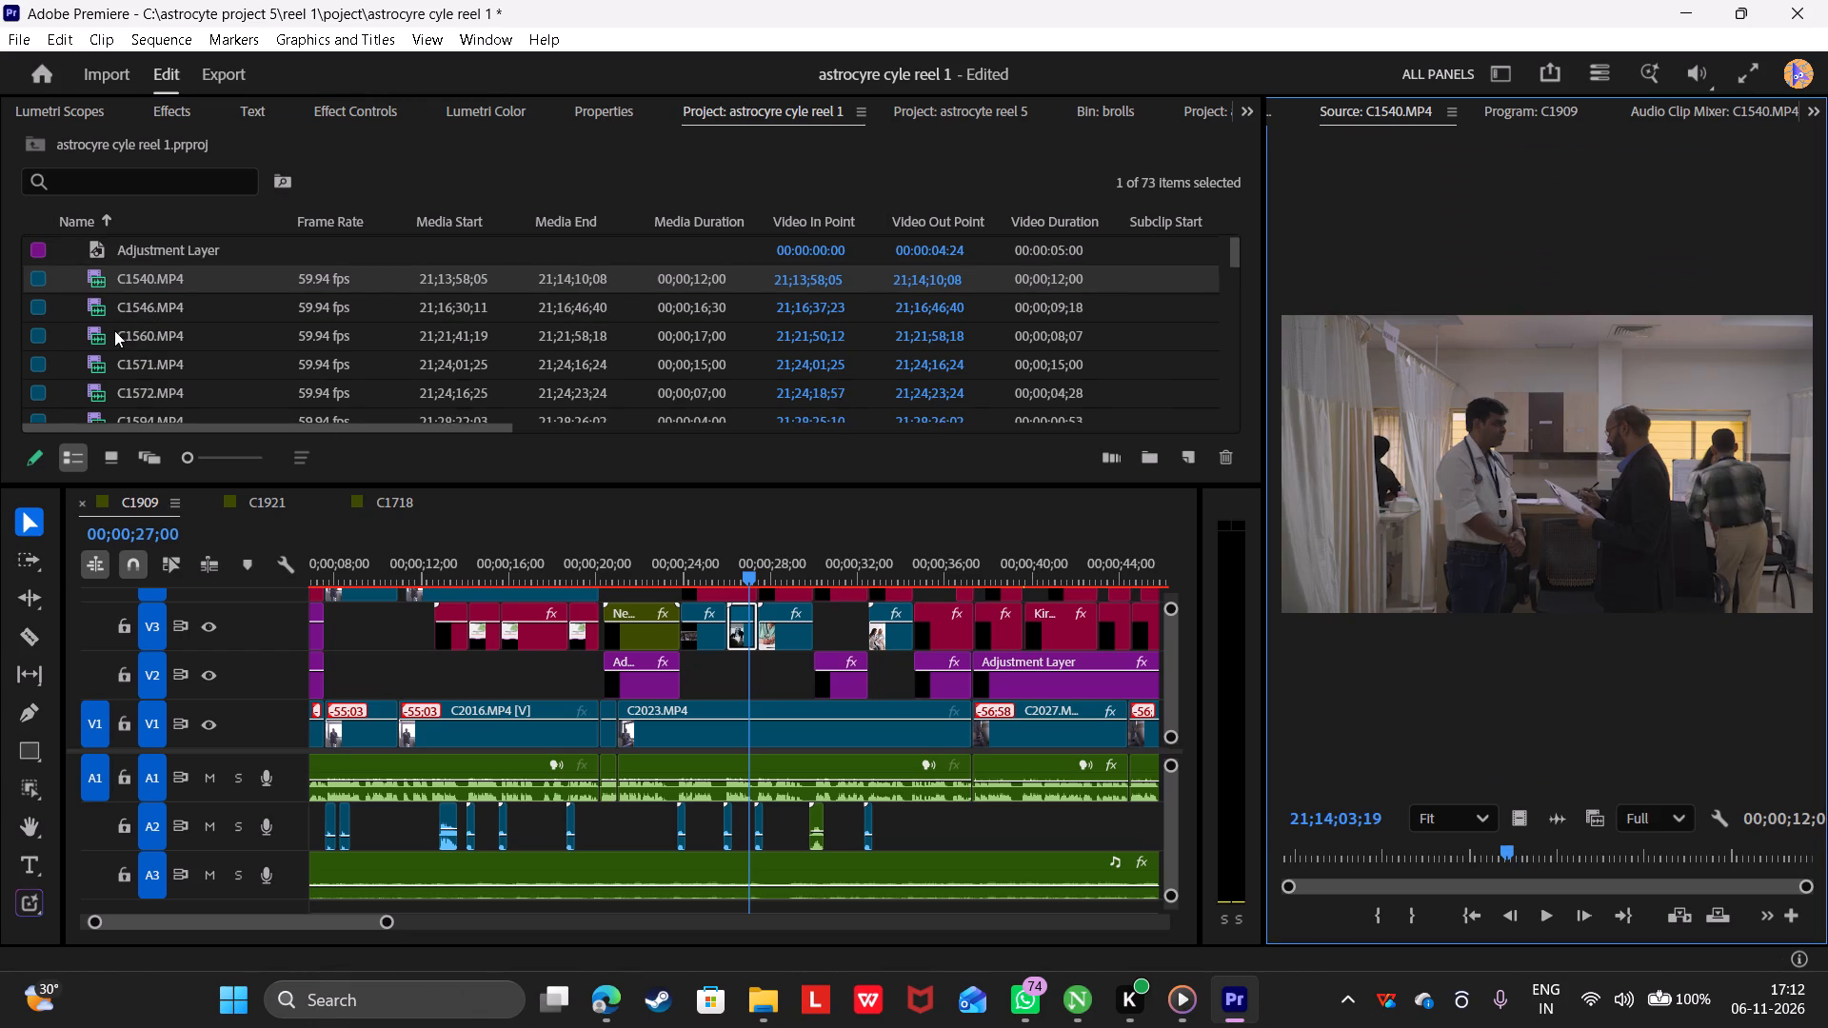
pyautogui.scroll(-1, 114, 330)
# Look through the reel 5 brolls bin for a replacement for the X-ray clip, scrubbing through C1619.MP4, C1605.MP4 and C1603.MP4.
pyautogui.click(1084, 109)
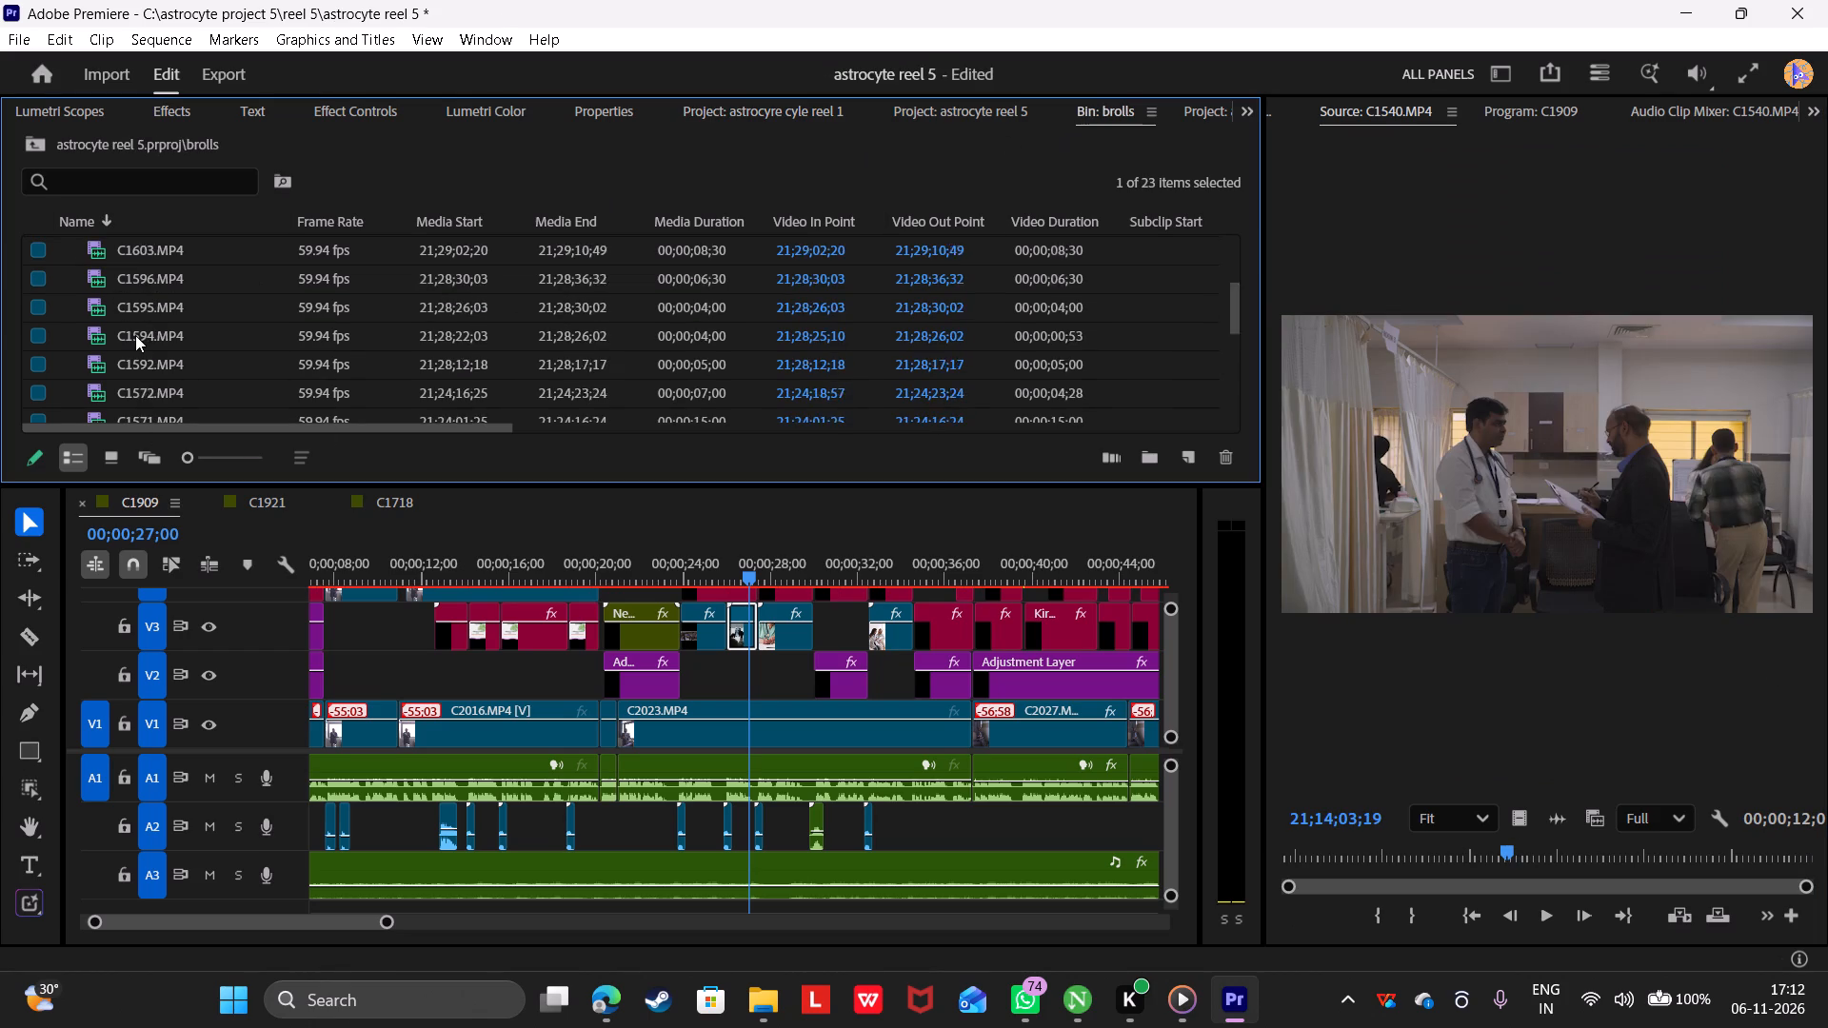
pyautogui.scroll(1, 110, 289)
pyautogui.tripleClick(98, 359)
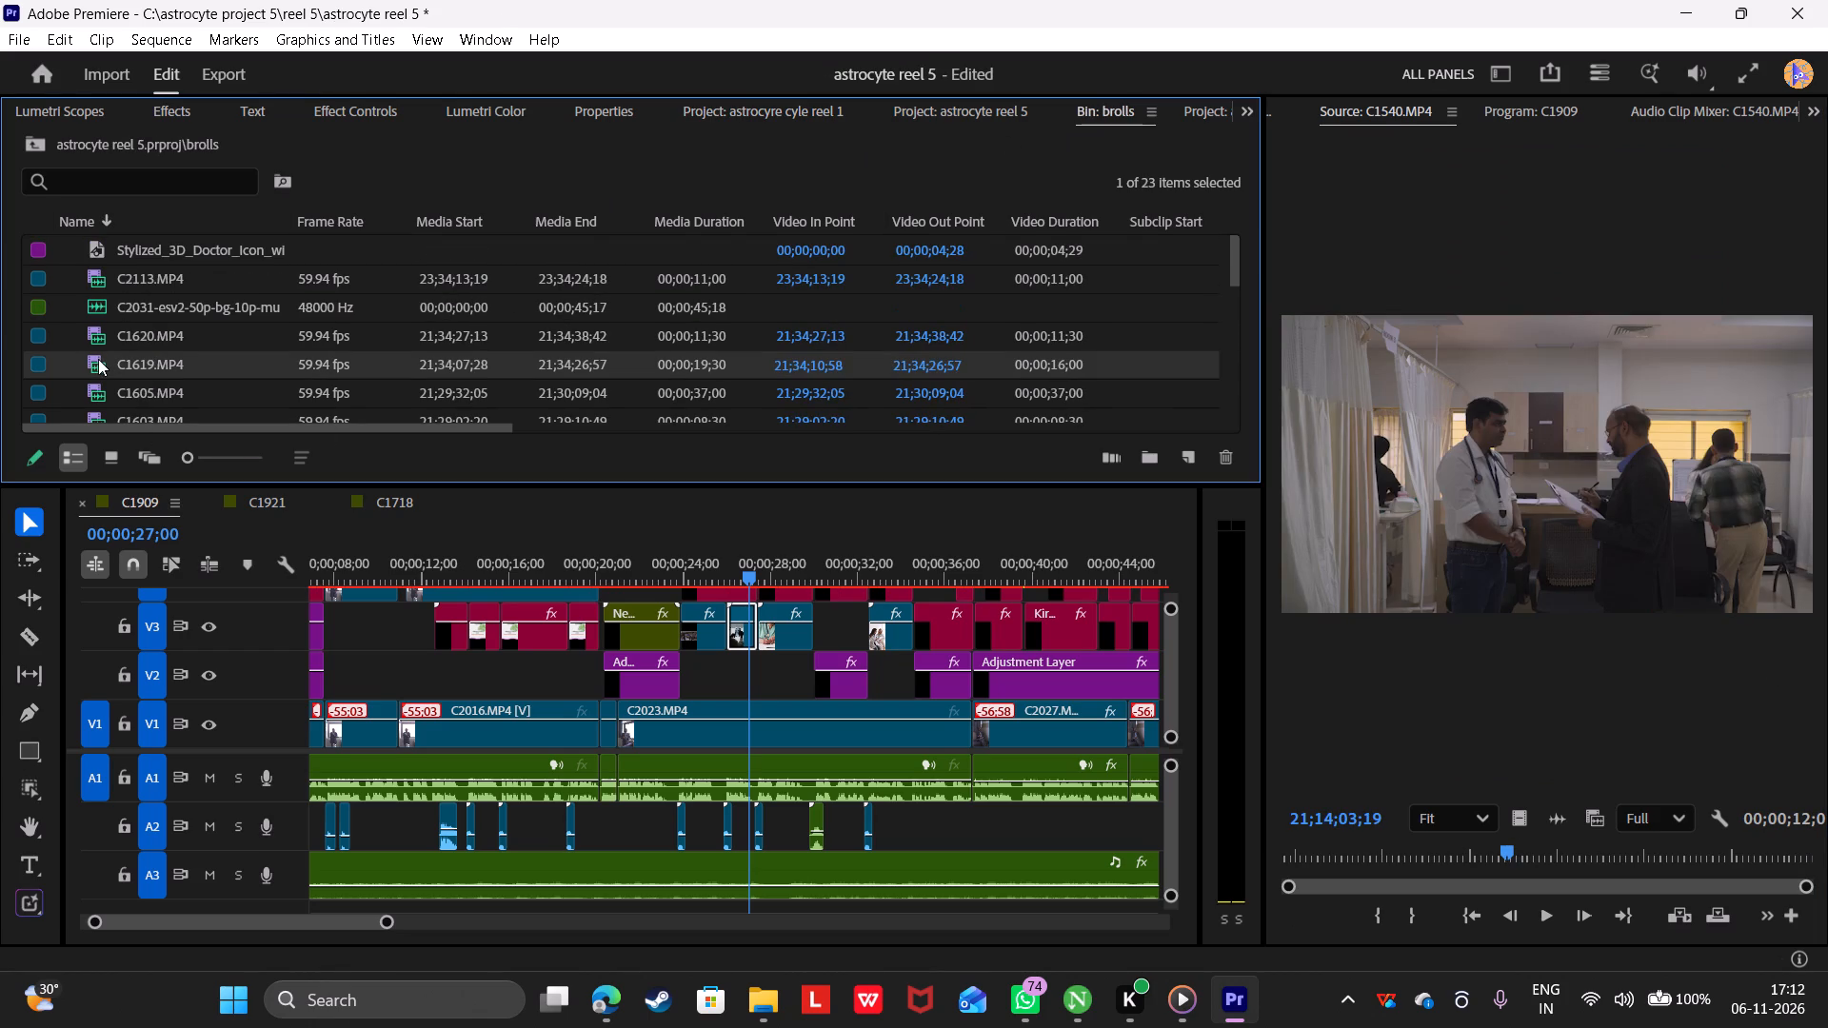
pyautogui.click(98, 359)
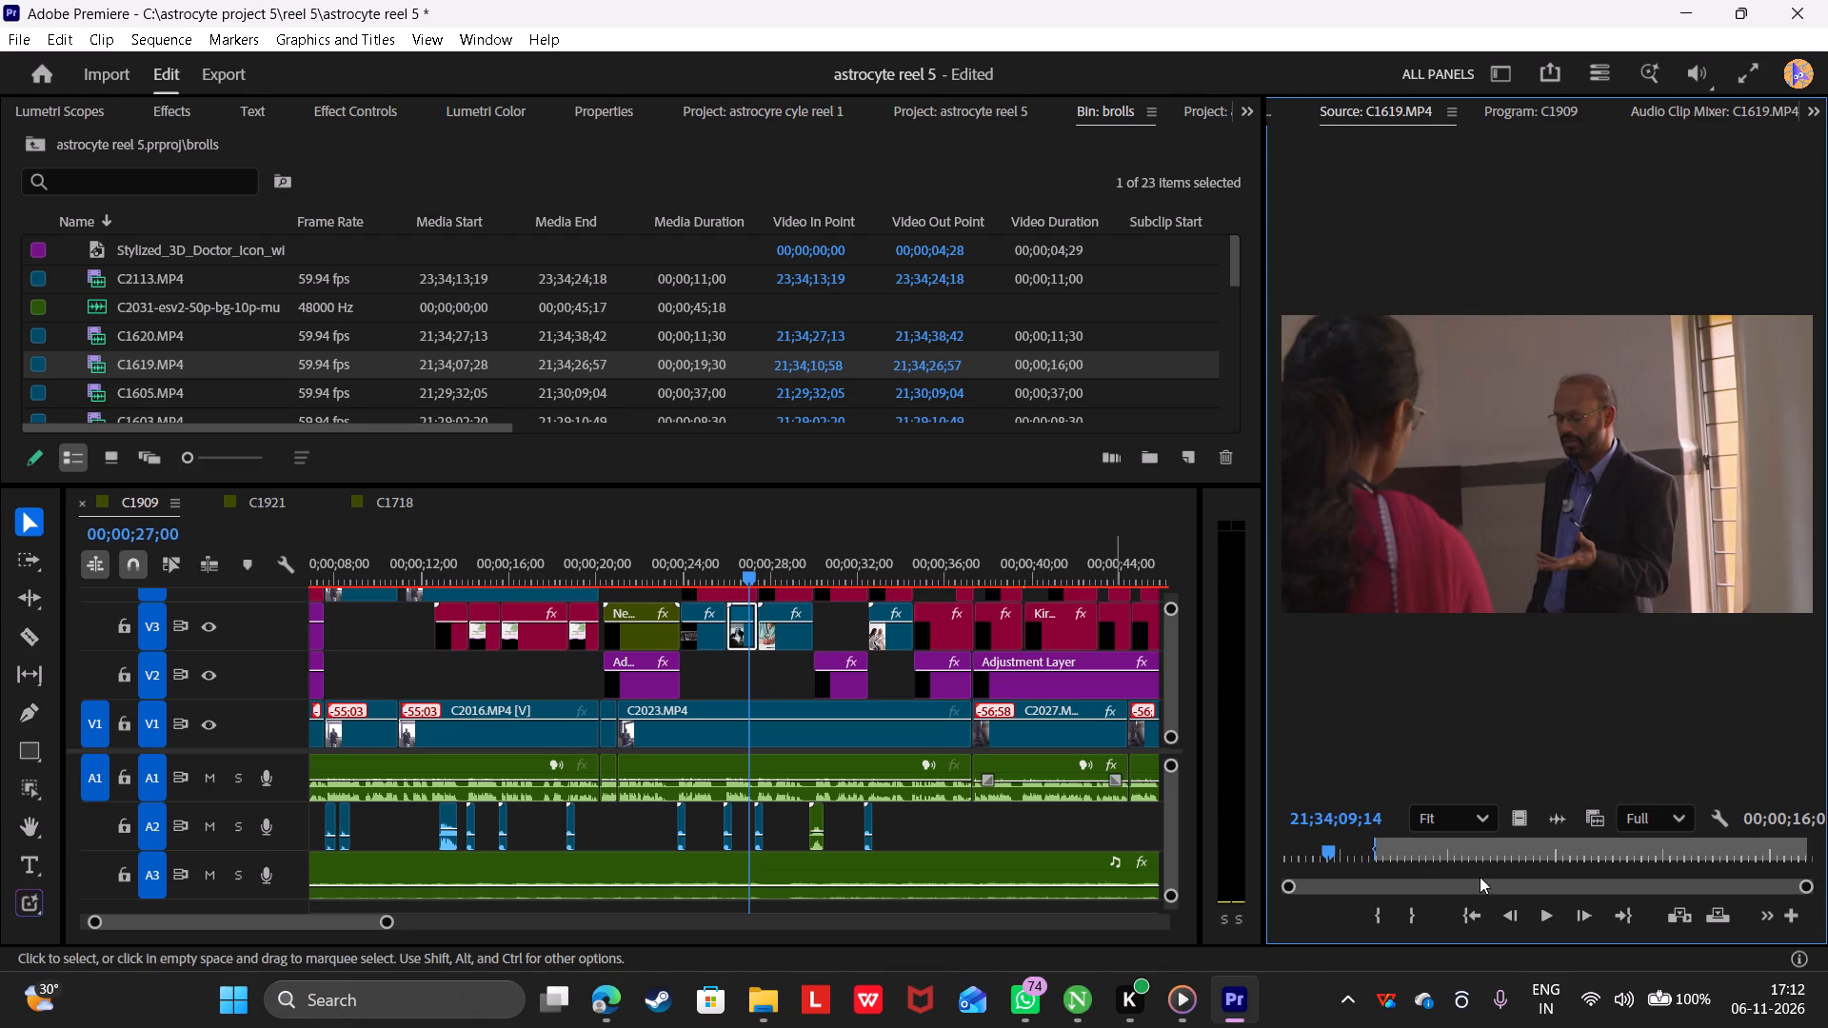
pyautogui.moveTo(1430, 855); pyautogui.dragTo(1715, 887)
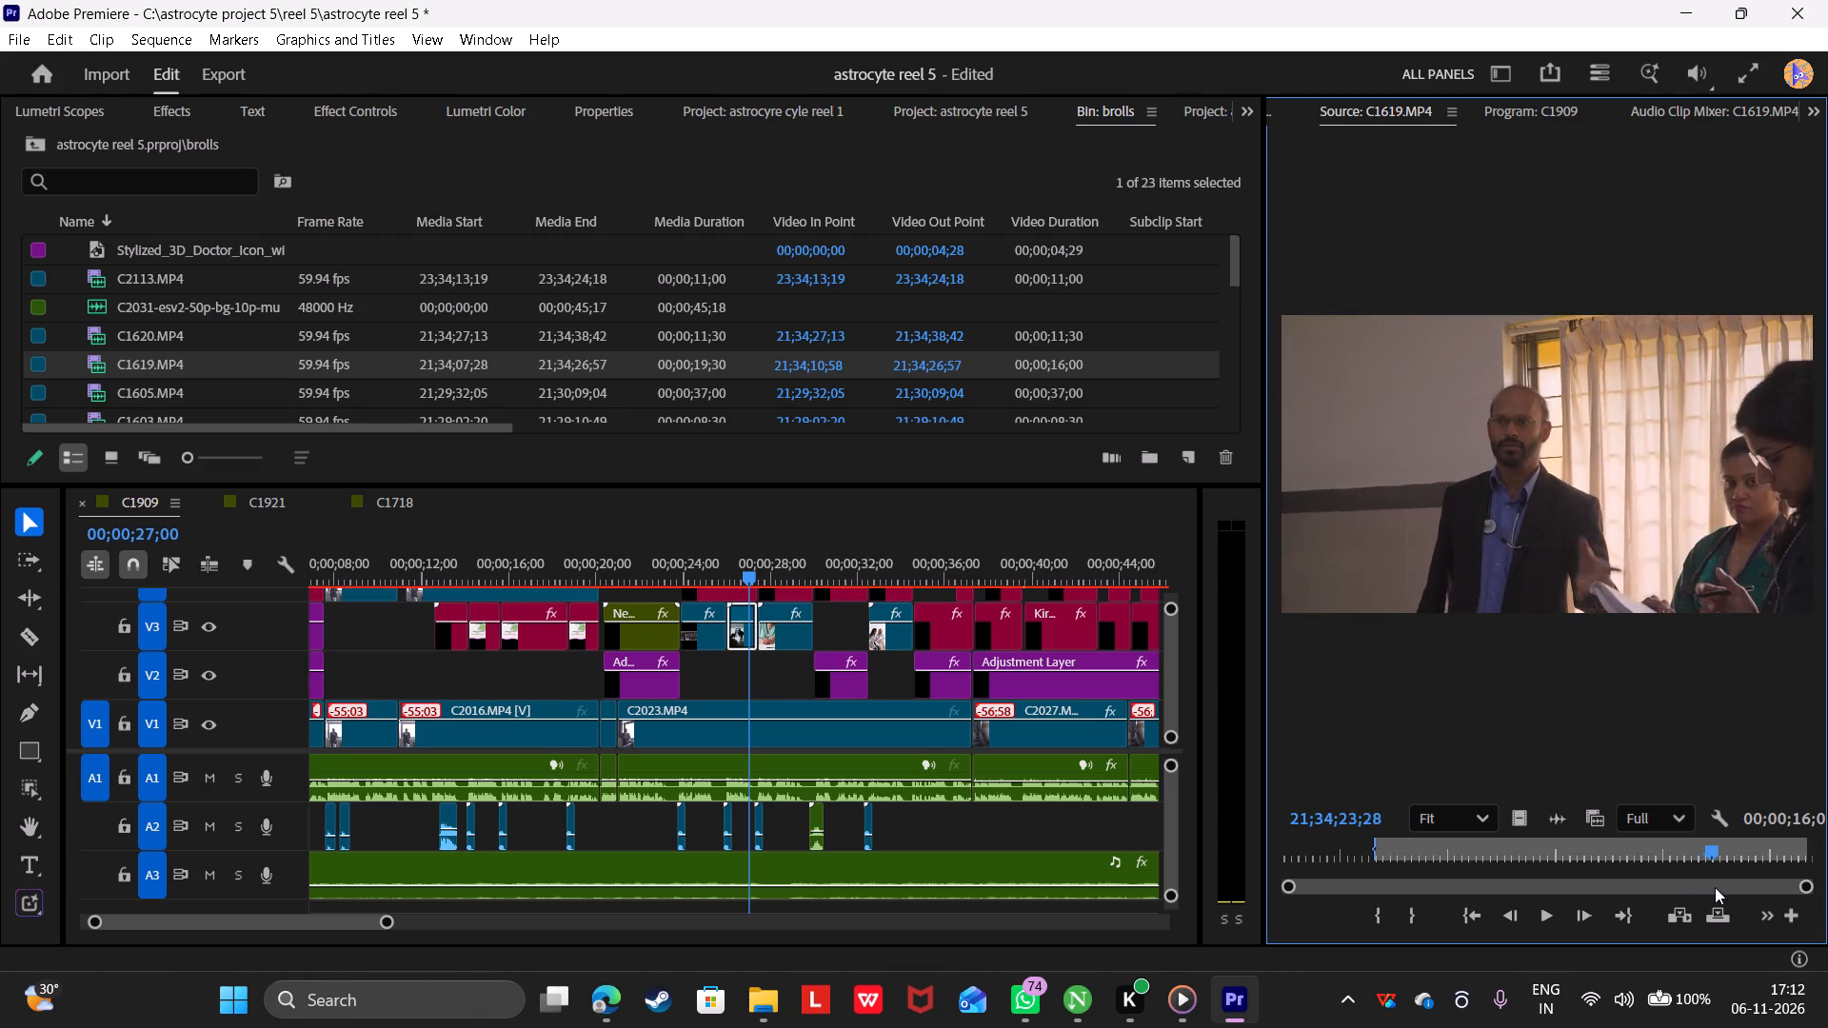
pyautogui.moveTo(1715, 887); pyautogui.dragTo(1799, 903)
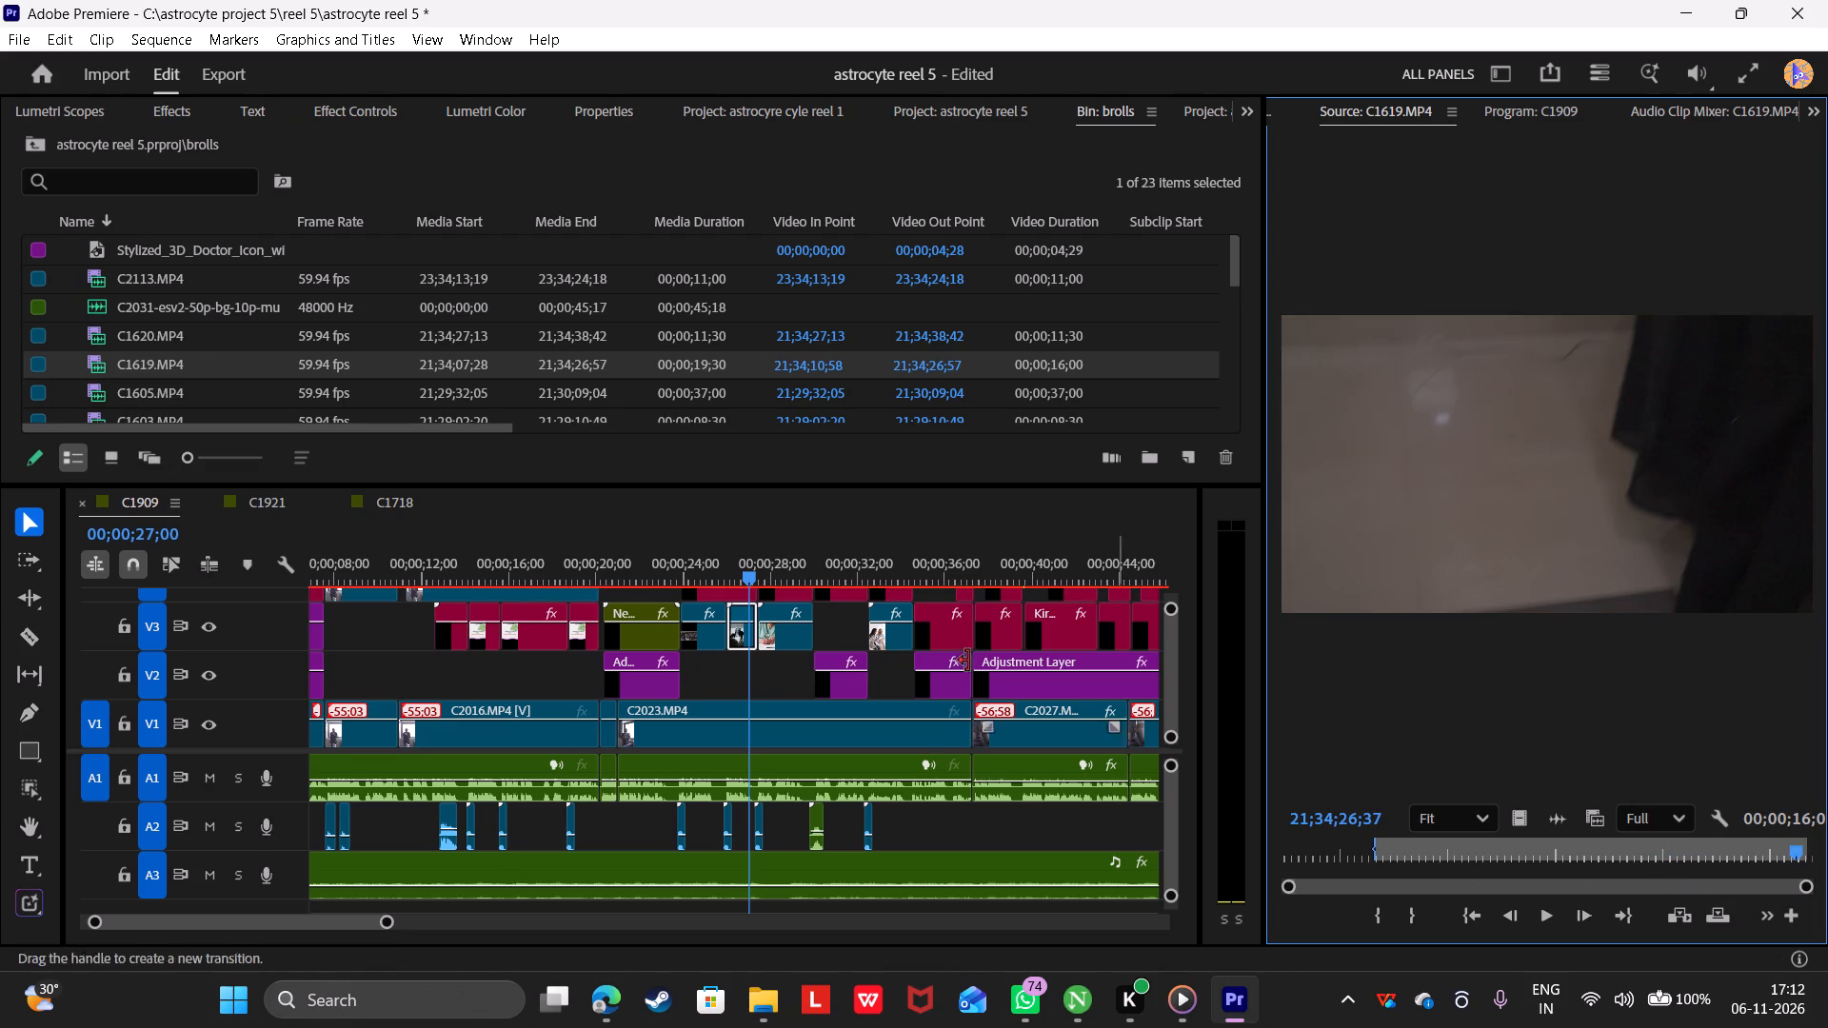
pyautogui.tripleClick(83, 393)
pyautogui.click(83, 393)
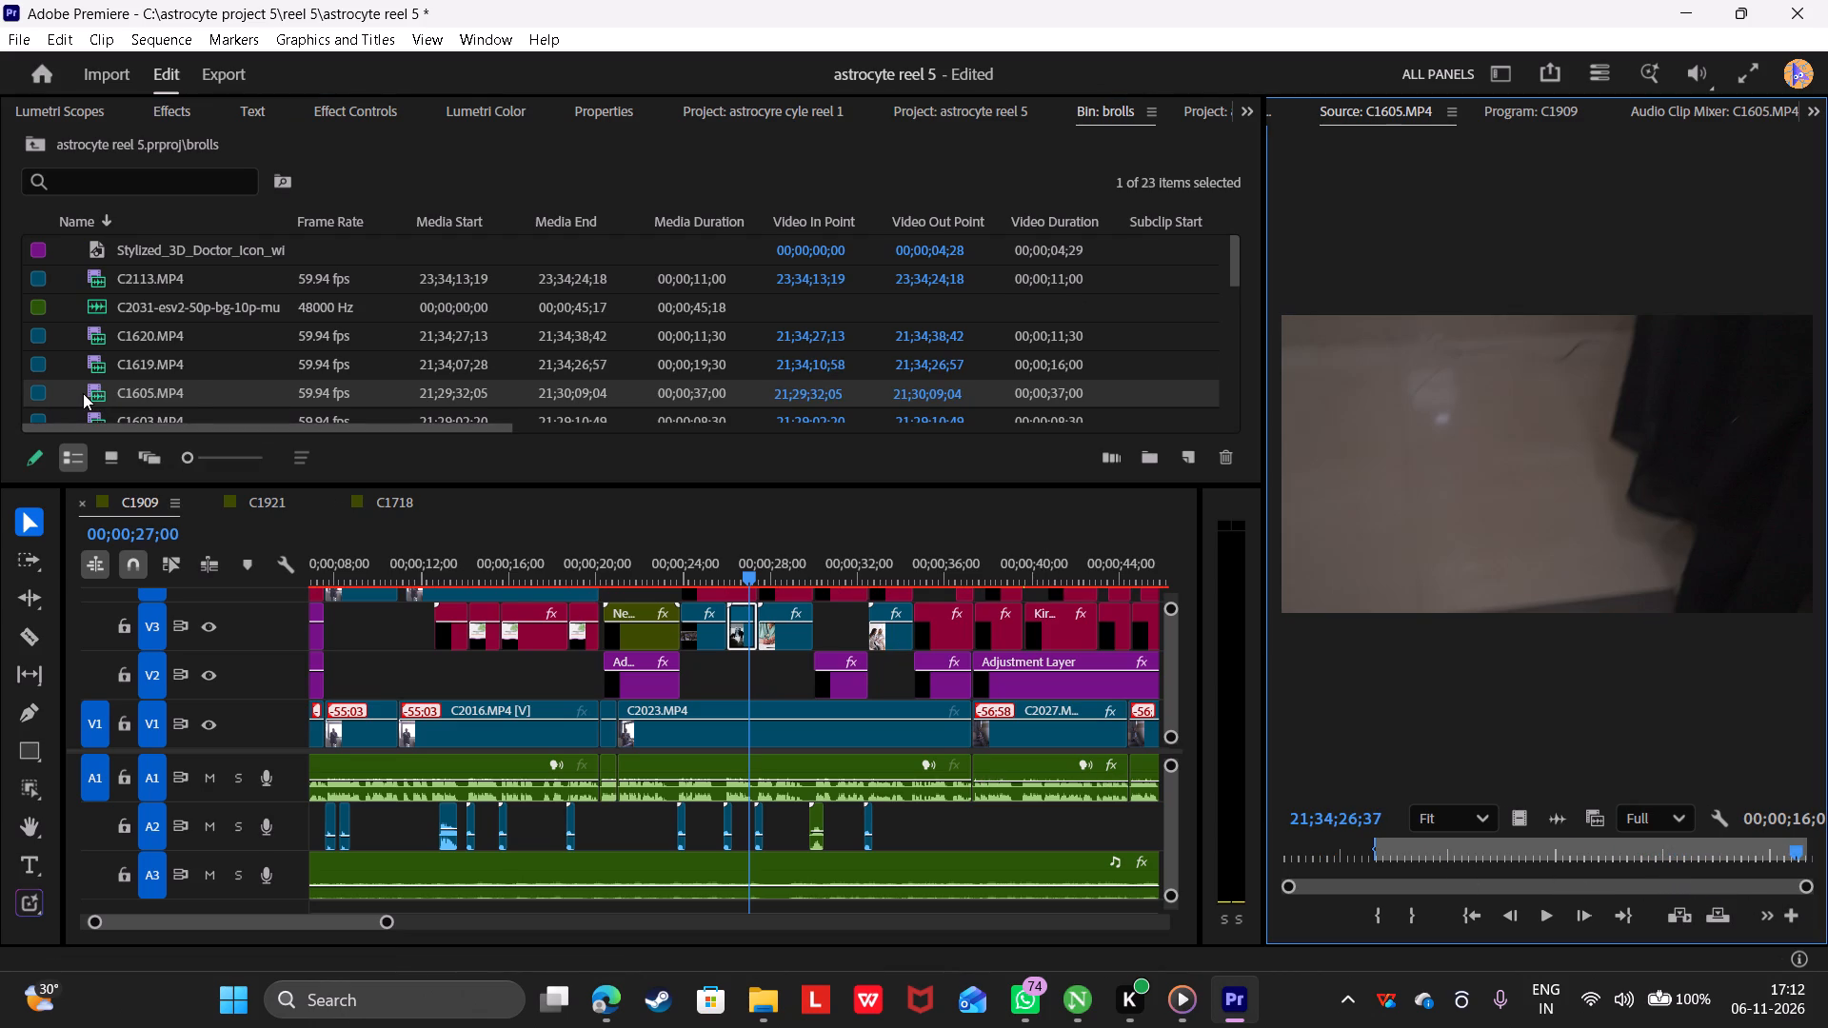
pyautogui.scroll(-1, 189, 372)
pyautogui.scroll(1, 189, 372)
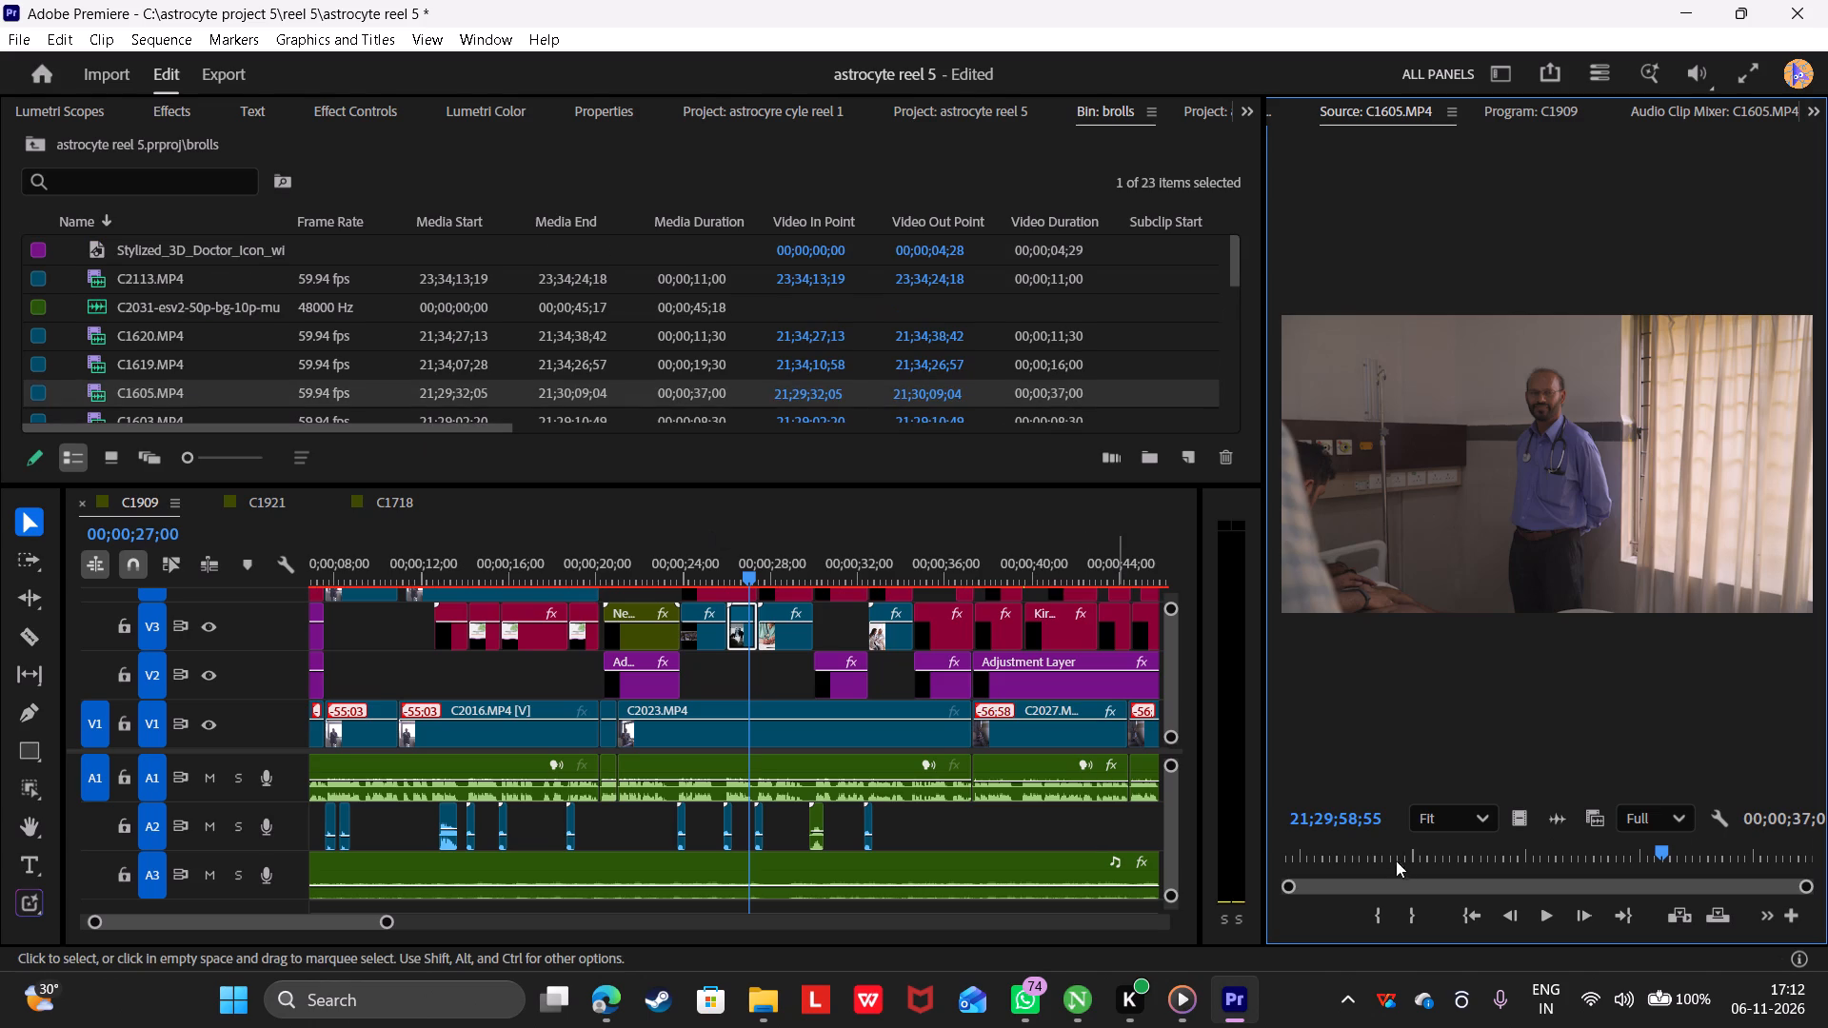
pyautogui.moveTo(1420, 847); pyautogui.dragTo(1674, 872)
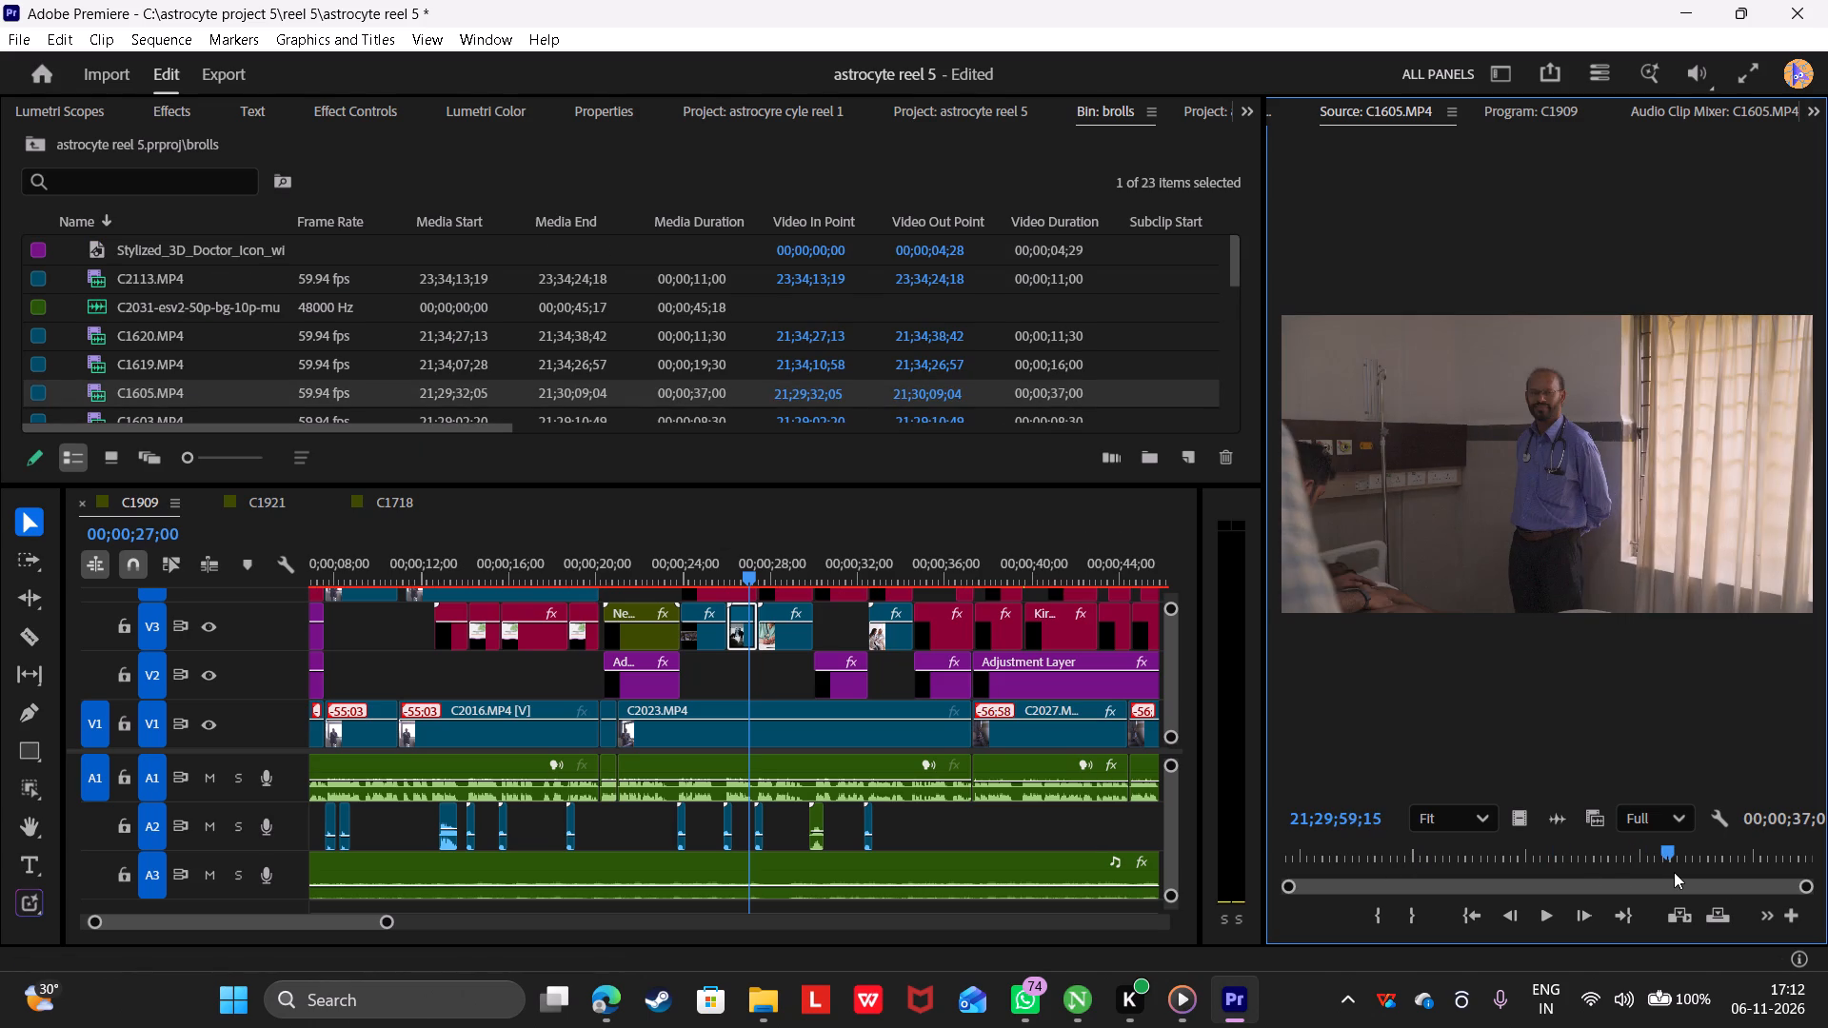
pyautogui.moveTo(1674, 872); pyautogui.dragTo(1738, 881)
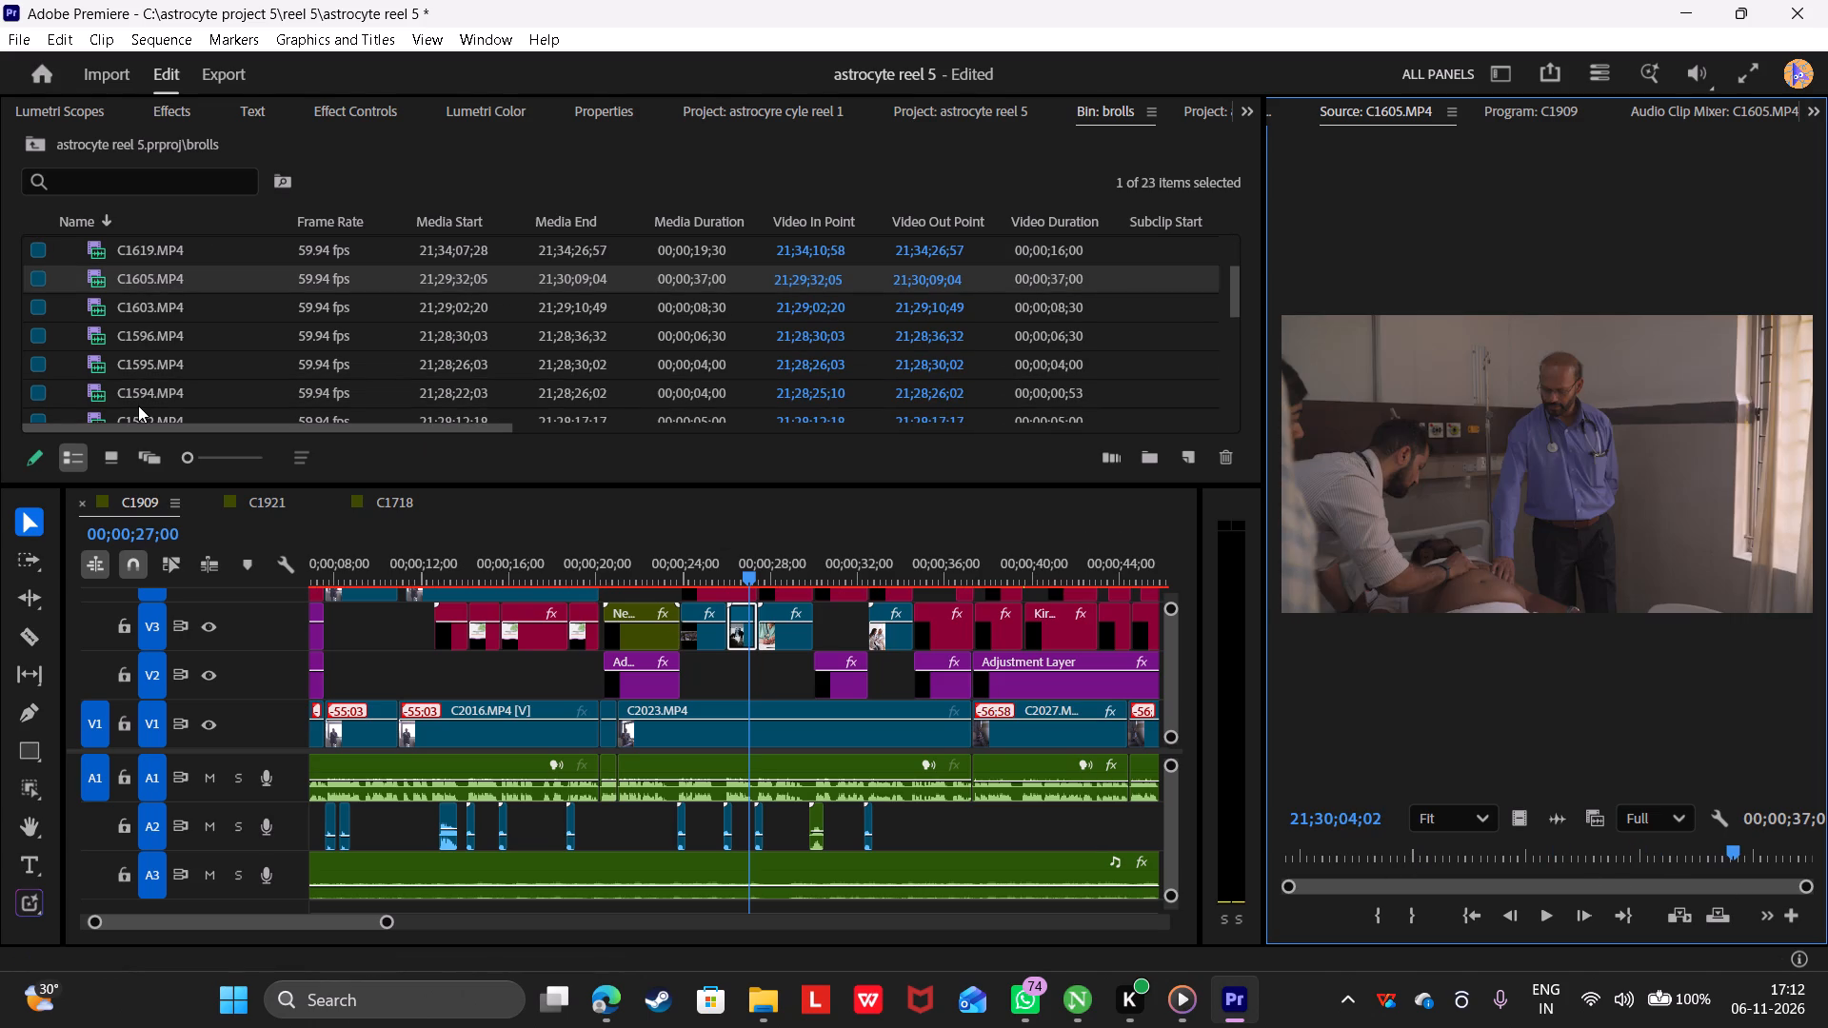
pyautogui.tripleClick(93, 304)
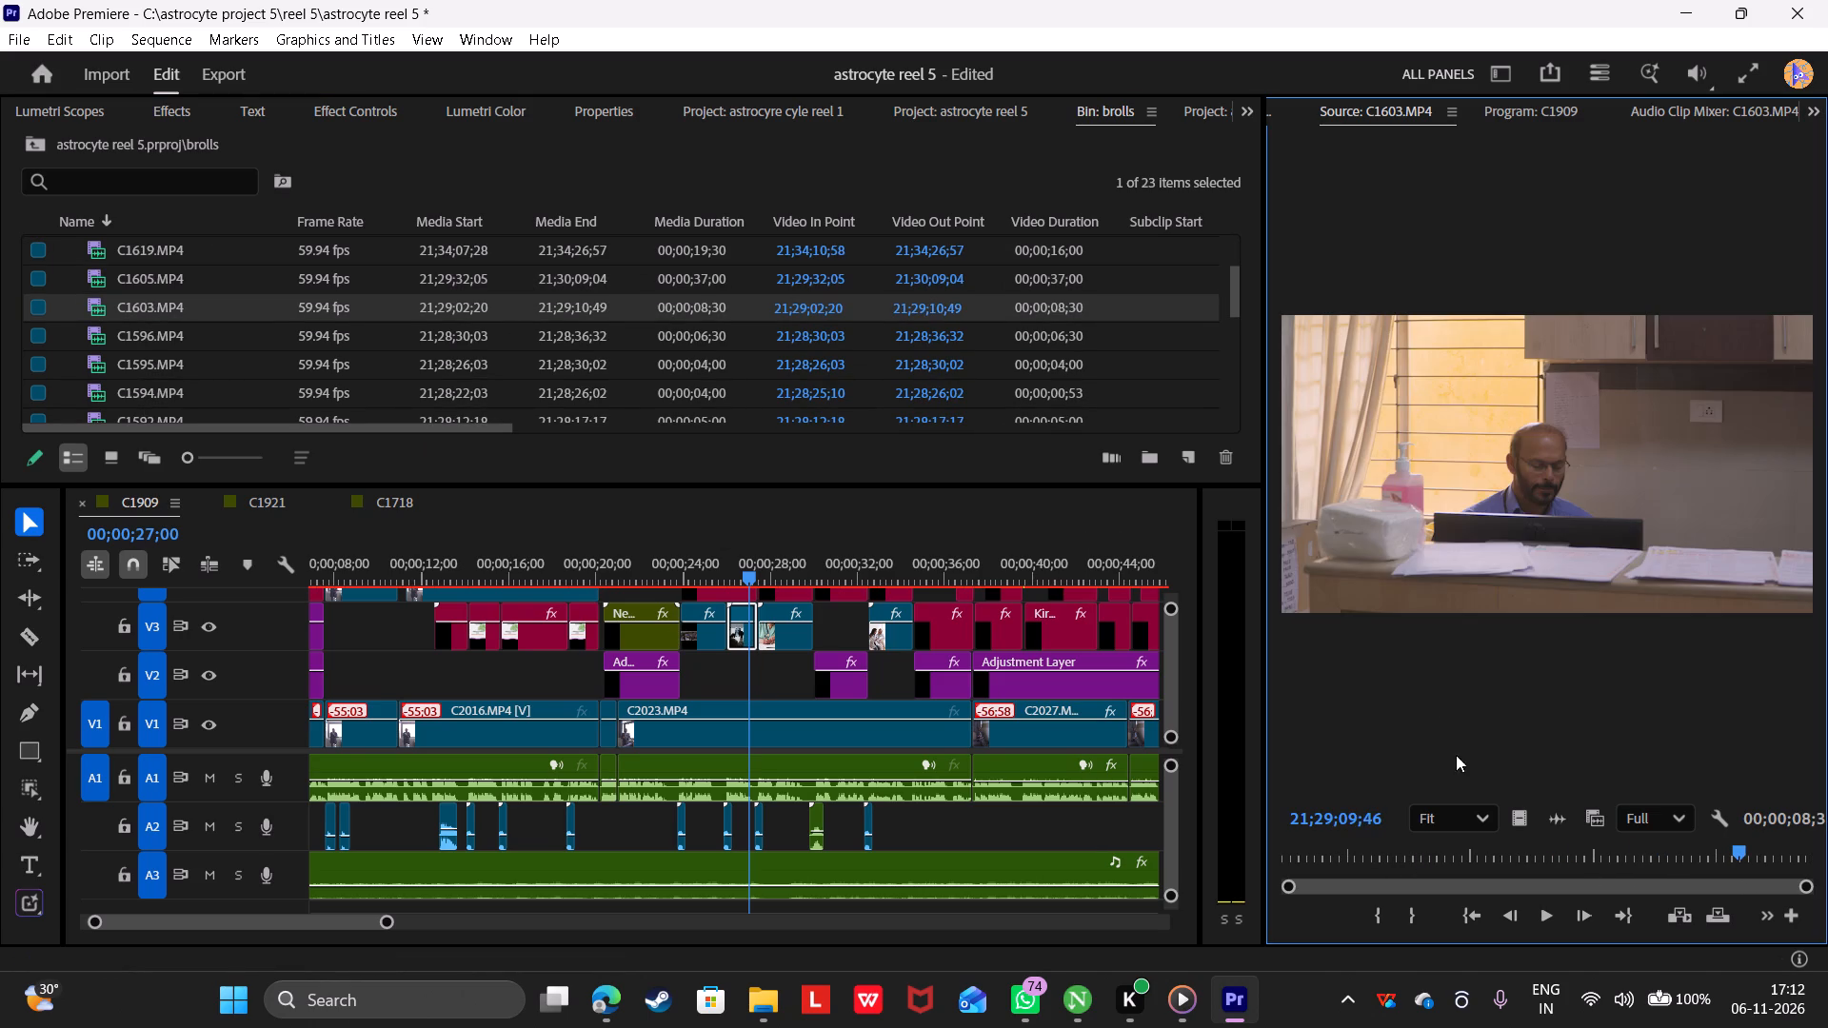
pyautogui.moveTo(1326, 857); pyautogui.dragTo(1416, 871)
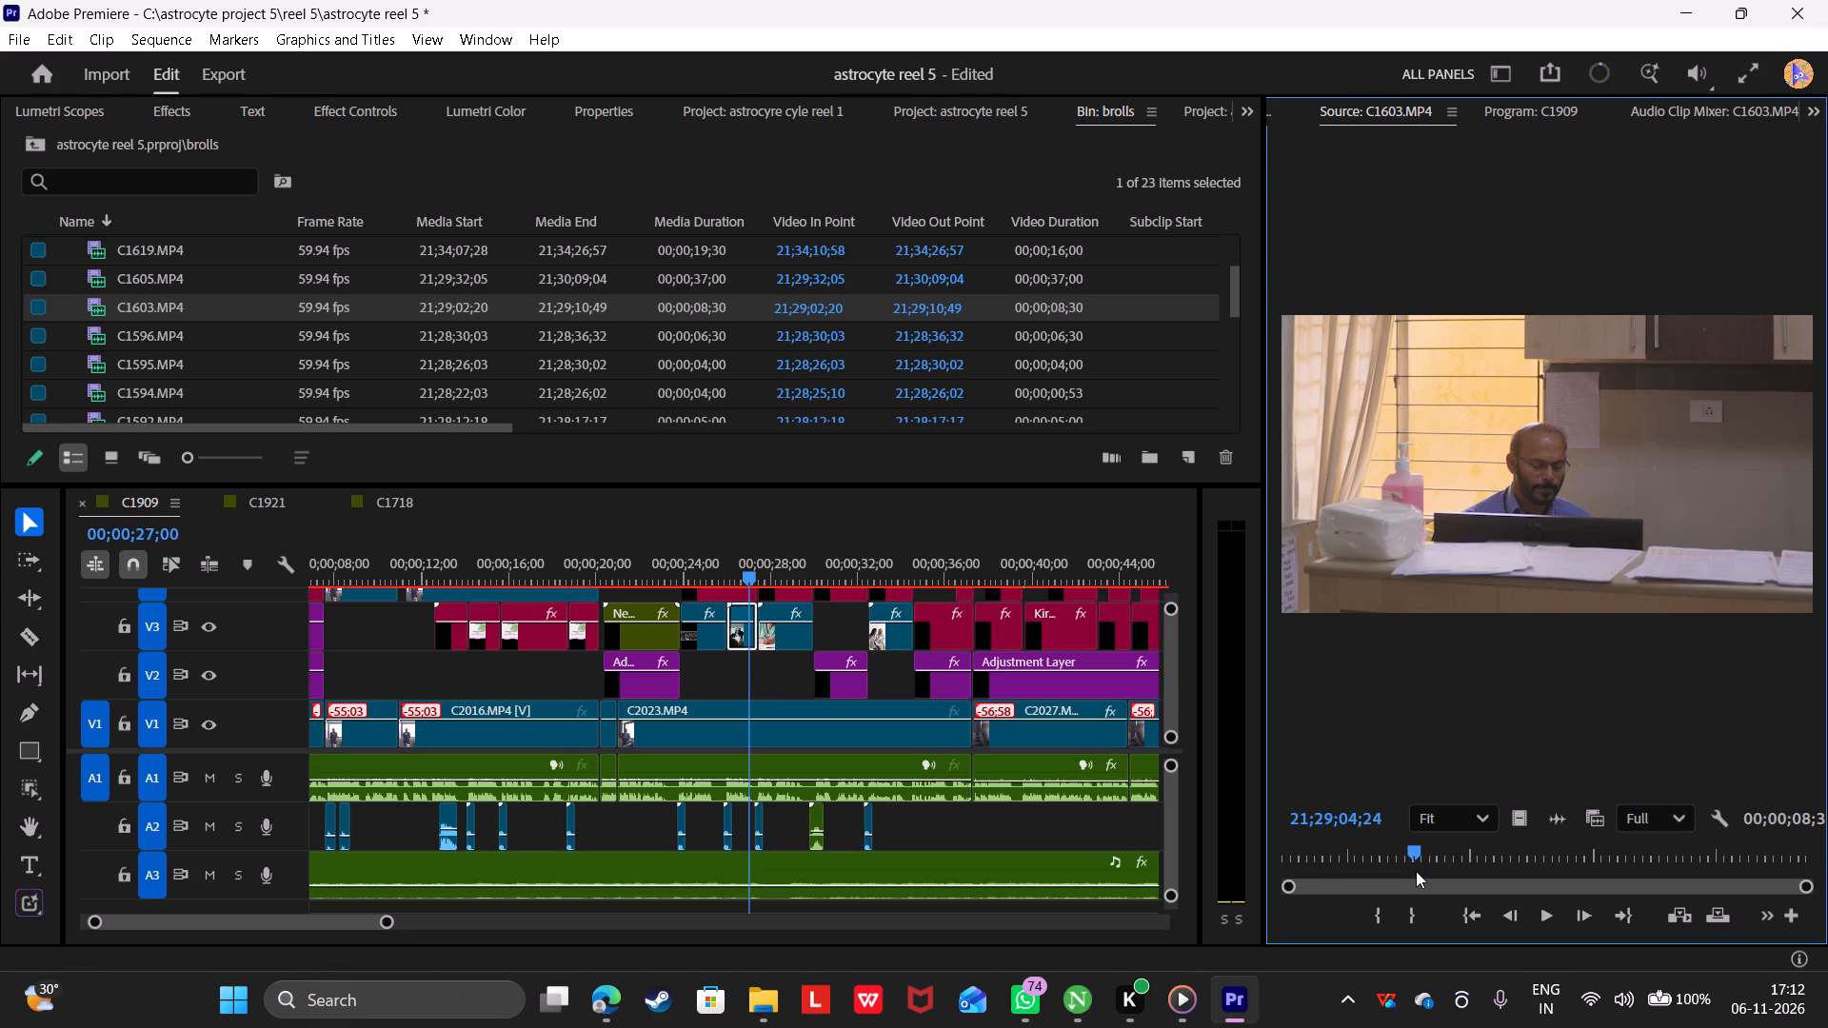
pyautogui.moveTo(1416, 871); pyautogui.dragTo(1752, 867)
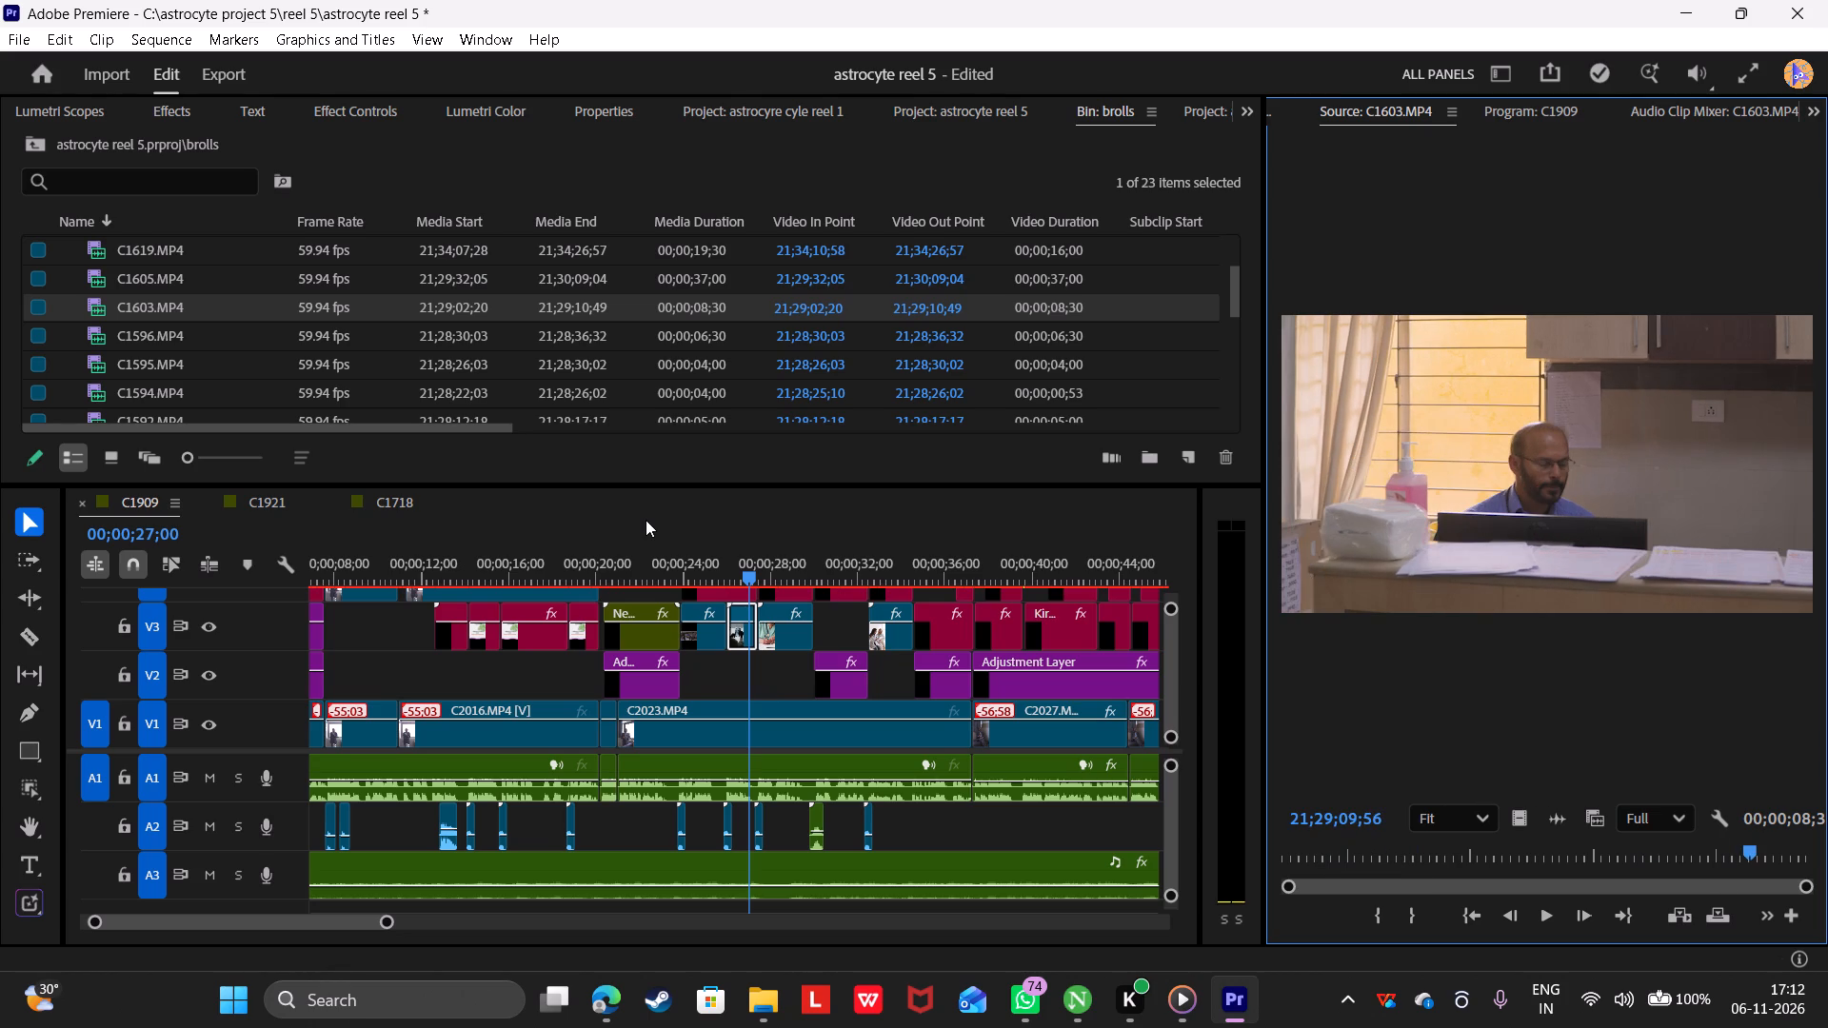
# Replace the X-ray clip on V3 under "Present your findings" with the video of C1596.MP4, keeping the clip's effects, and check it.
pyautogui.tripleClick(89, 332)
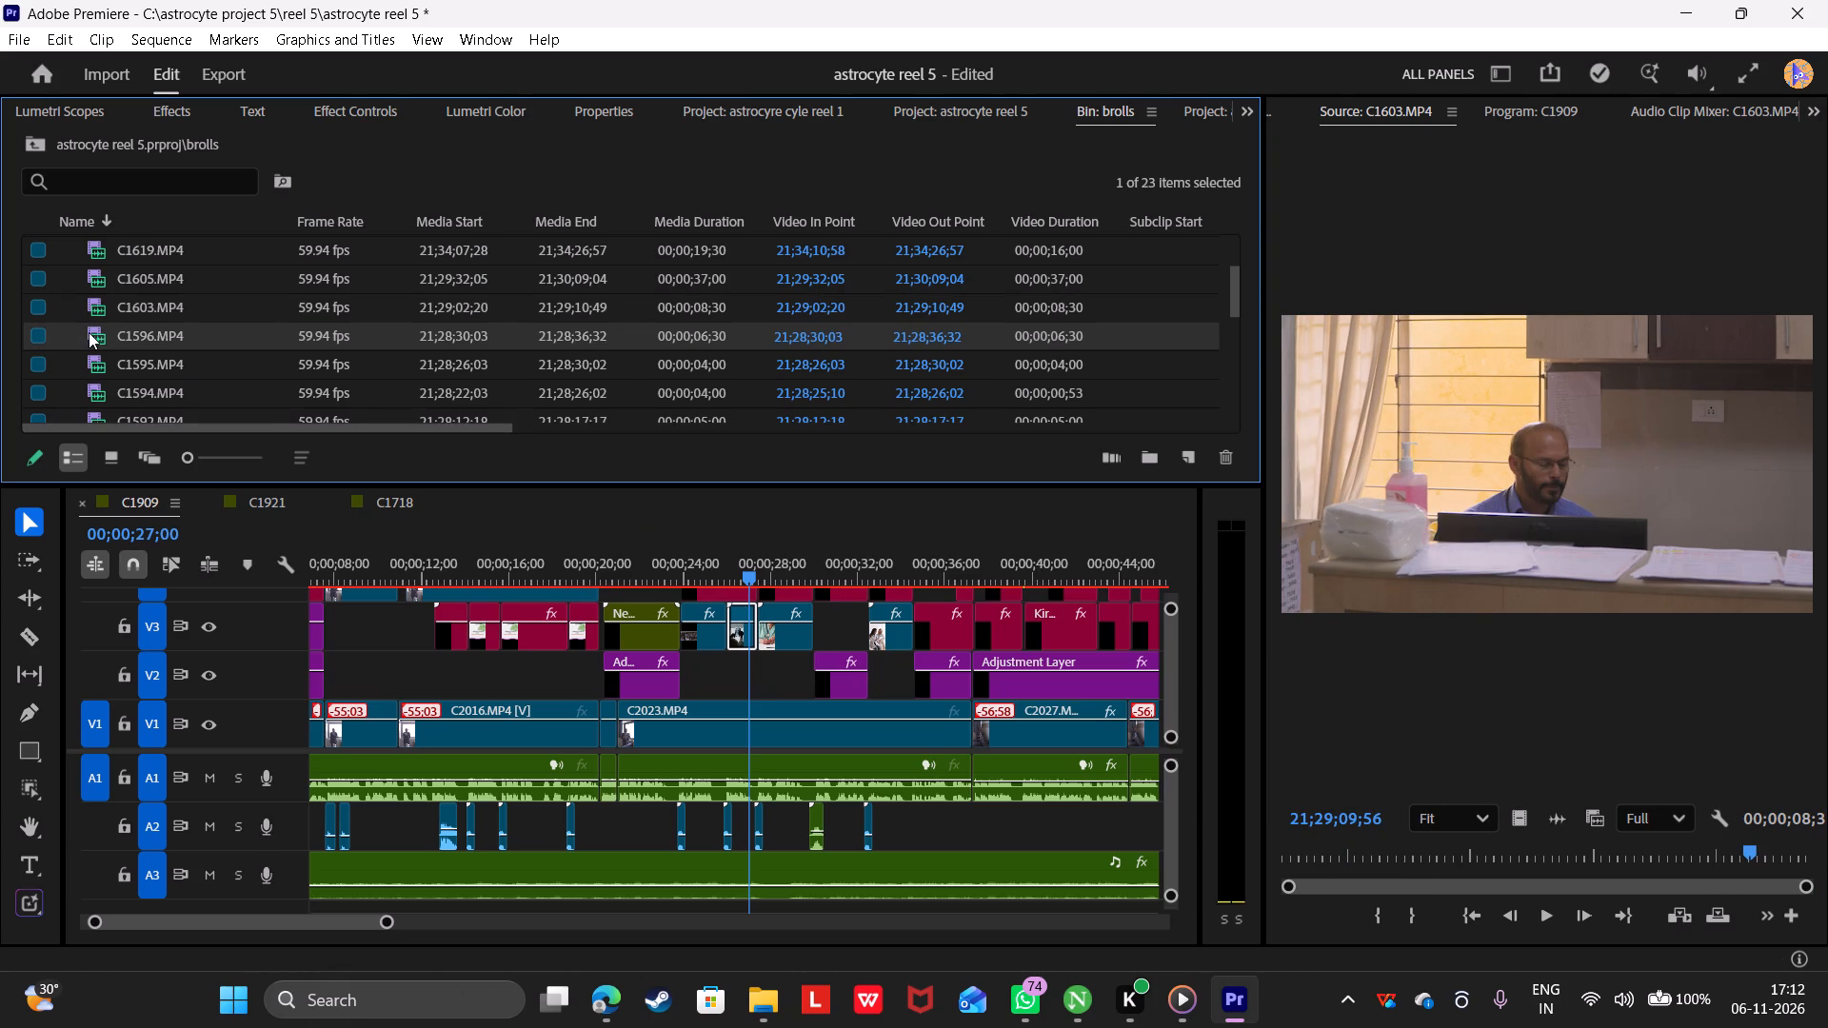
pyautogui.tripleClick(89, 332)
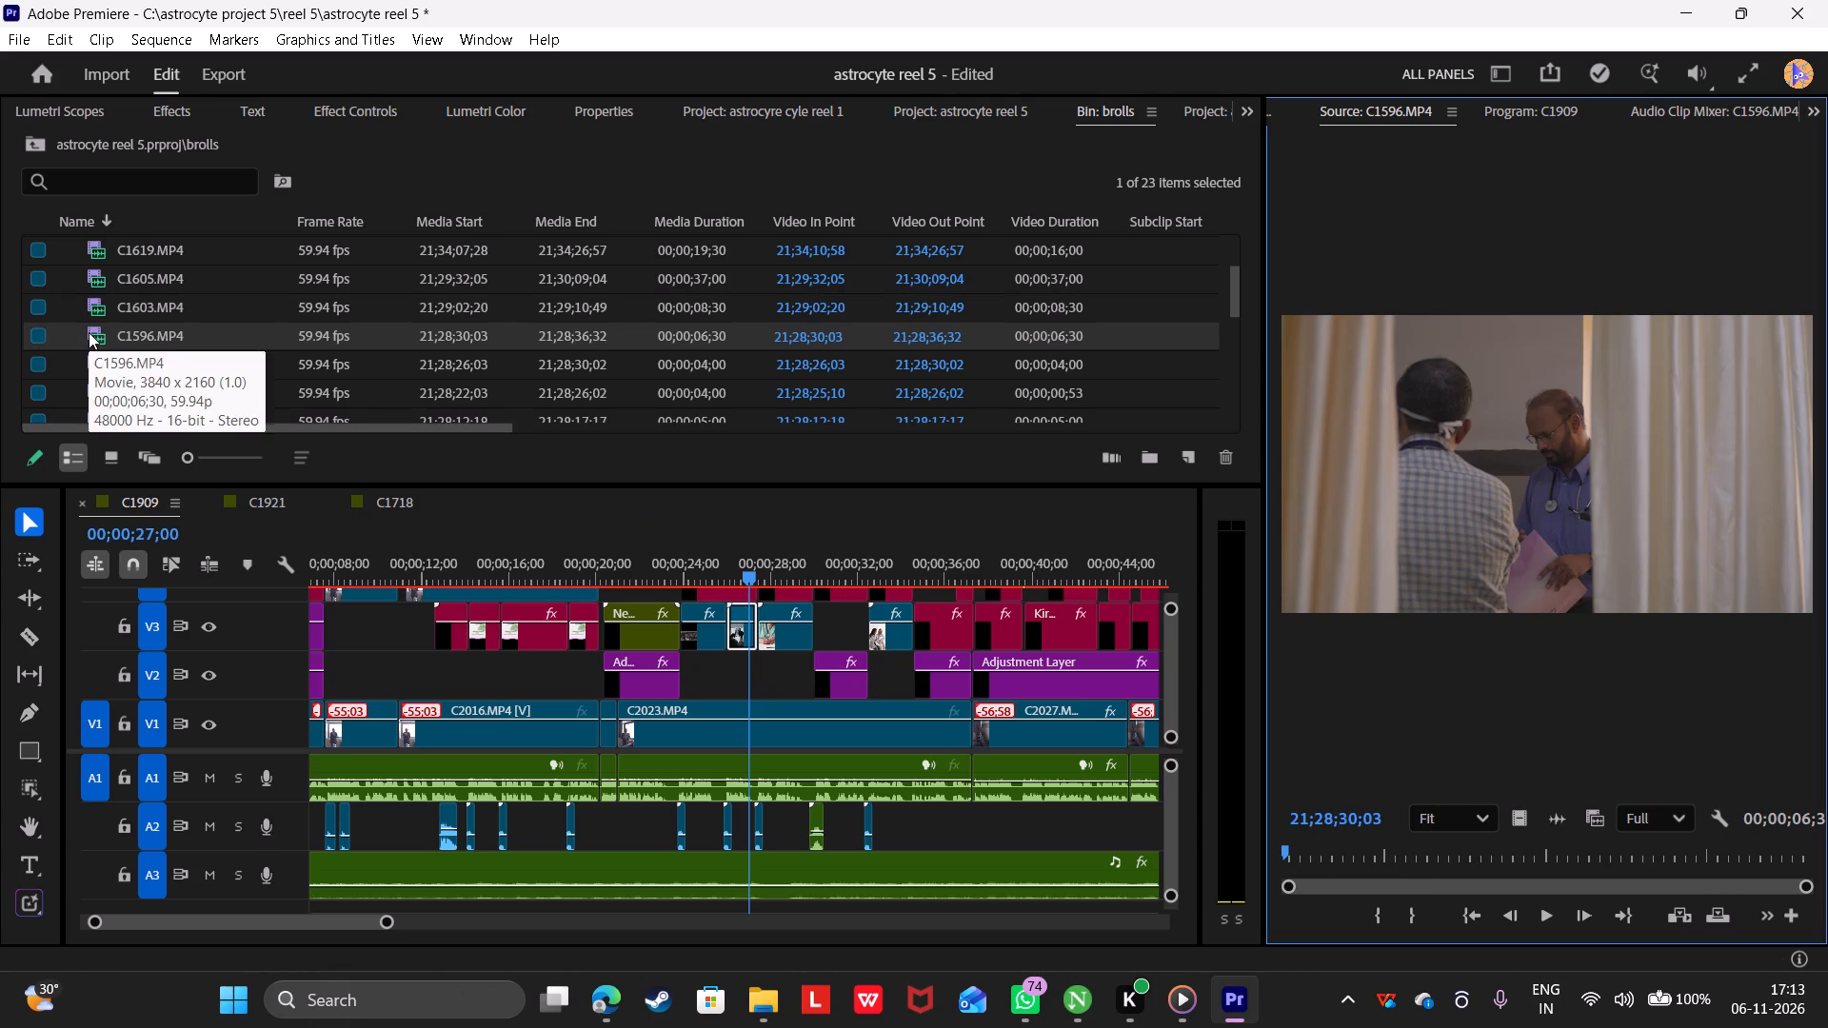
pyautogui.moveTo(1297, 847); pyautogui.dragTo(1417, 863)
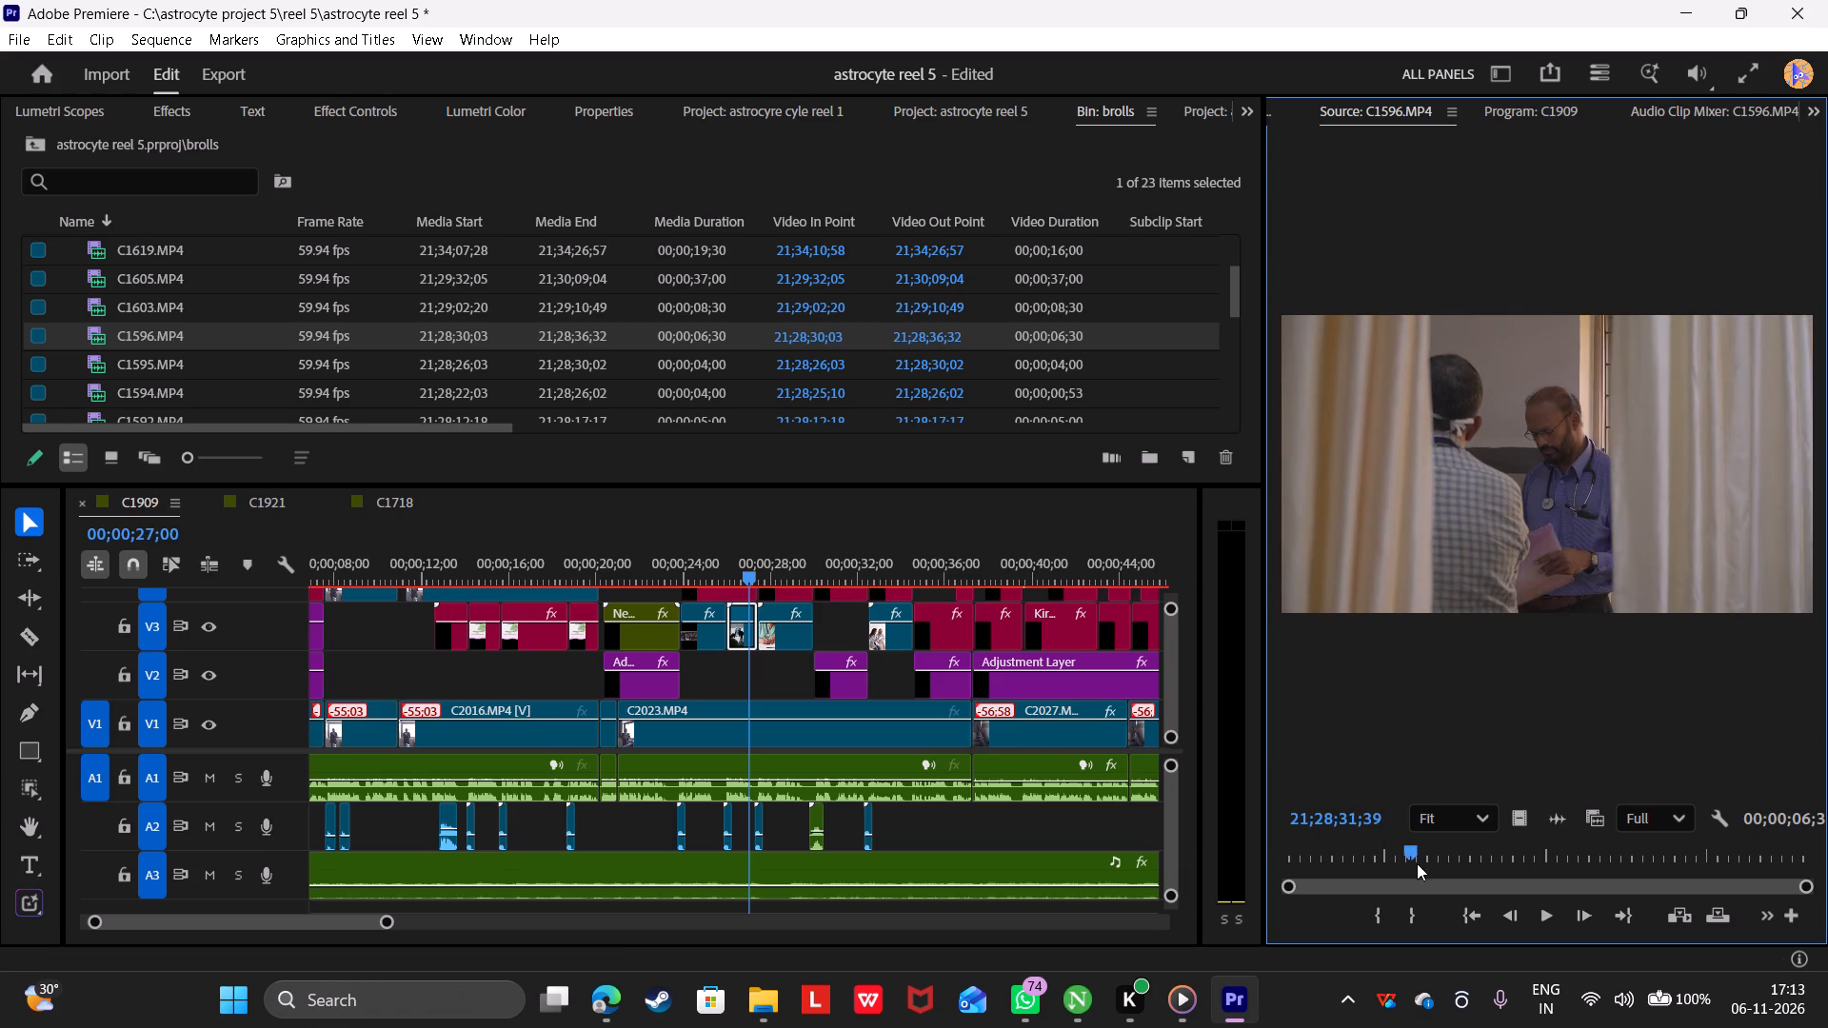
pyautogui.moveTo(1417, 863); pyautogui.dragTo(1463, 875)
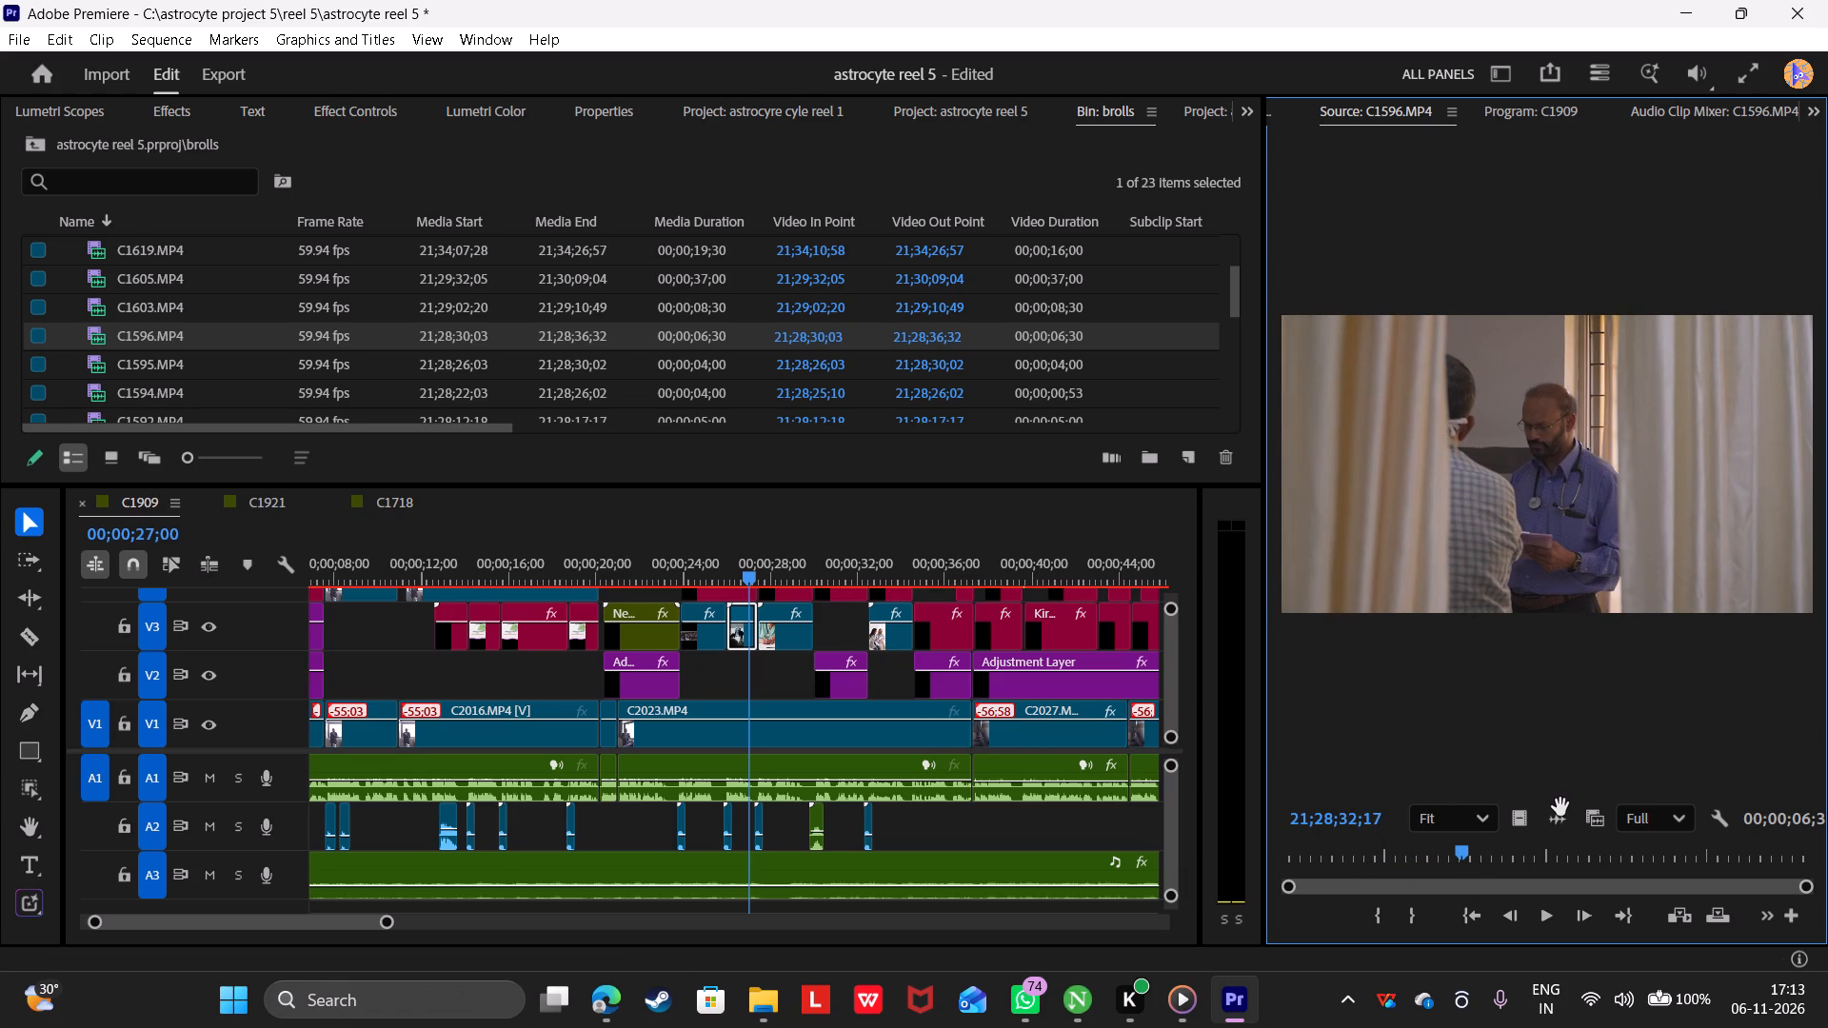
pyautogui.keyDown('alt'); pyautogui.moveTo(1521, 819); pyautogui.dragTo(755, 637); pyautogui.keyUp('alt')
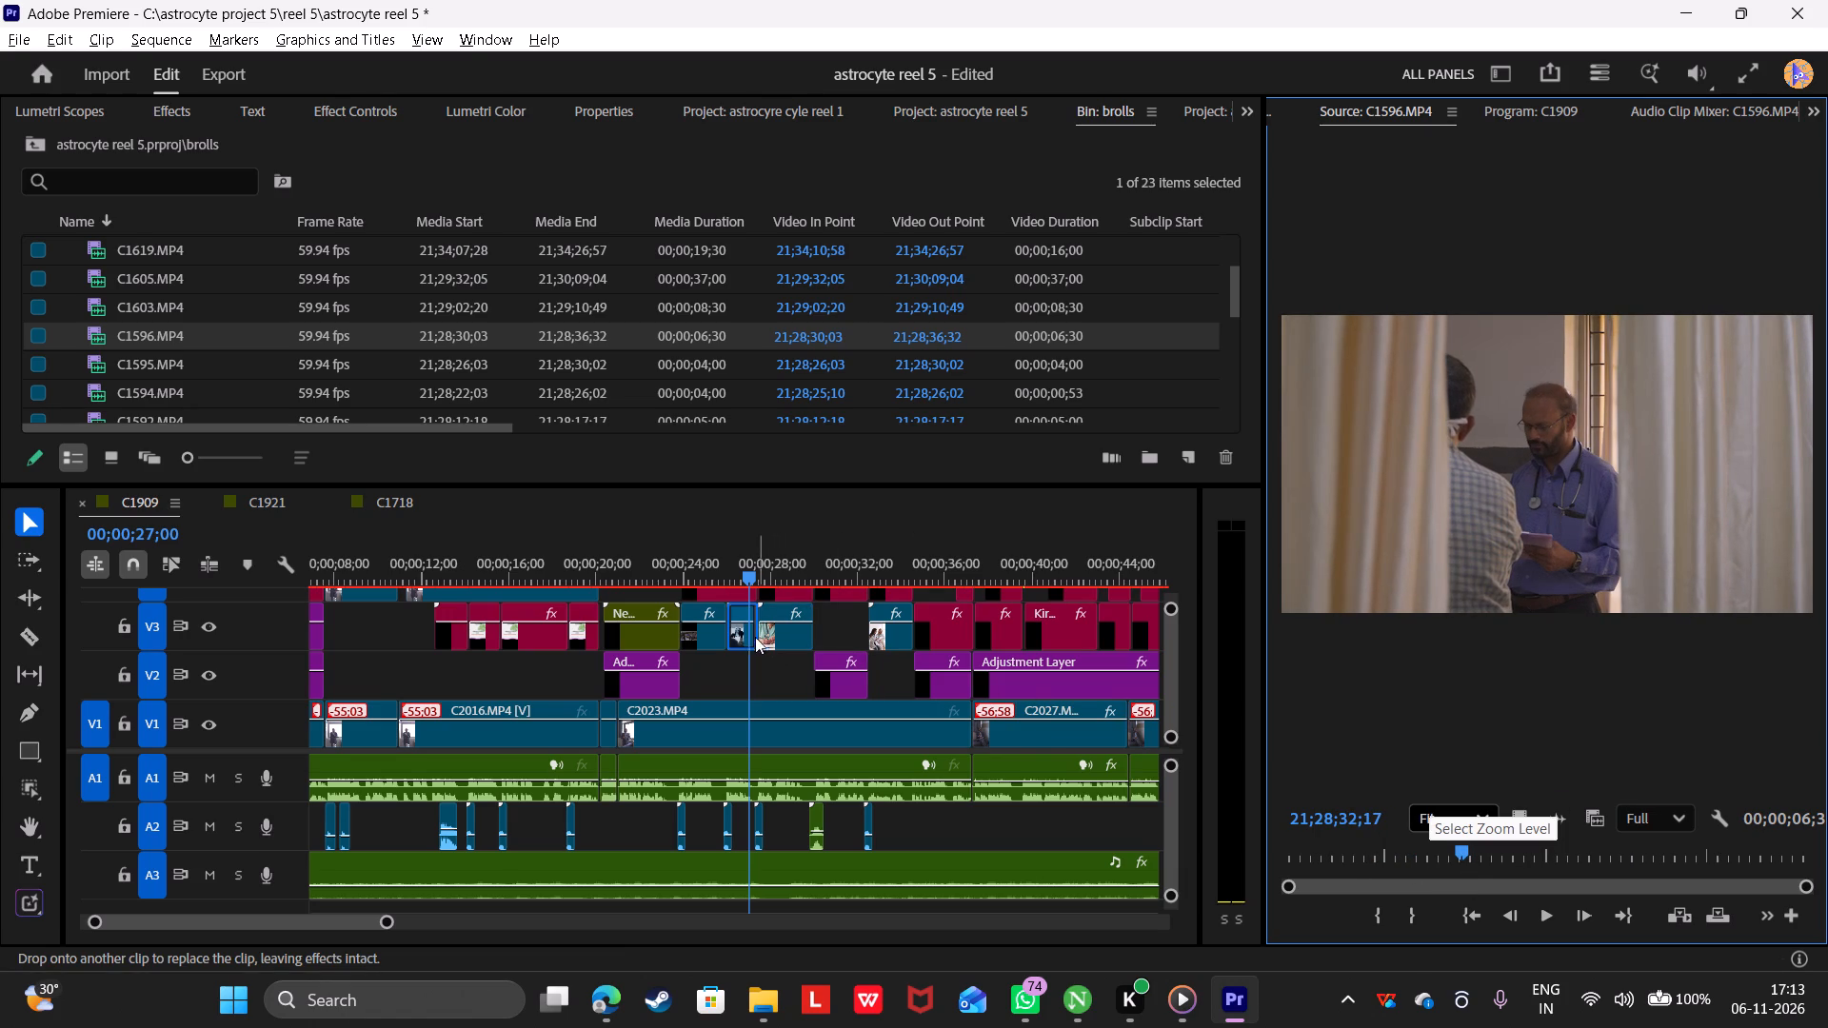
pyautogui.keyDown('alt'); pyautogui.moveTo(755, 637); pyautogui.dragTo(740, 631); pyautogui.keyUp('alt')
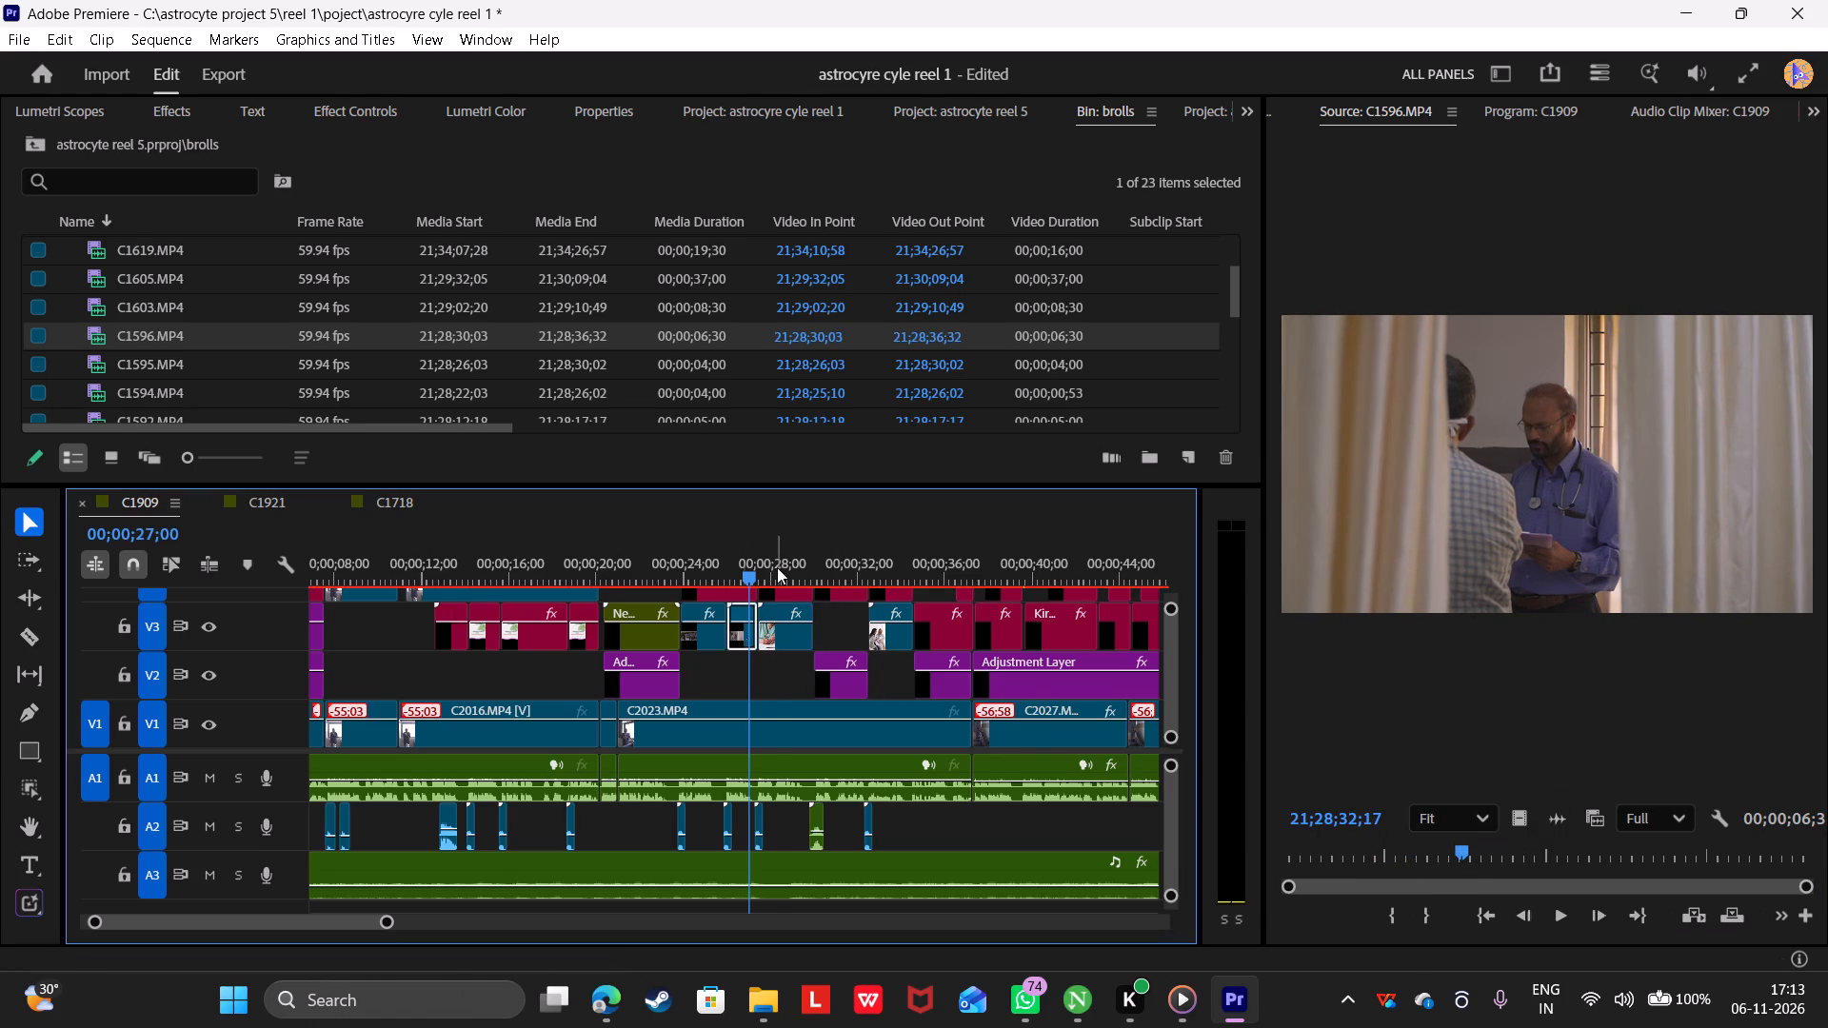
pyautogui.click(777, 567)
pyautogui.moveTo(777, 567); pyautogui.dragTo(777, 583)
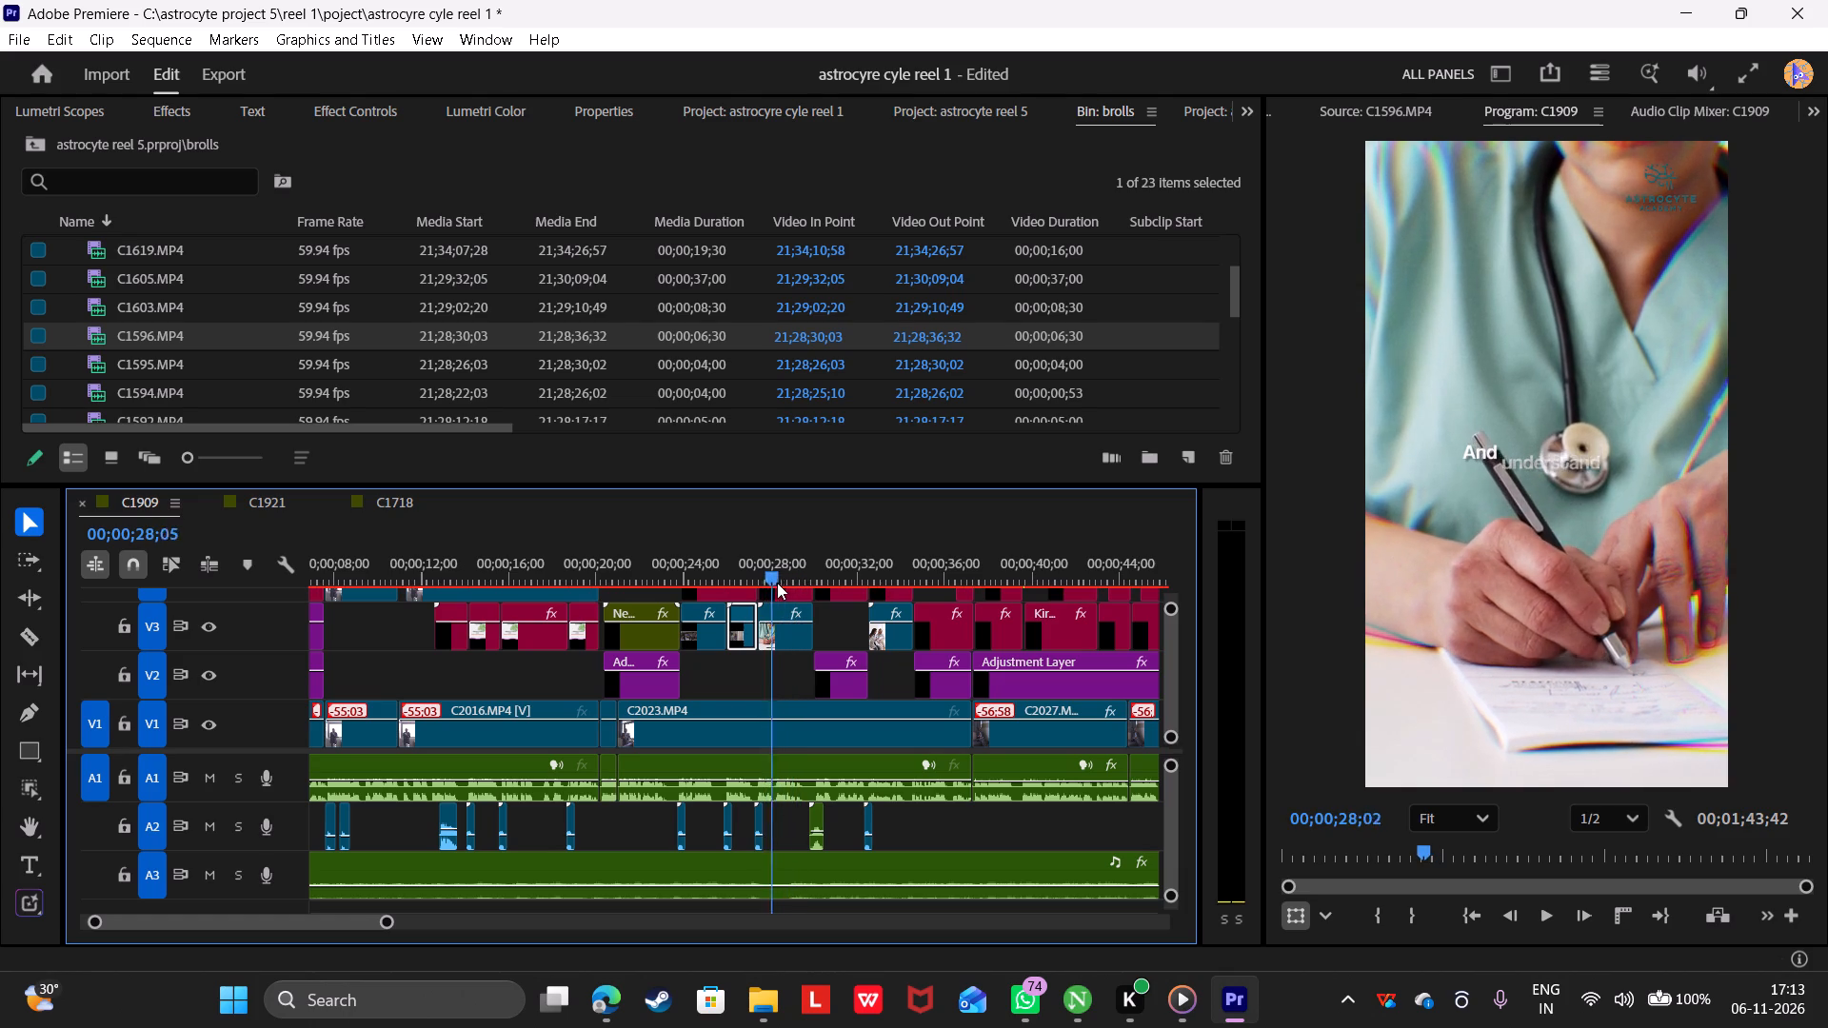
pyautogui.moveTo(777, 583); pyautogui.dragTo(751, 592)
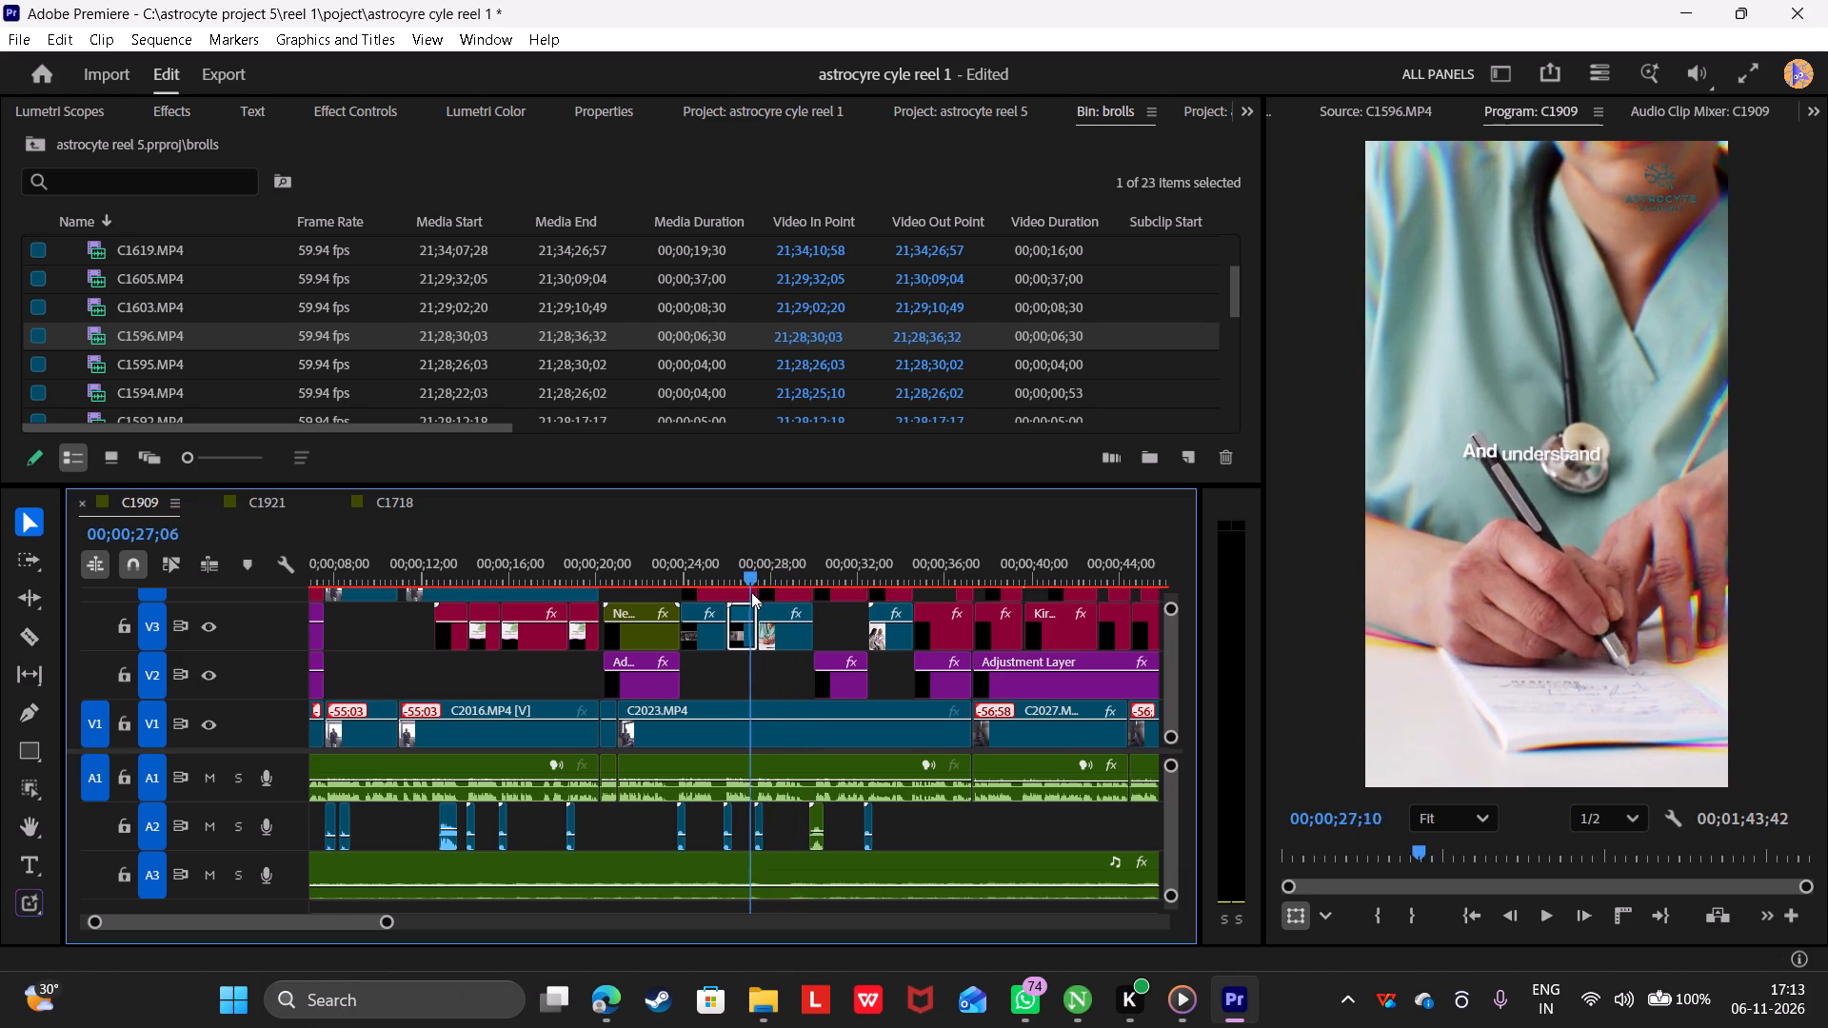
pyautogui.moveTo(751, 592); pyautogui.dragTo(747, 593)
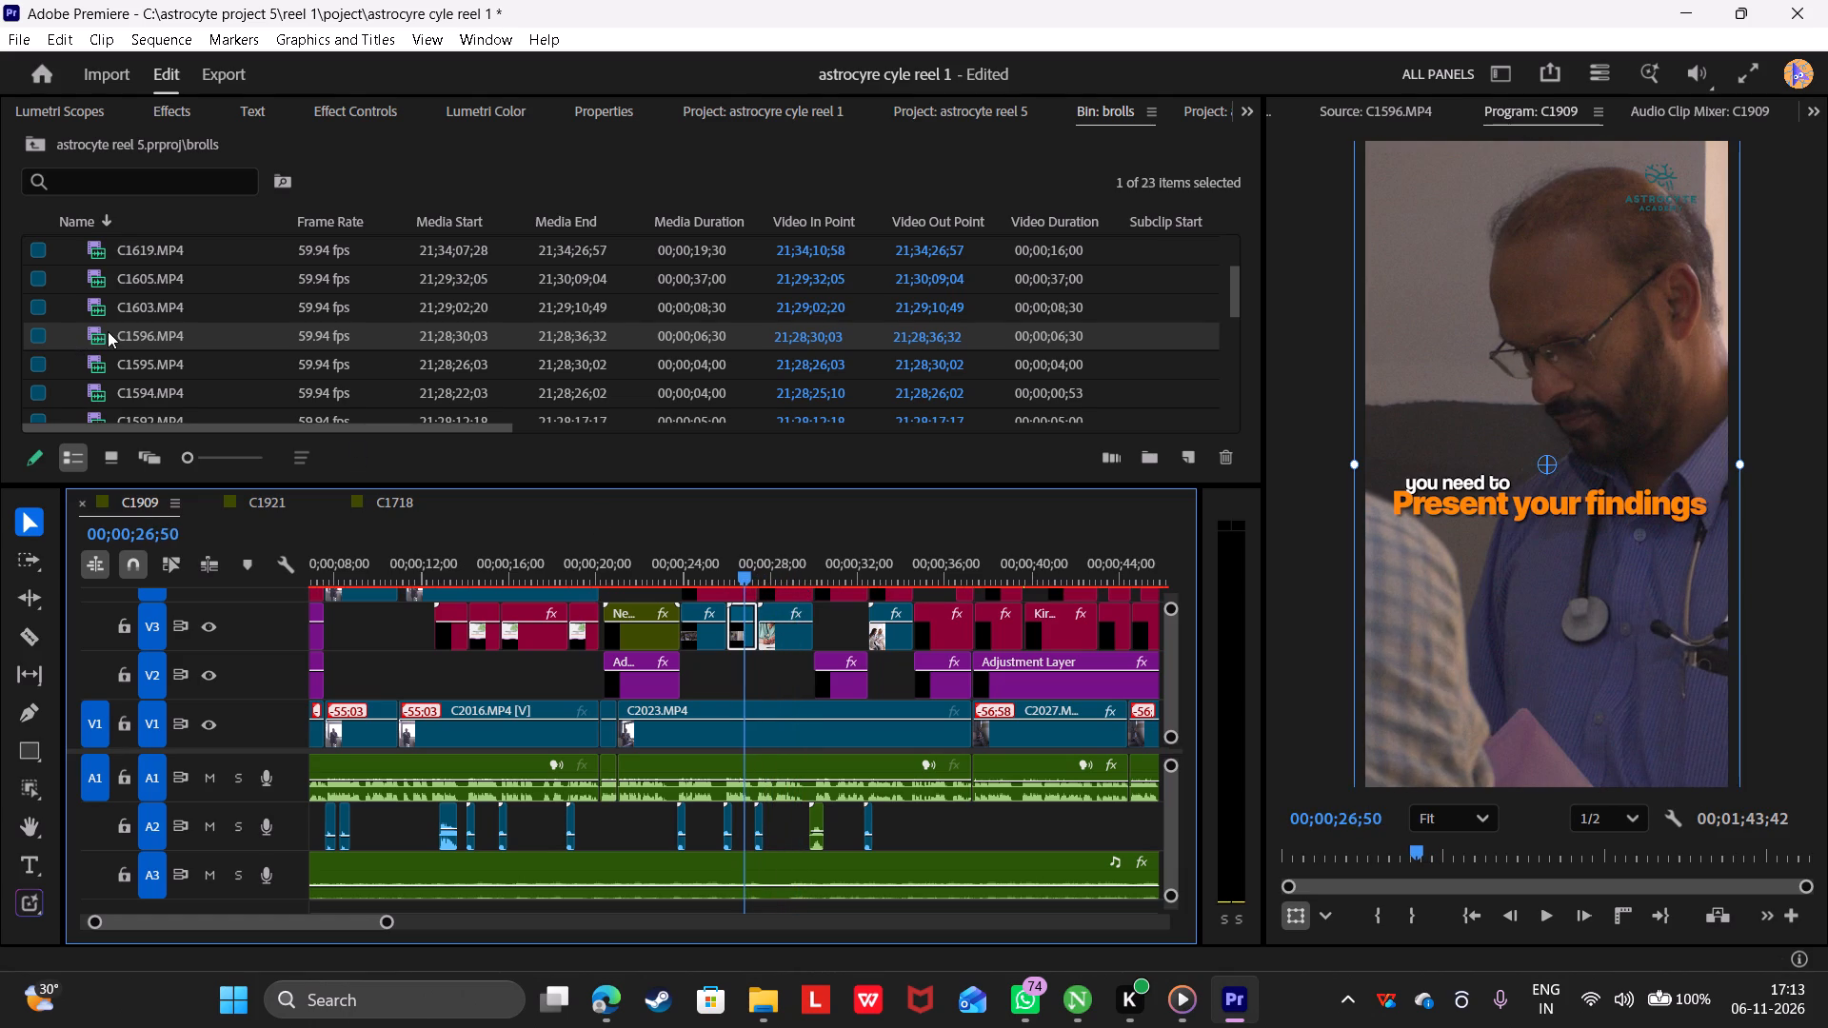
# Set C1596.MP4's In point at 21;28;32;17 and replace the writing-hands clip on V3 under "And understand" with its video, keeping the effects.
pyautogui.tripleClick(94, 332)
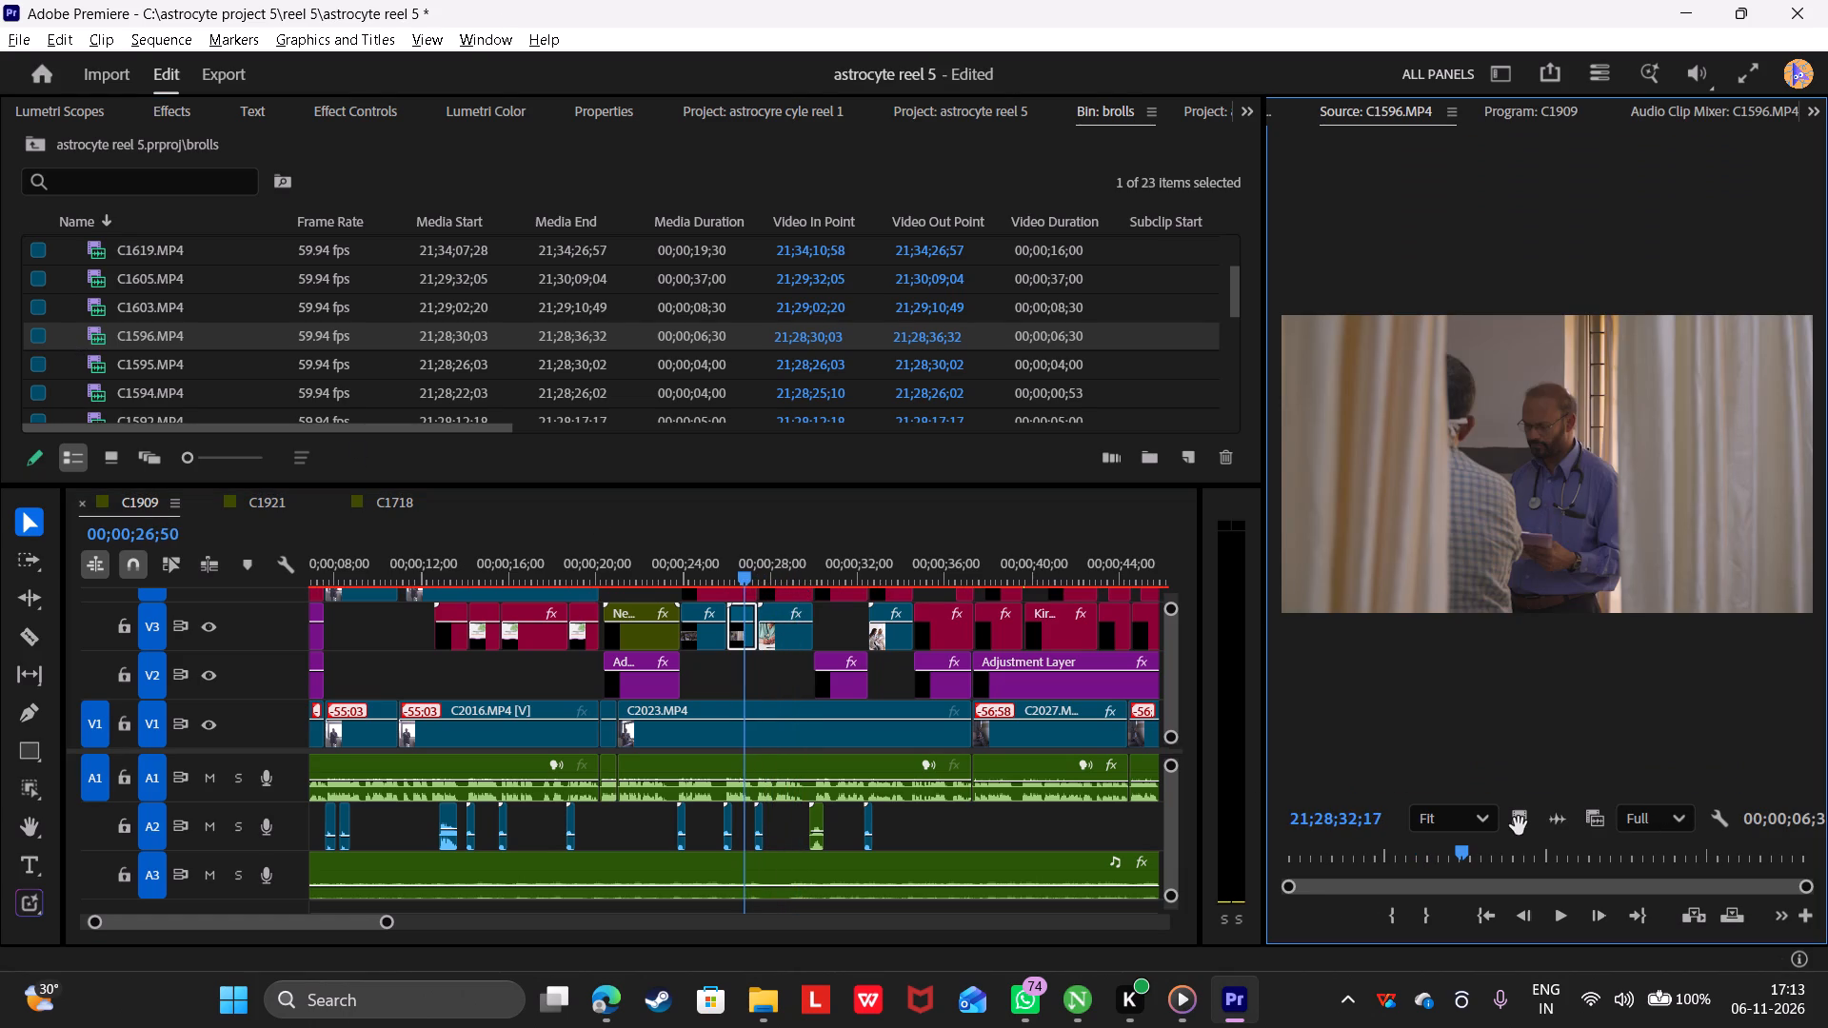
pyautogui.click(1387, 919)
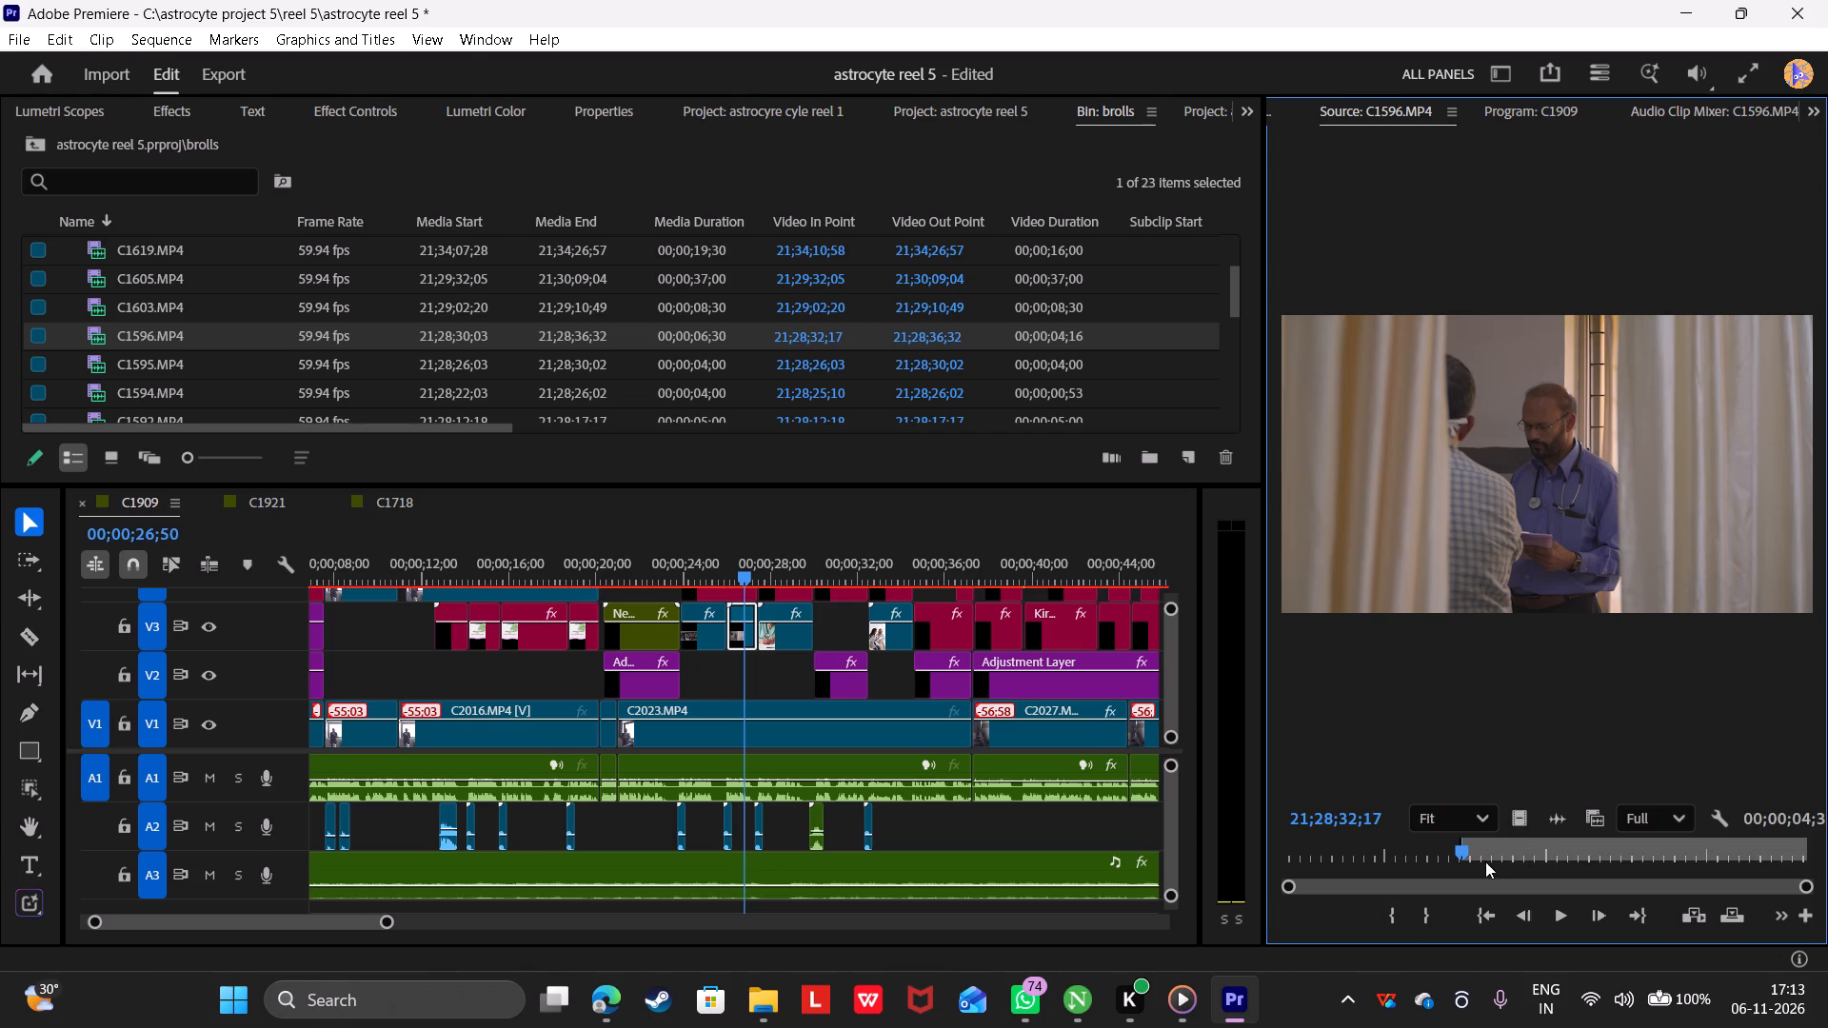
pyautogui.keyDown('alt'); pyautogui.moveTo(1519, 820); pyautogui.dragTo(804, 637); pyautogui.keyUp('alt')
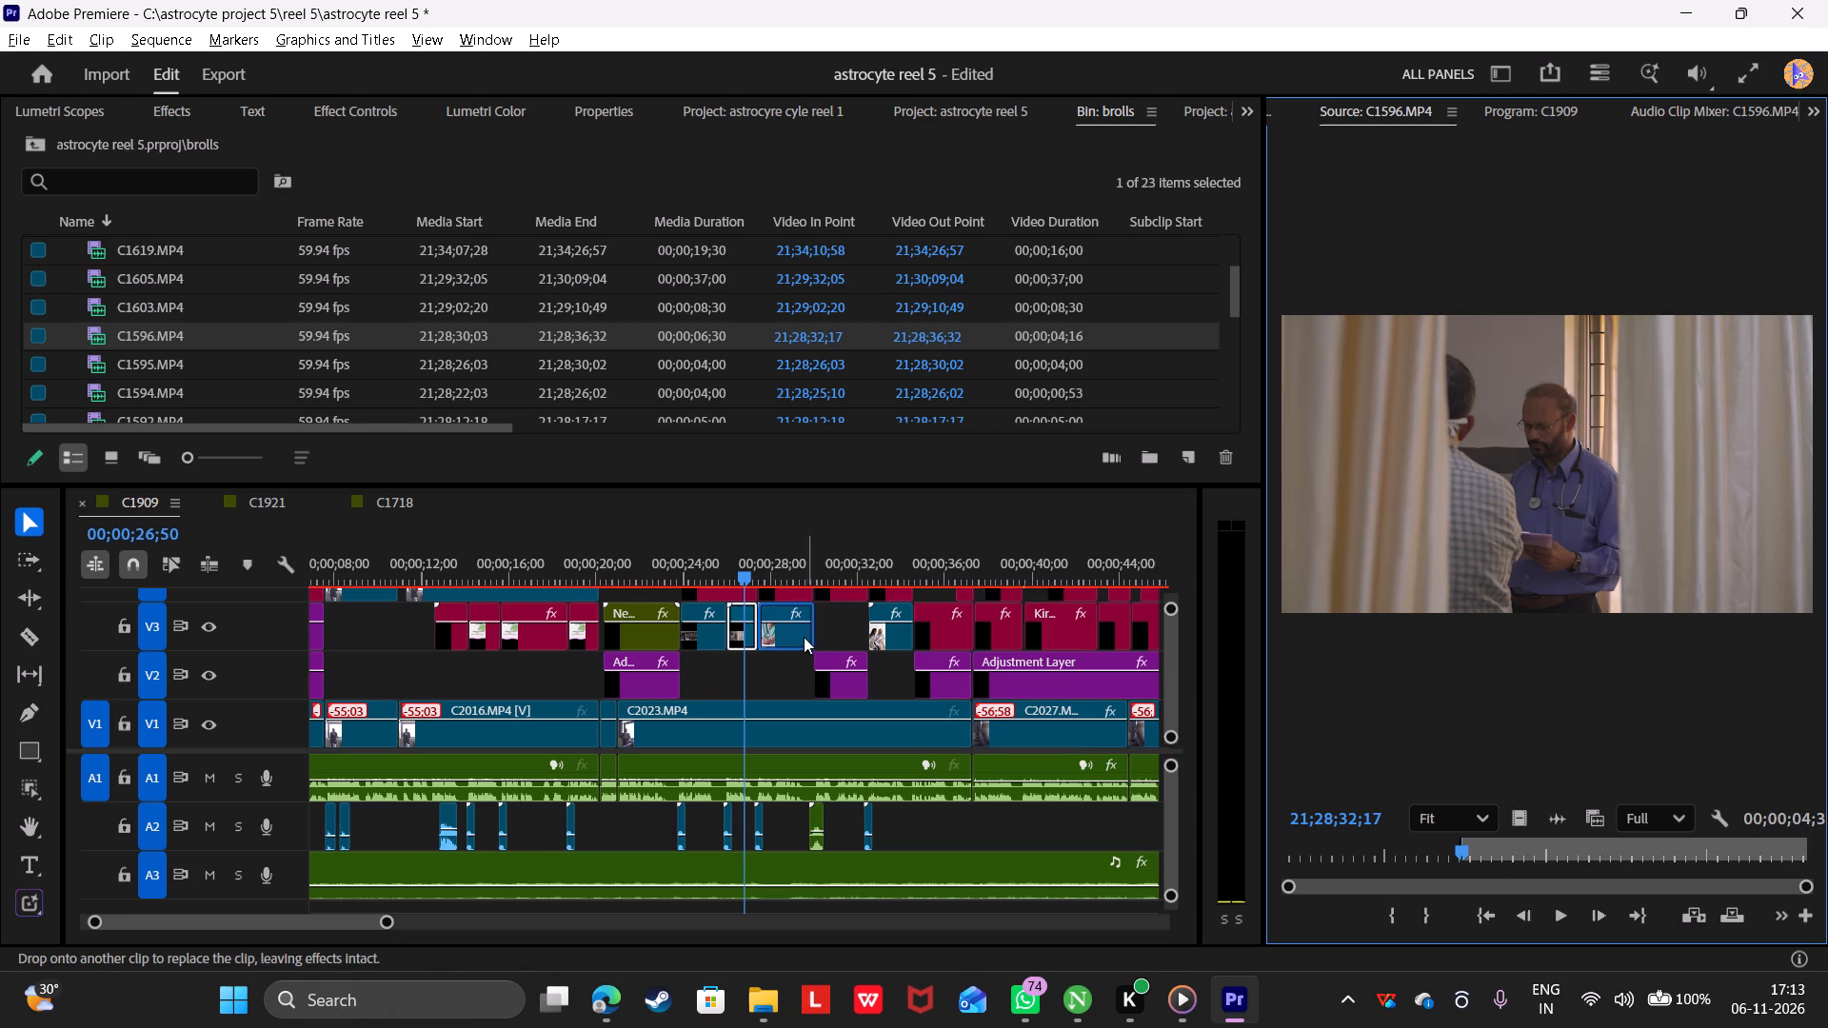
pyautogui.keyDown('alt'); pyautogui.moveTo(804, 637); pyautogui.dragTo(803, 635); pyautogui.keyUp('alt')
pyautogui.click(778, 563)
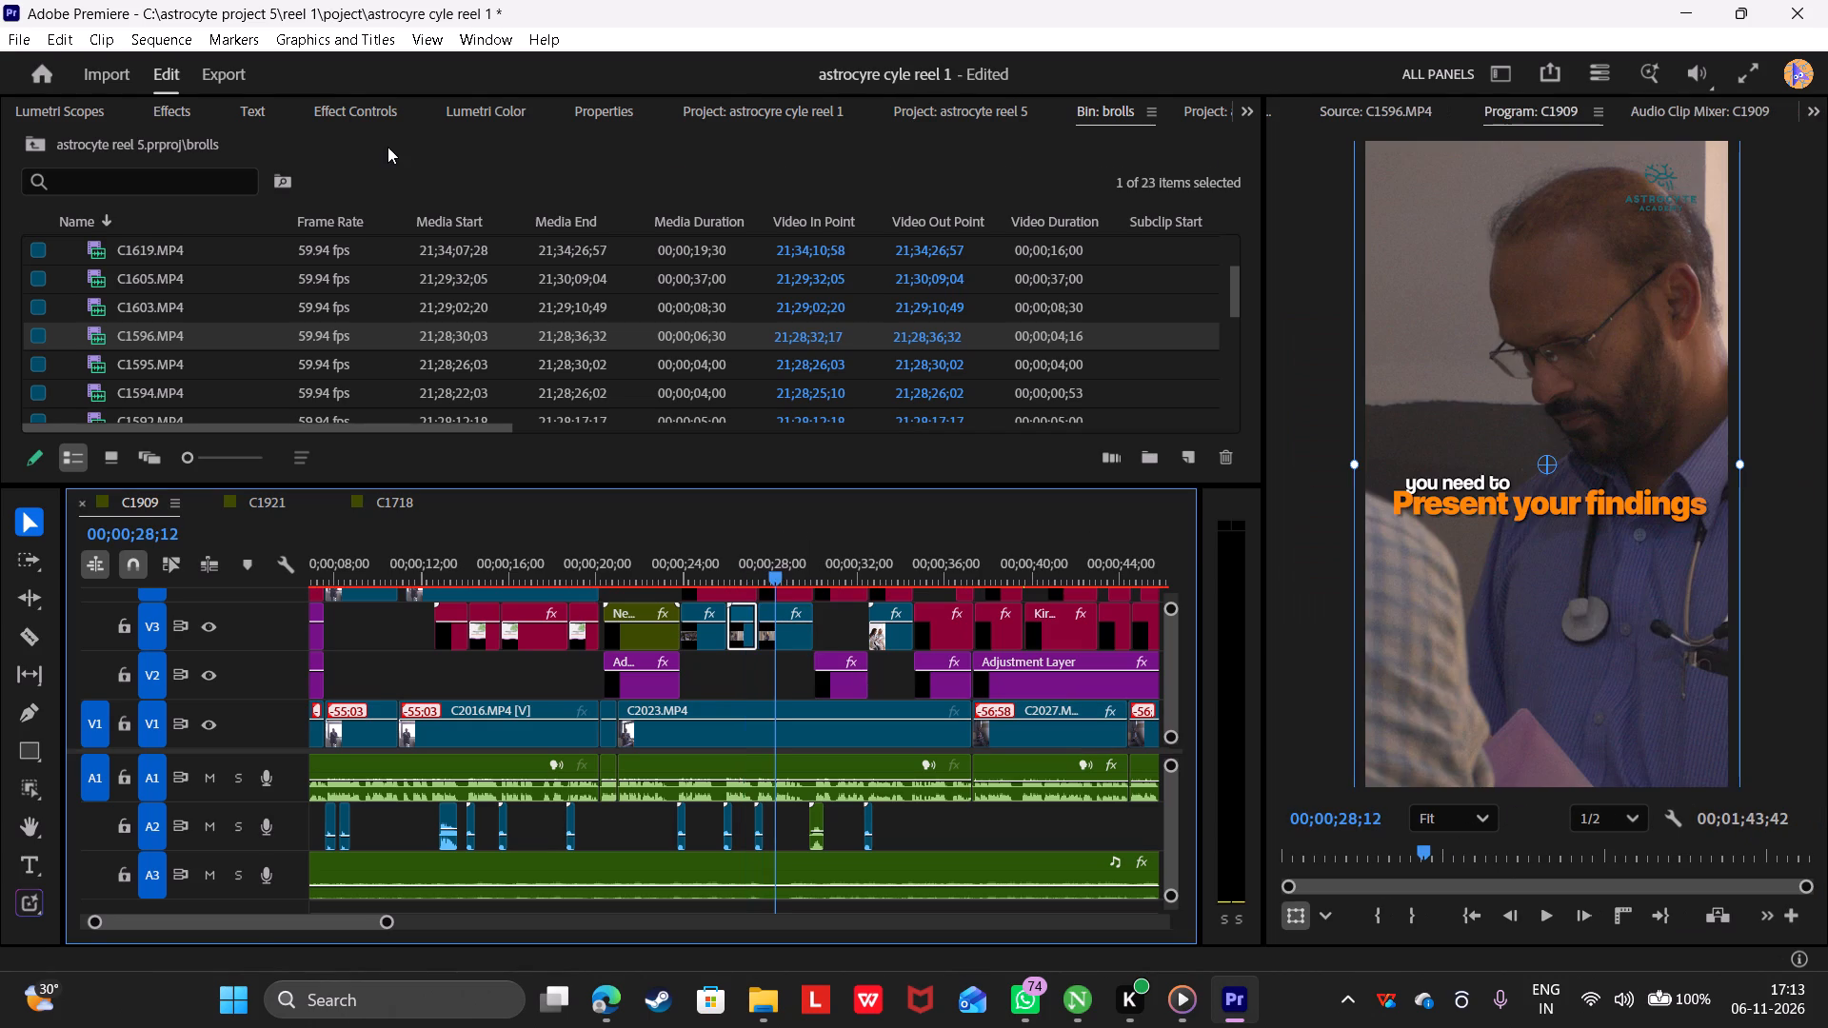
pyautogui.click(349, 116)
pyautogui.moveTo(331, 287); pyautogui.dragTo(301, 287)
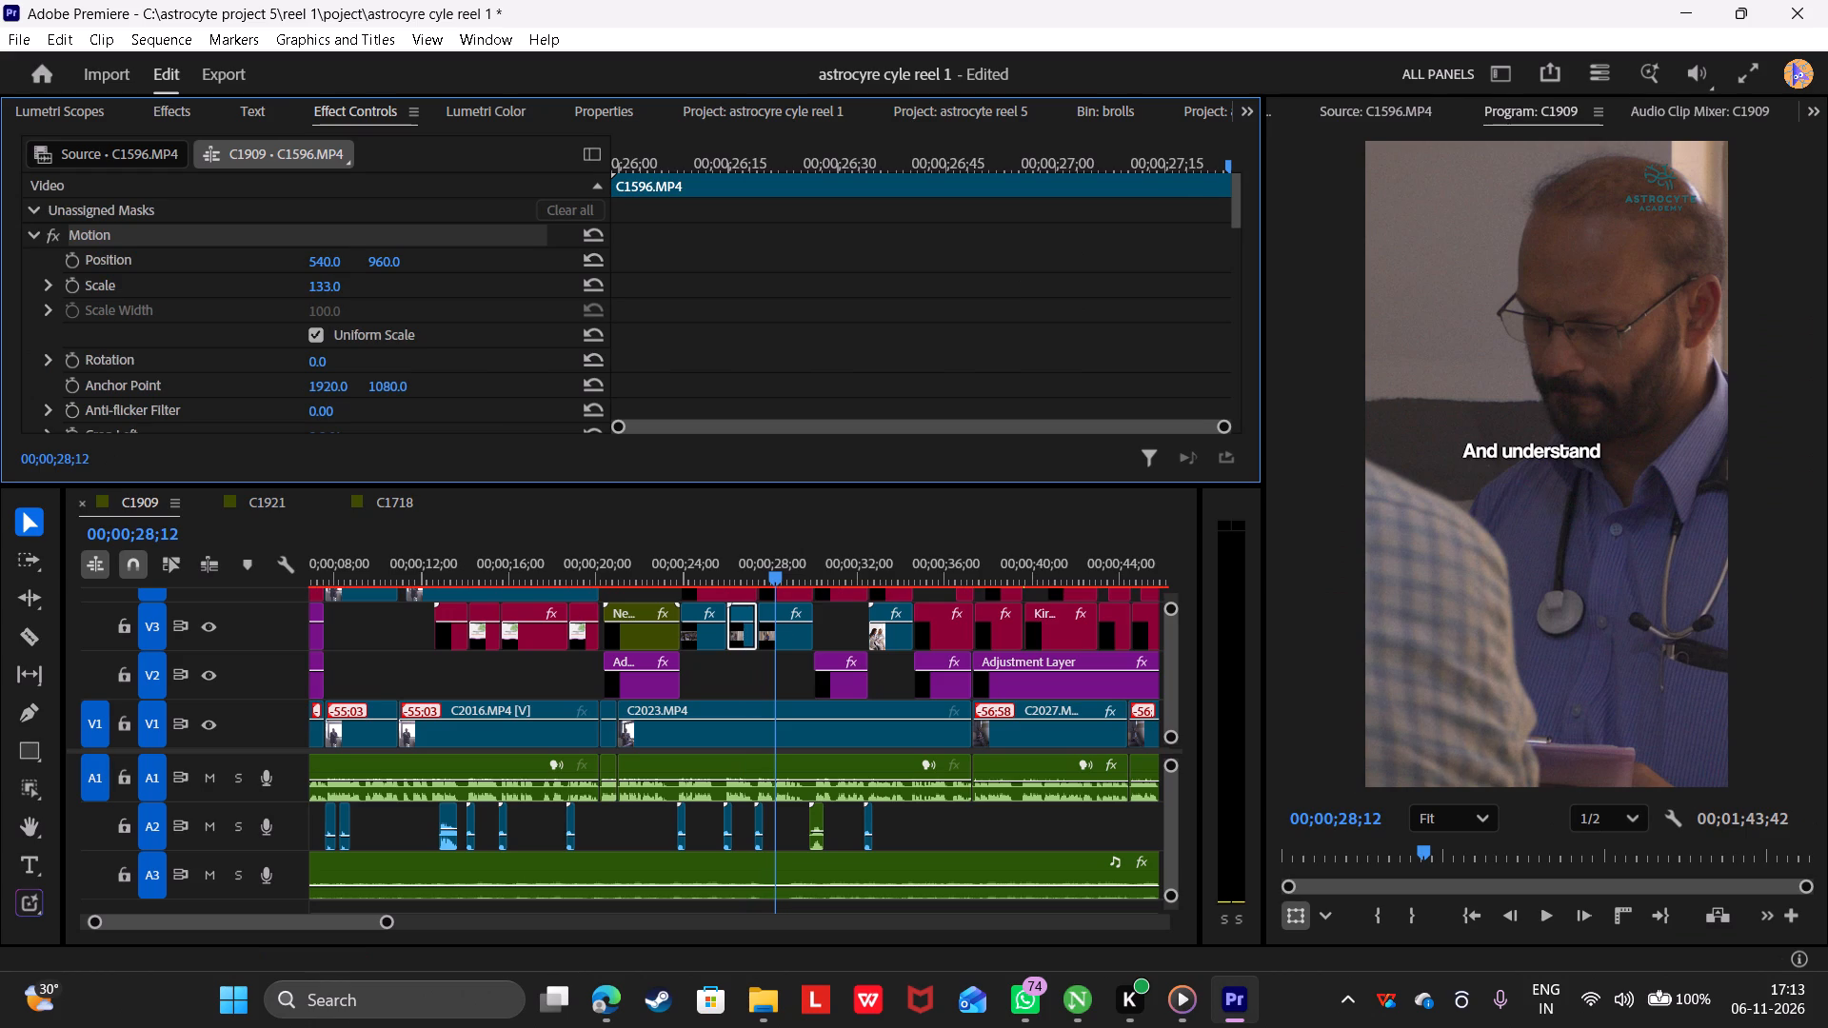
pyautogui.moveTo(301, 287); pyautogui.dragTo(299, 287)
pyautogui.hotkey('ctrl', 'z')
# Scale the C1596.MP4 clip on V3 under "And understand" down to 97 so the doctor is less tightly cropped.
pyautogui.click(787, 630)
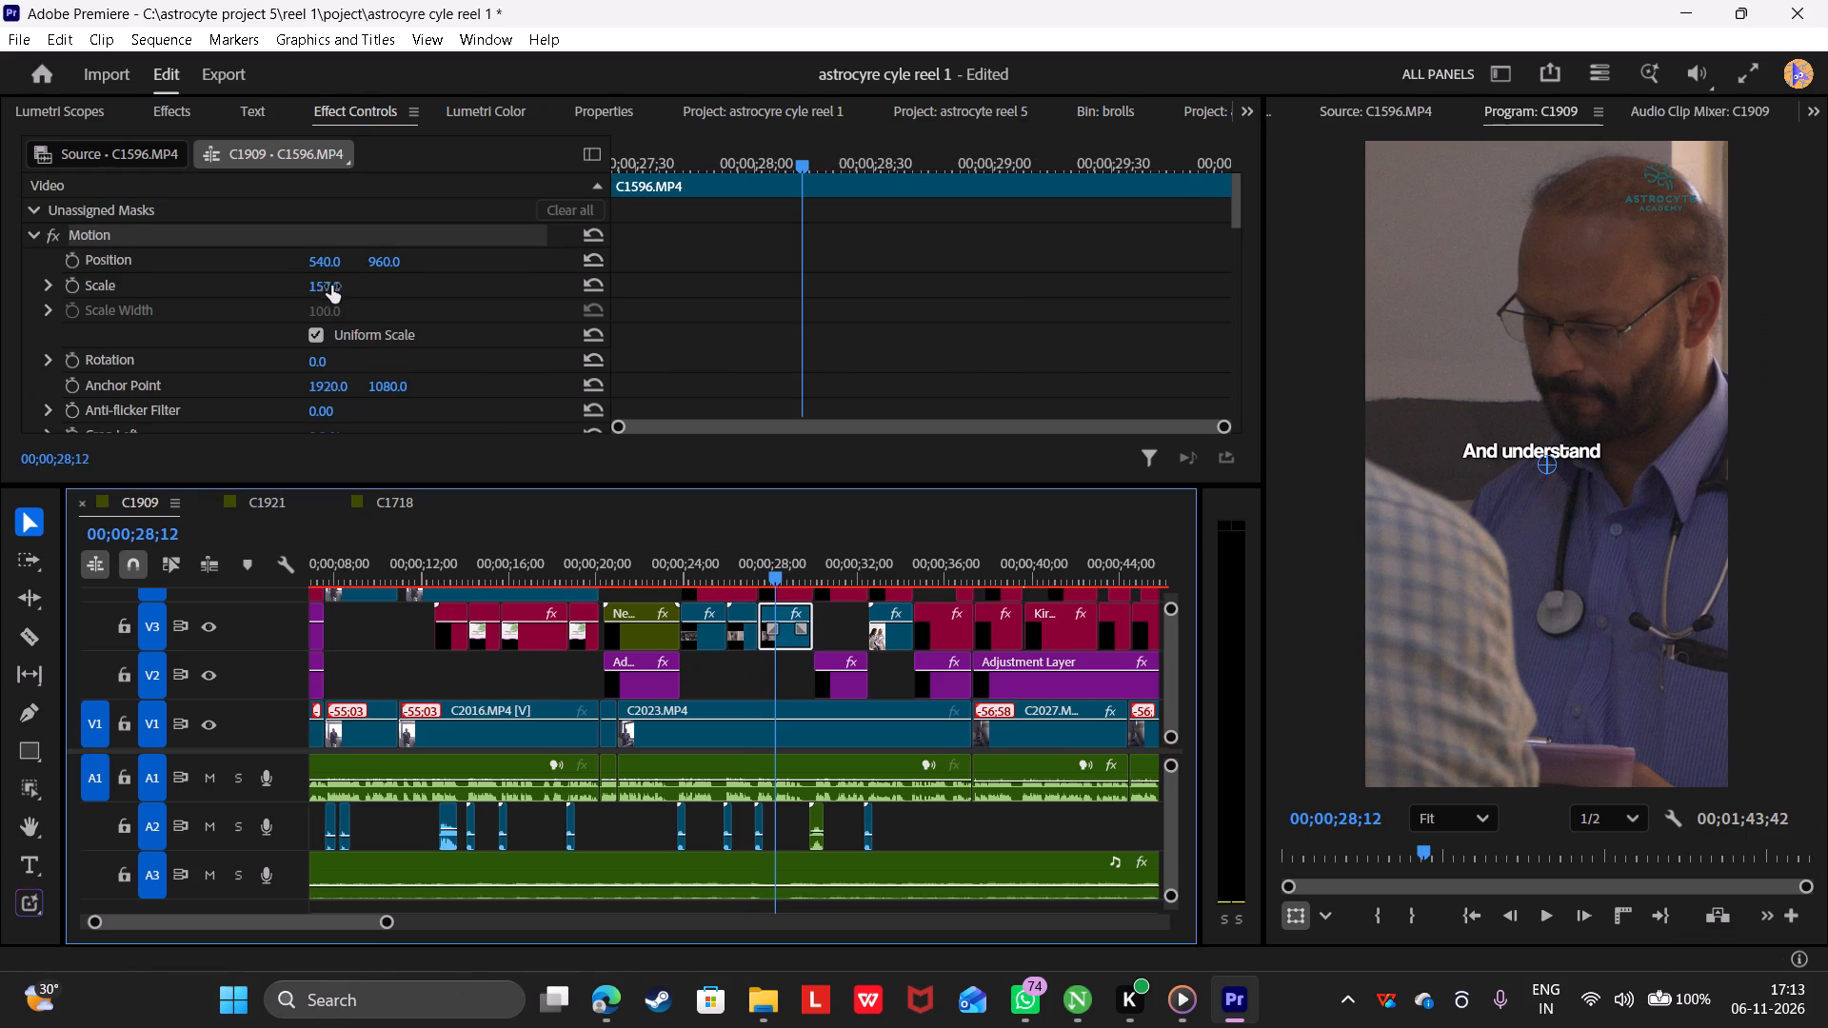
pyautogui.moveTo(330, 283); pyautogui.dragTo(297, 294)
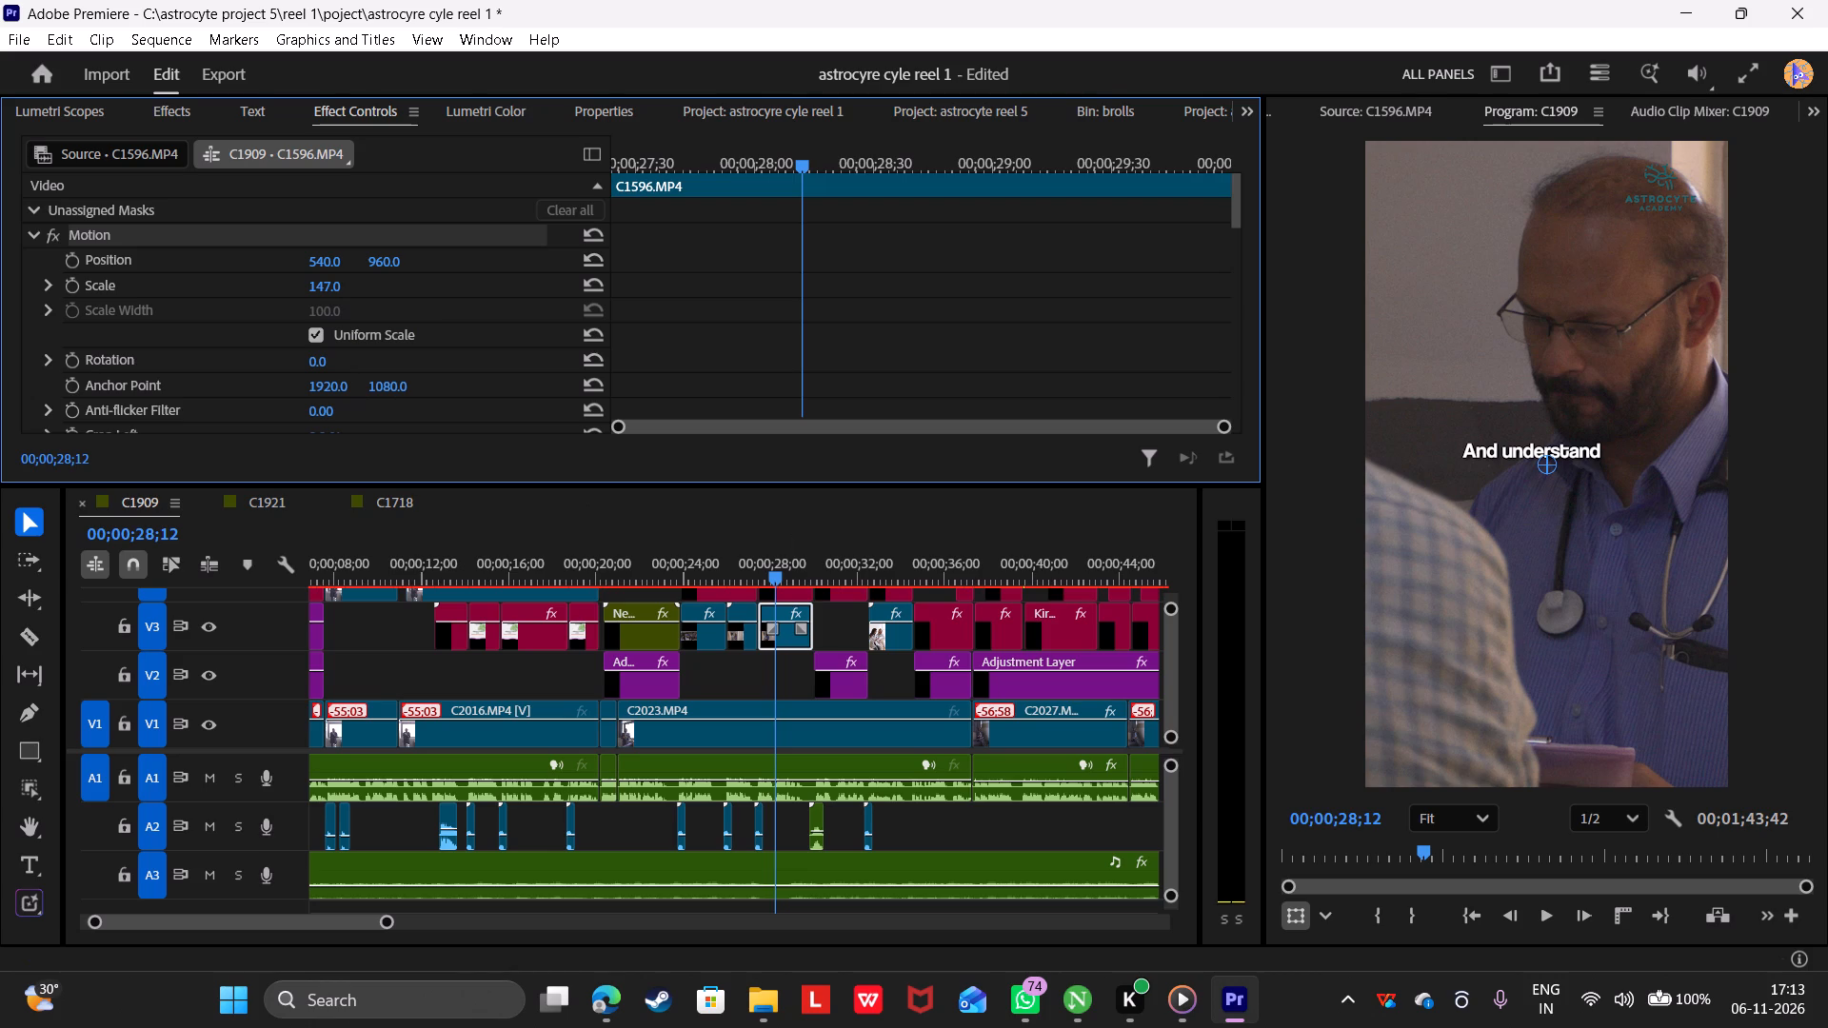
pyautogui.moveTo(297, 294); pyautogui.dragTo(270, 303)
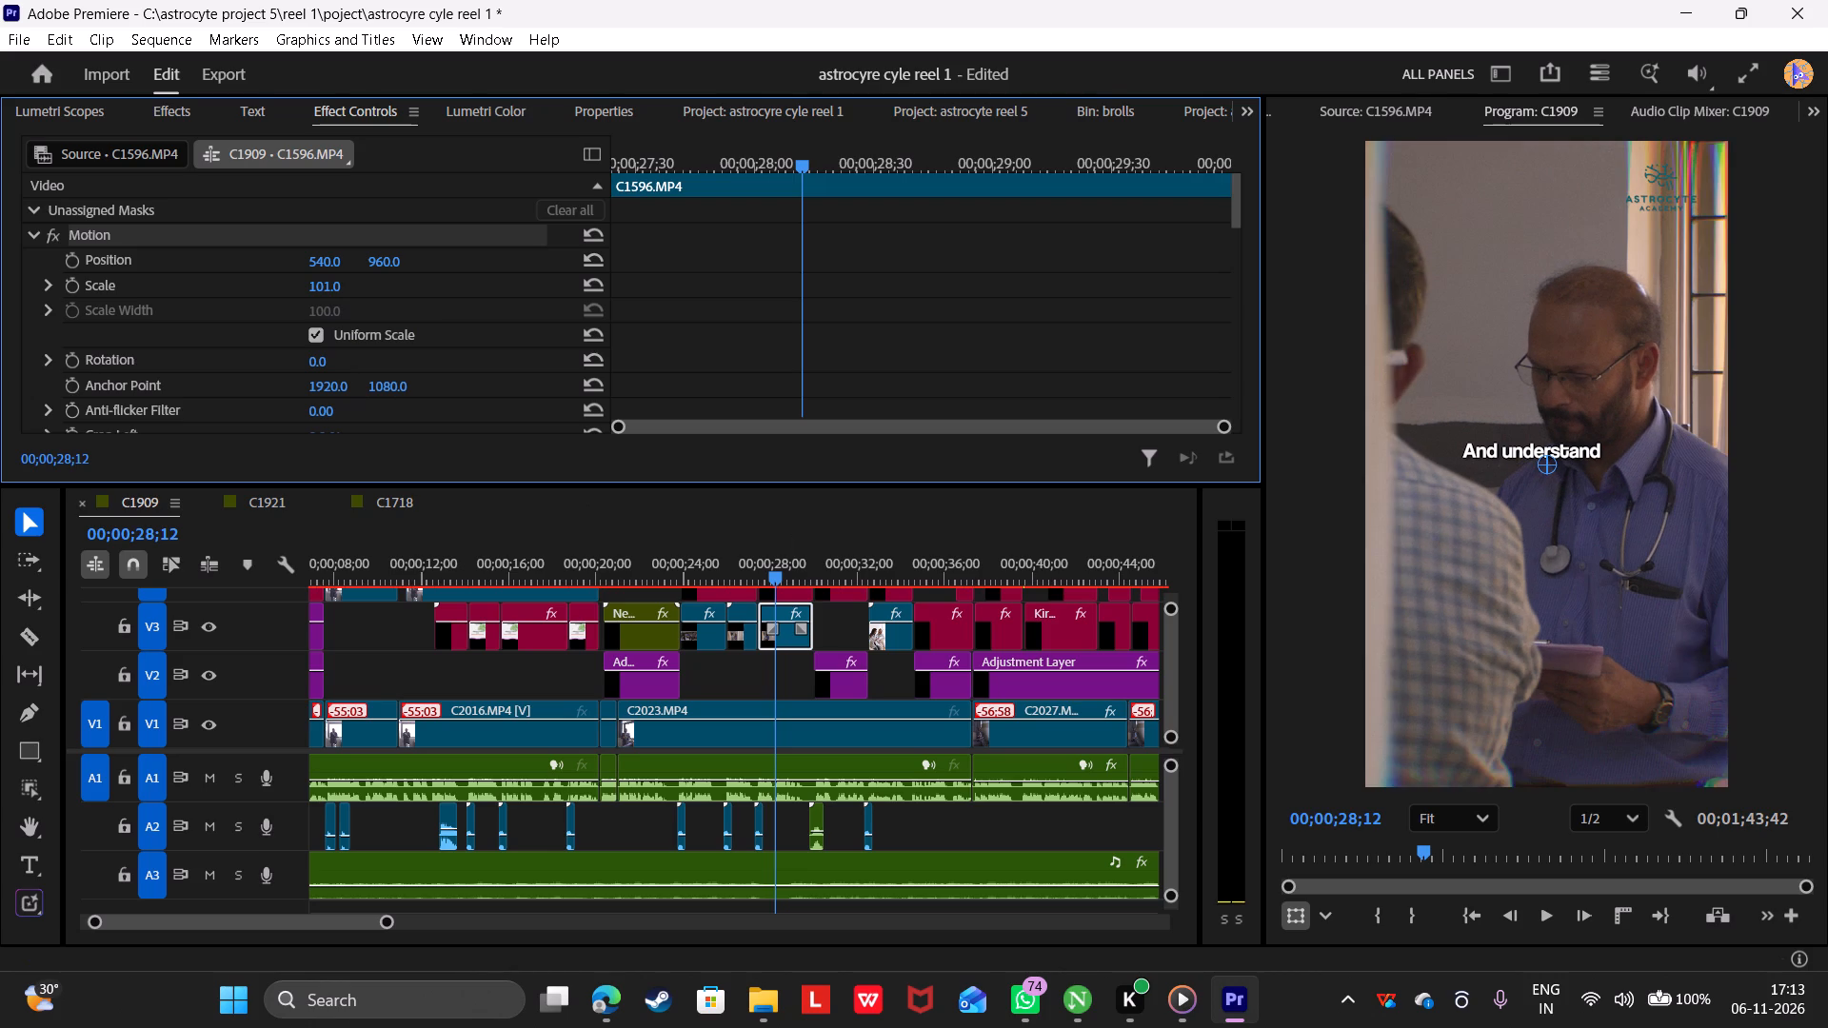
pyautogui.moveTo(270, 303); pyautogui.dragTo(268, 304)
pyautogui.moveTo(268, 304); pyautogui.dragTo(257, 306)
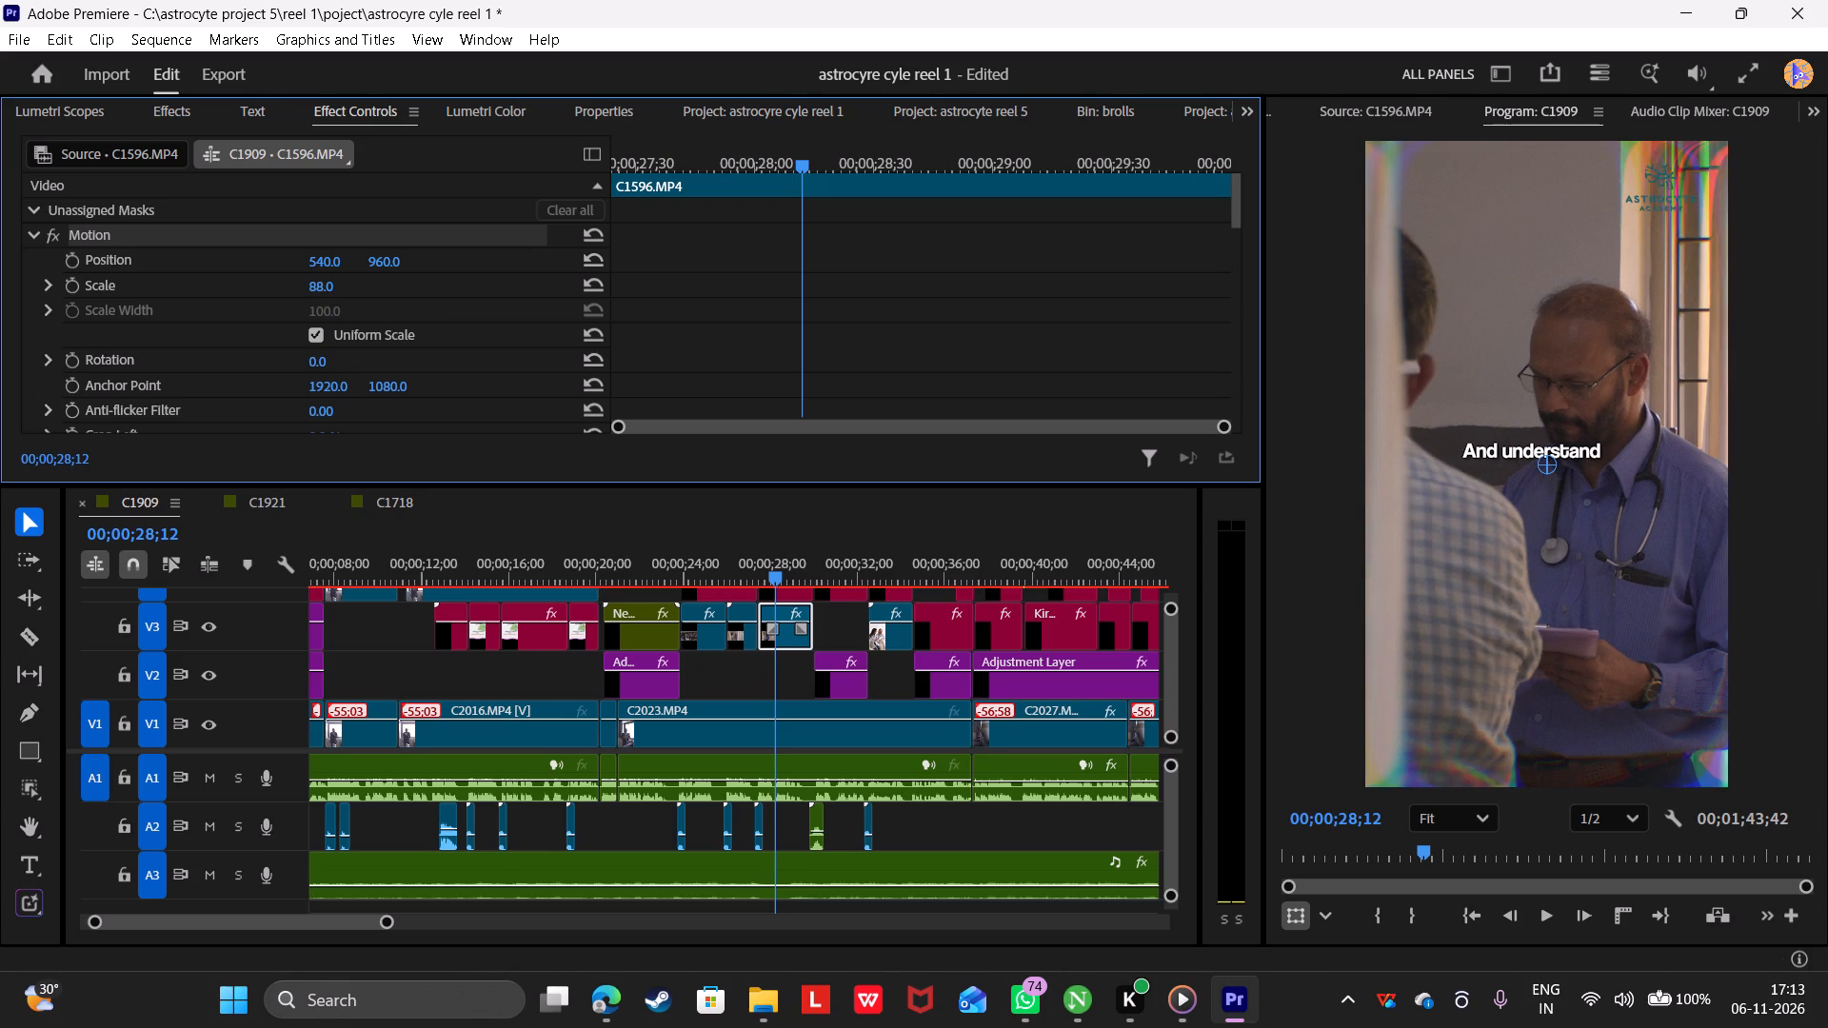
pyautogui.moveTo(257, 306); pyautogui.dragTo(264, 302)
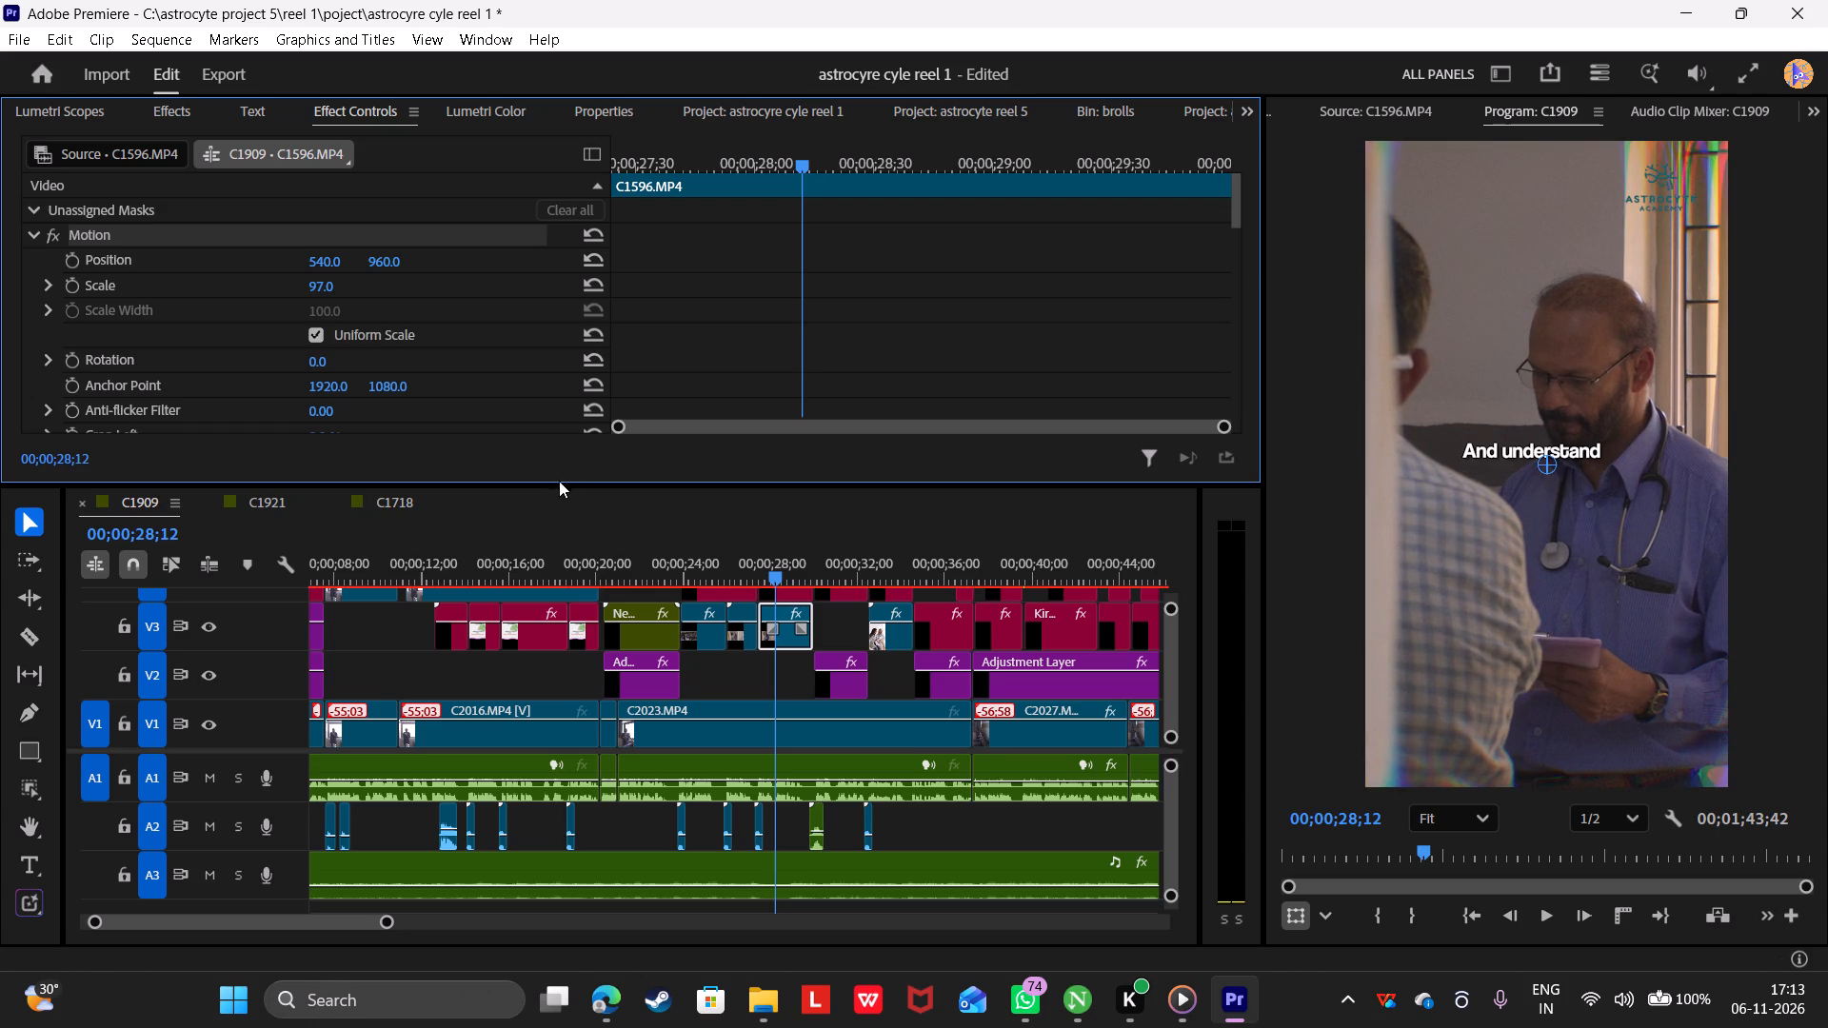
# Look through the reel 5 brolls bin for a different clip for "Present your findings", previewing C1595.MP4, C1594.MP4, C1560.MP4, C1546.MP4 and C1545.MP4.
pyautogui.click(739, 557)
pyautogui.click(746, 611)
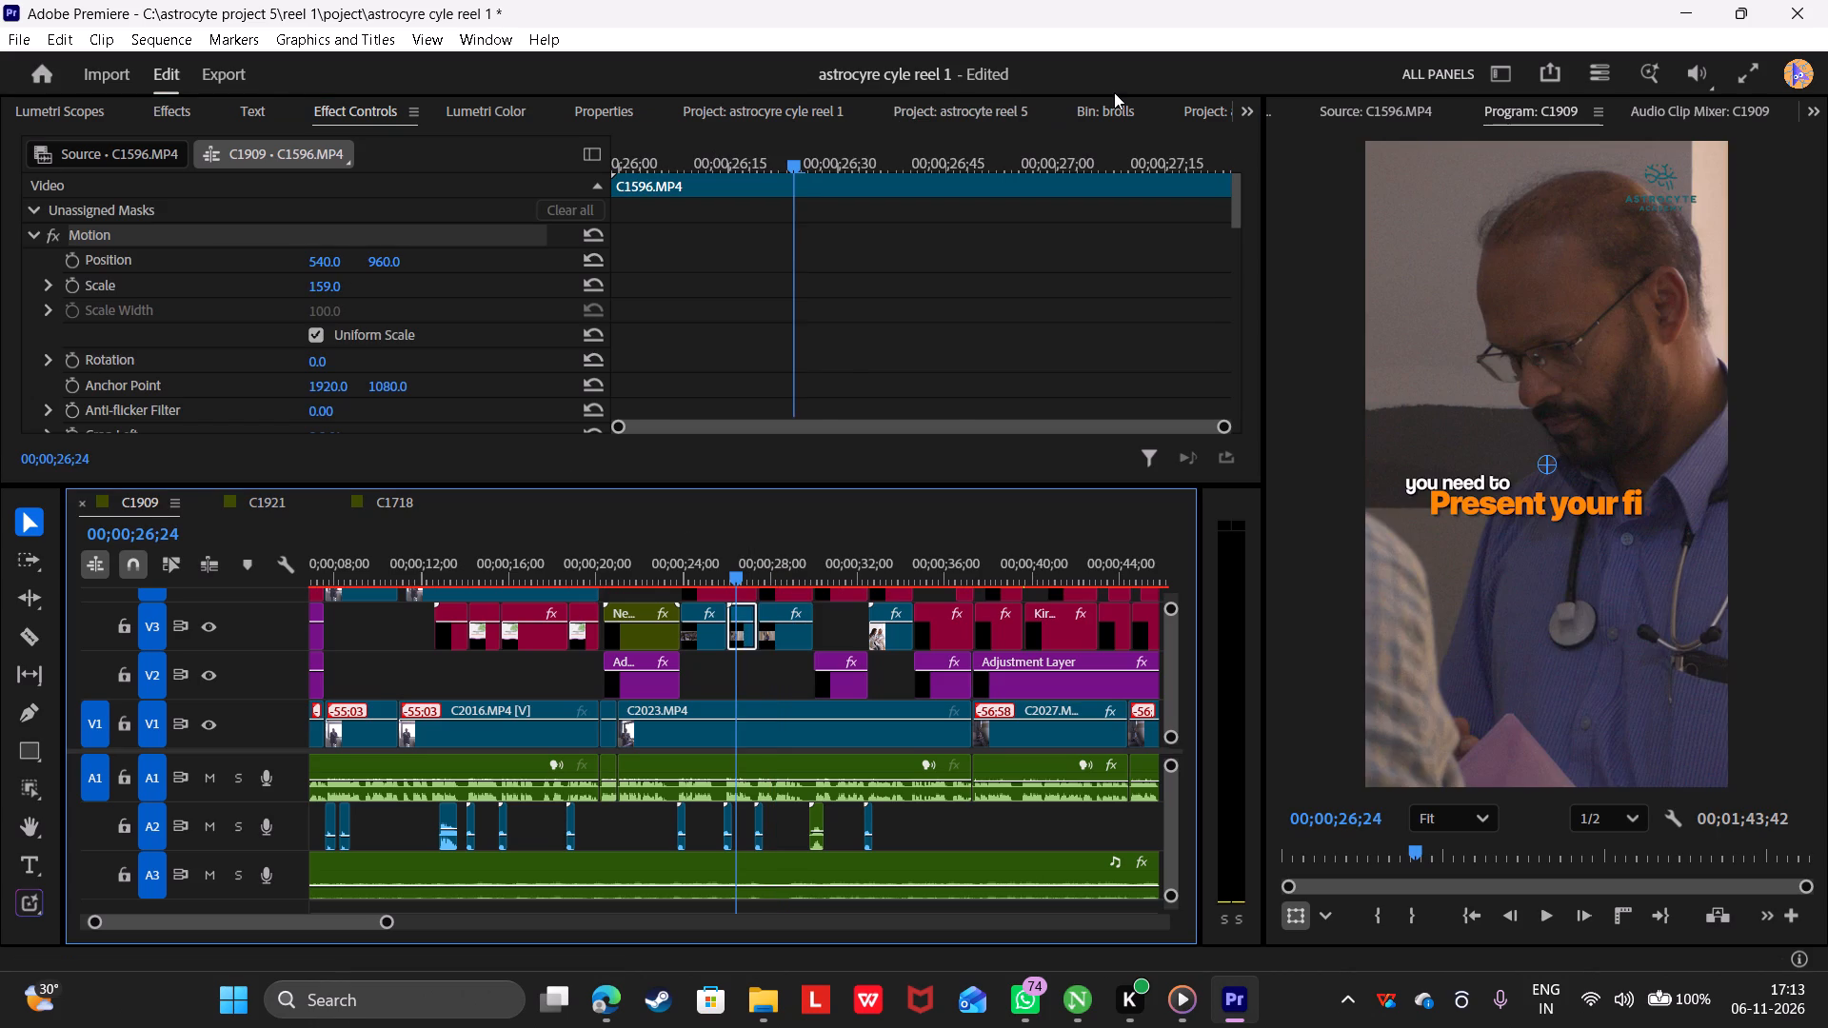
pyautogui.click(1095, 118)
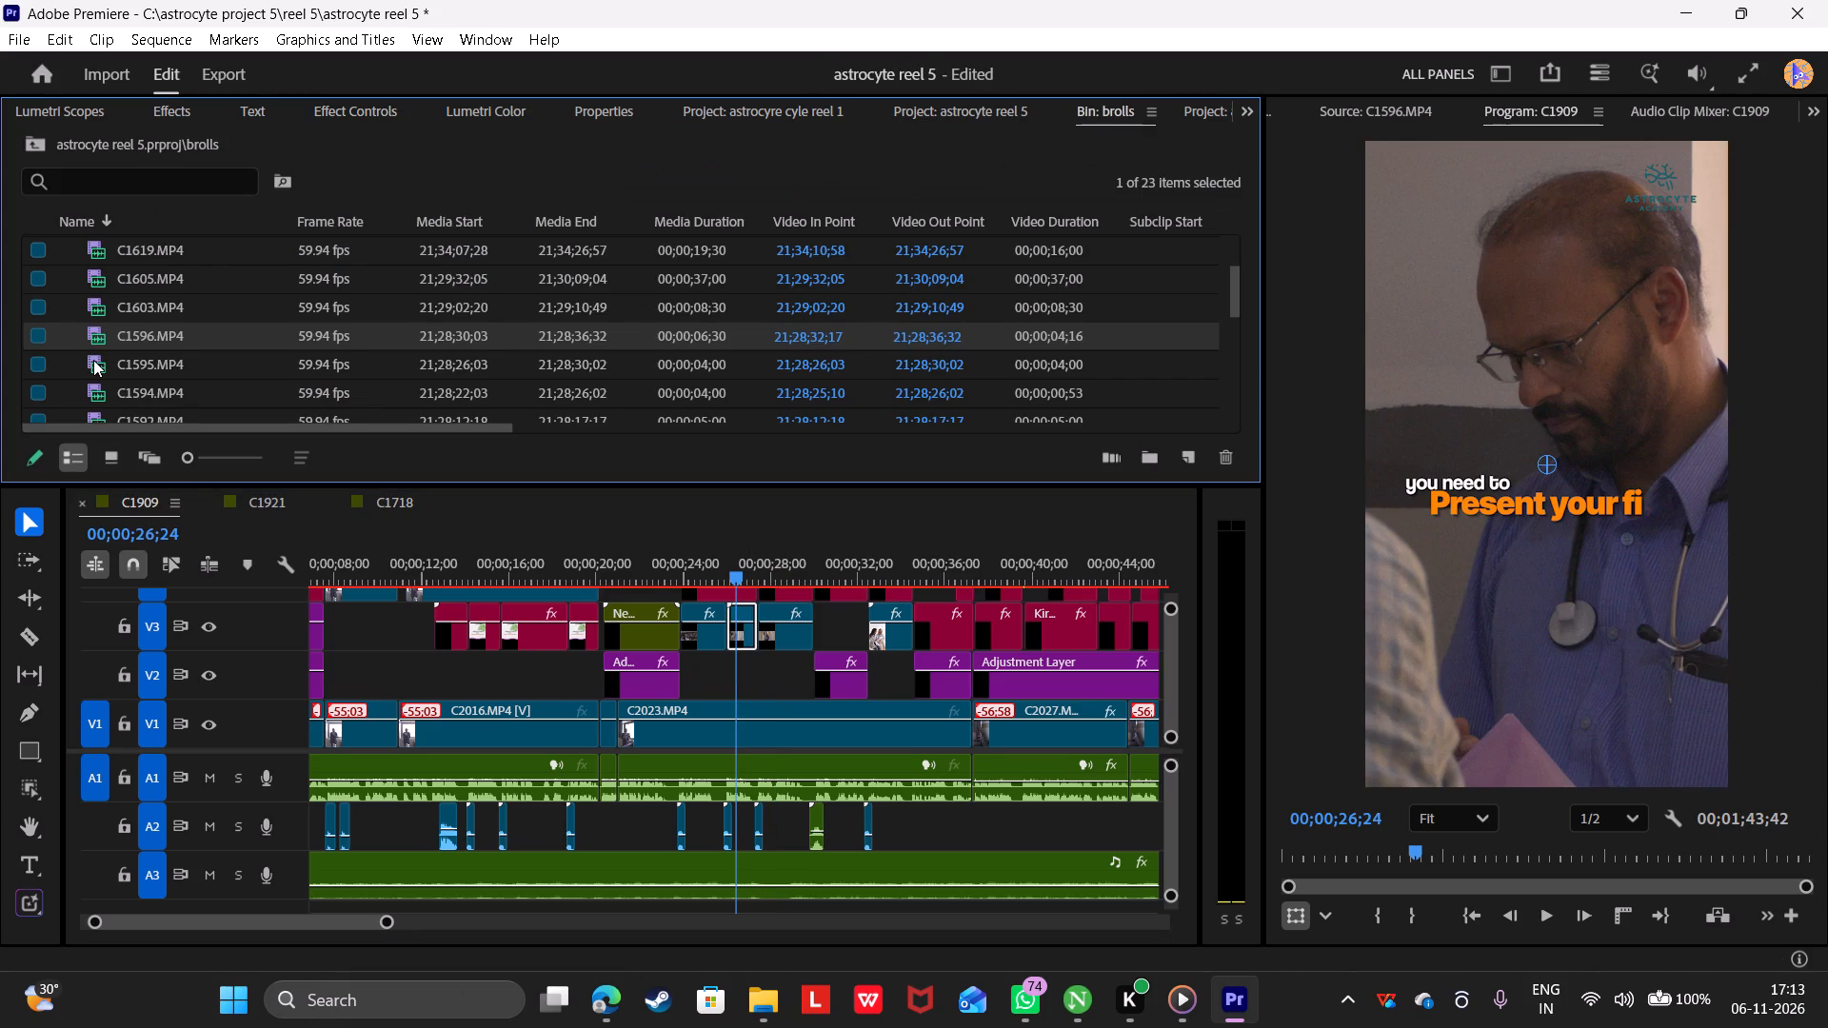
pyautogui.tripleClick(93, 360)
pyautogui.click(93, 360)
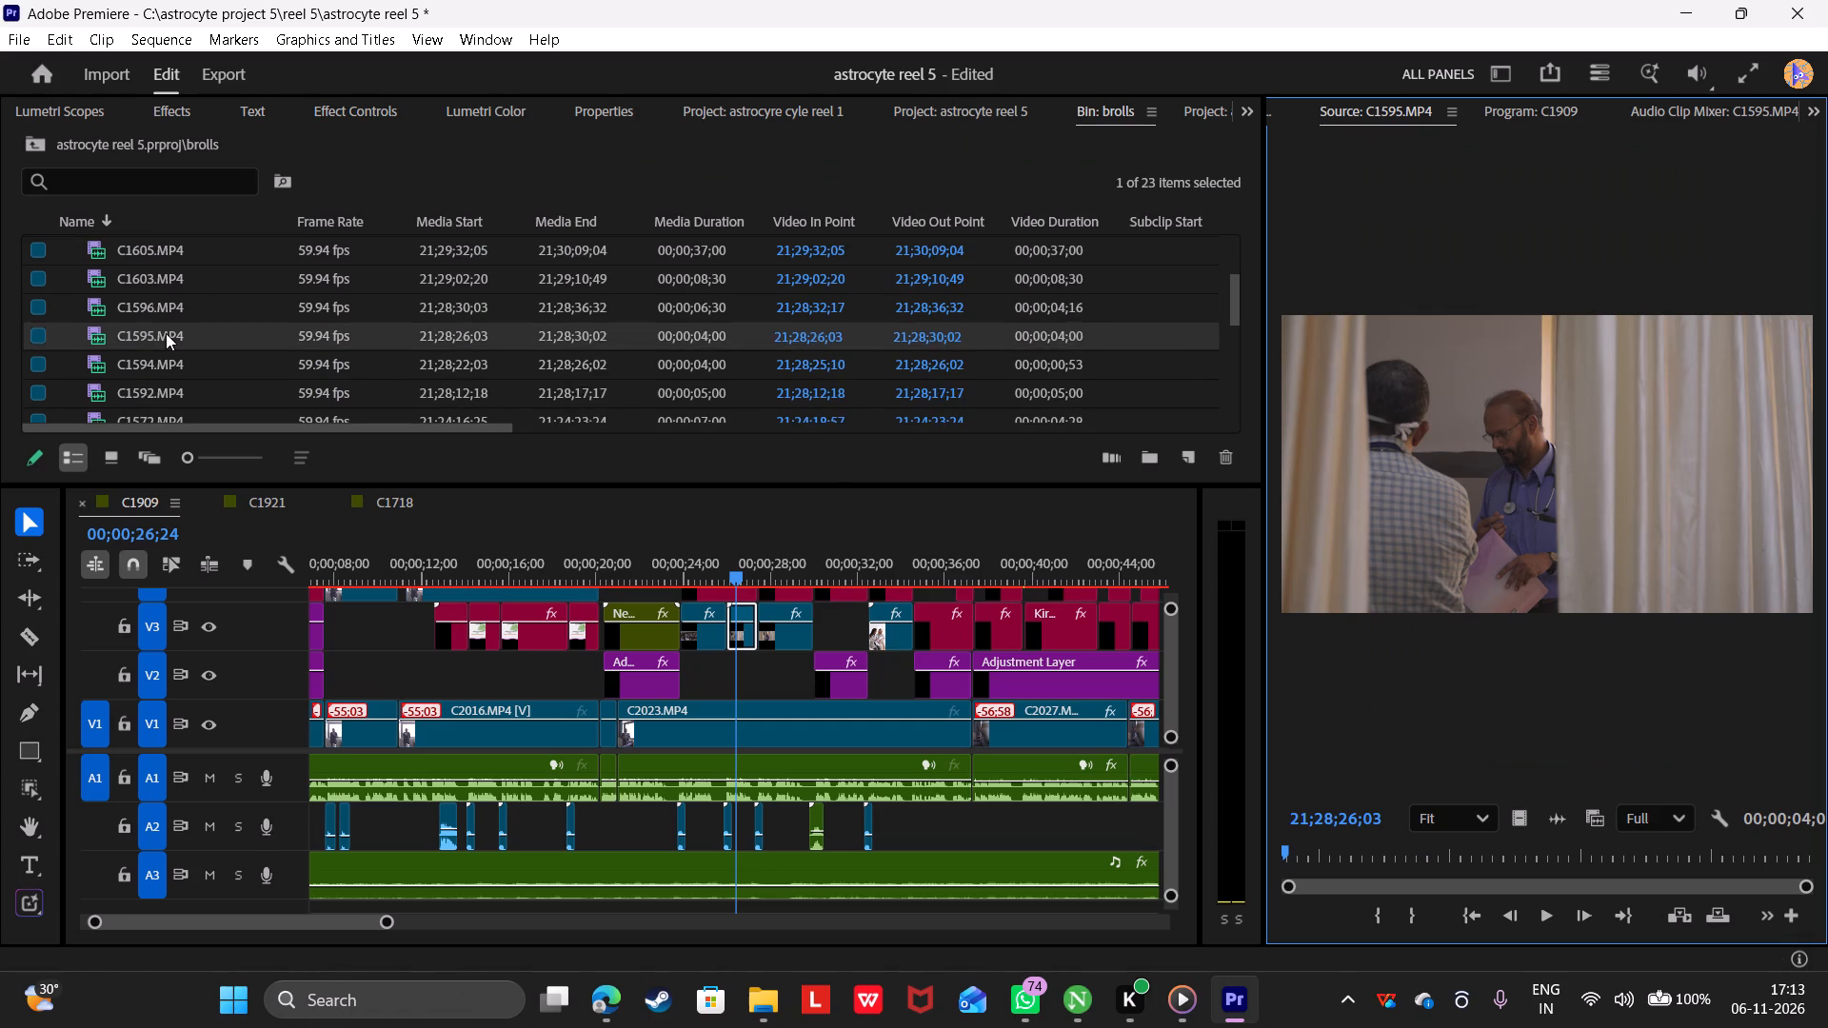
pyautogui.tripleClick(98, 385)
pyautogui.click(98, 385)
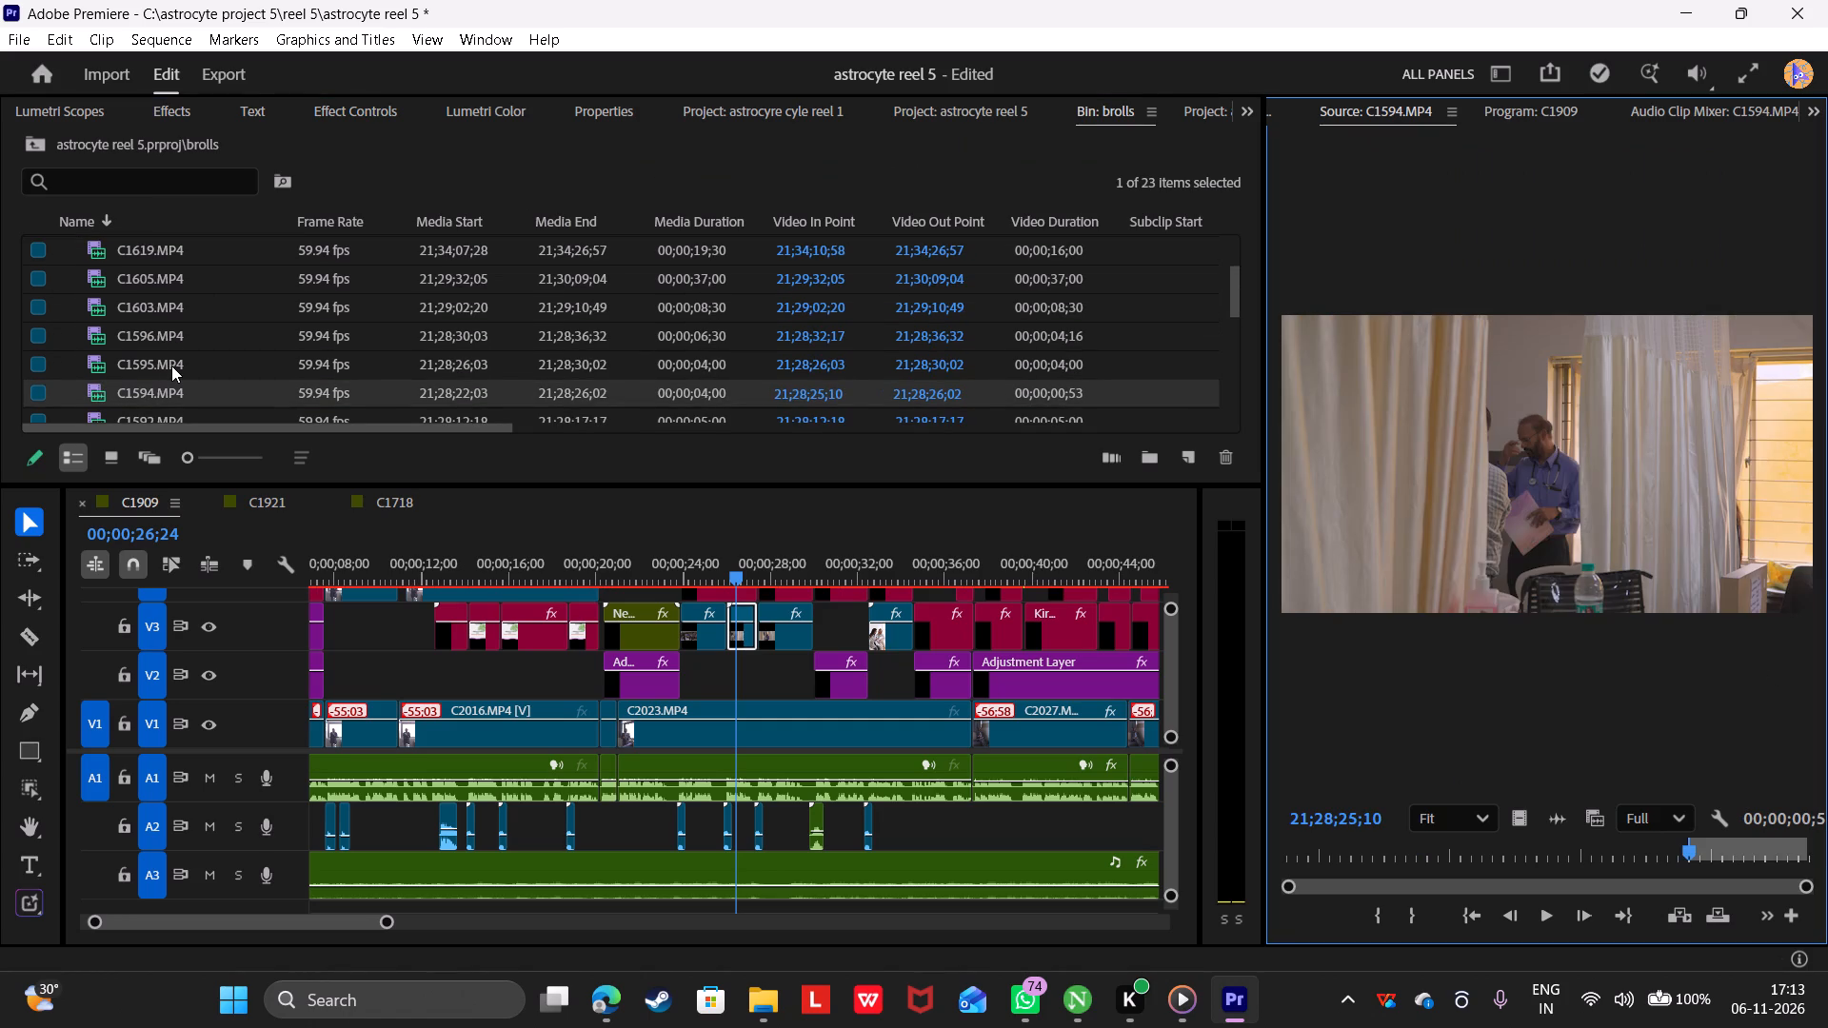
pyautogui.scroll(-1, 171, 366)
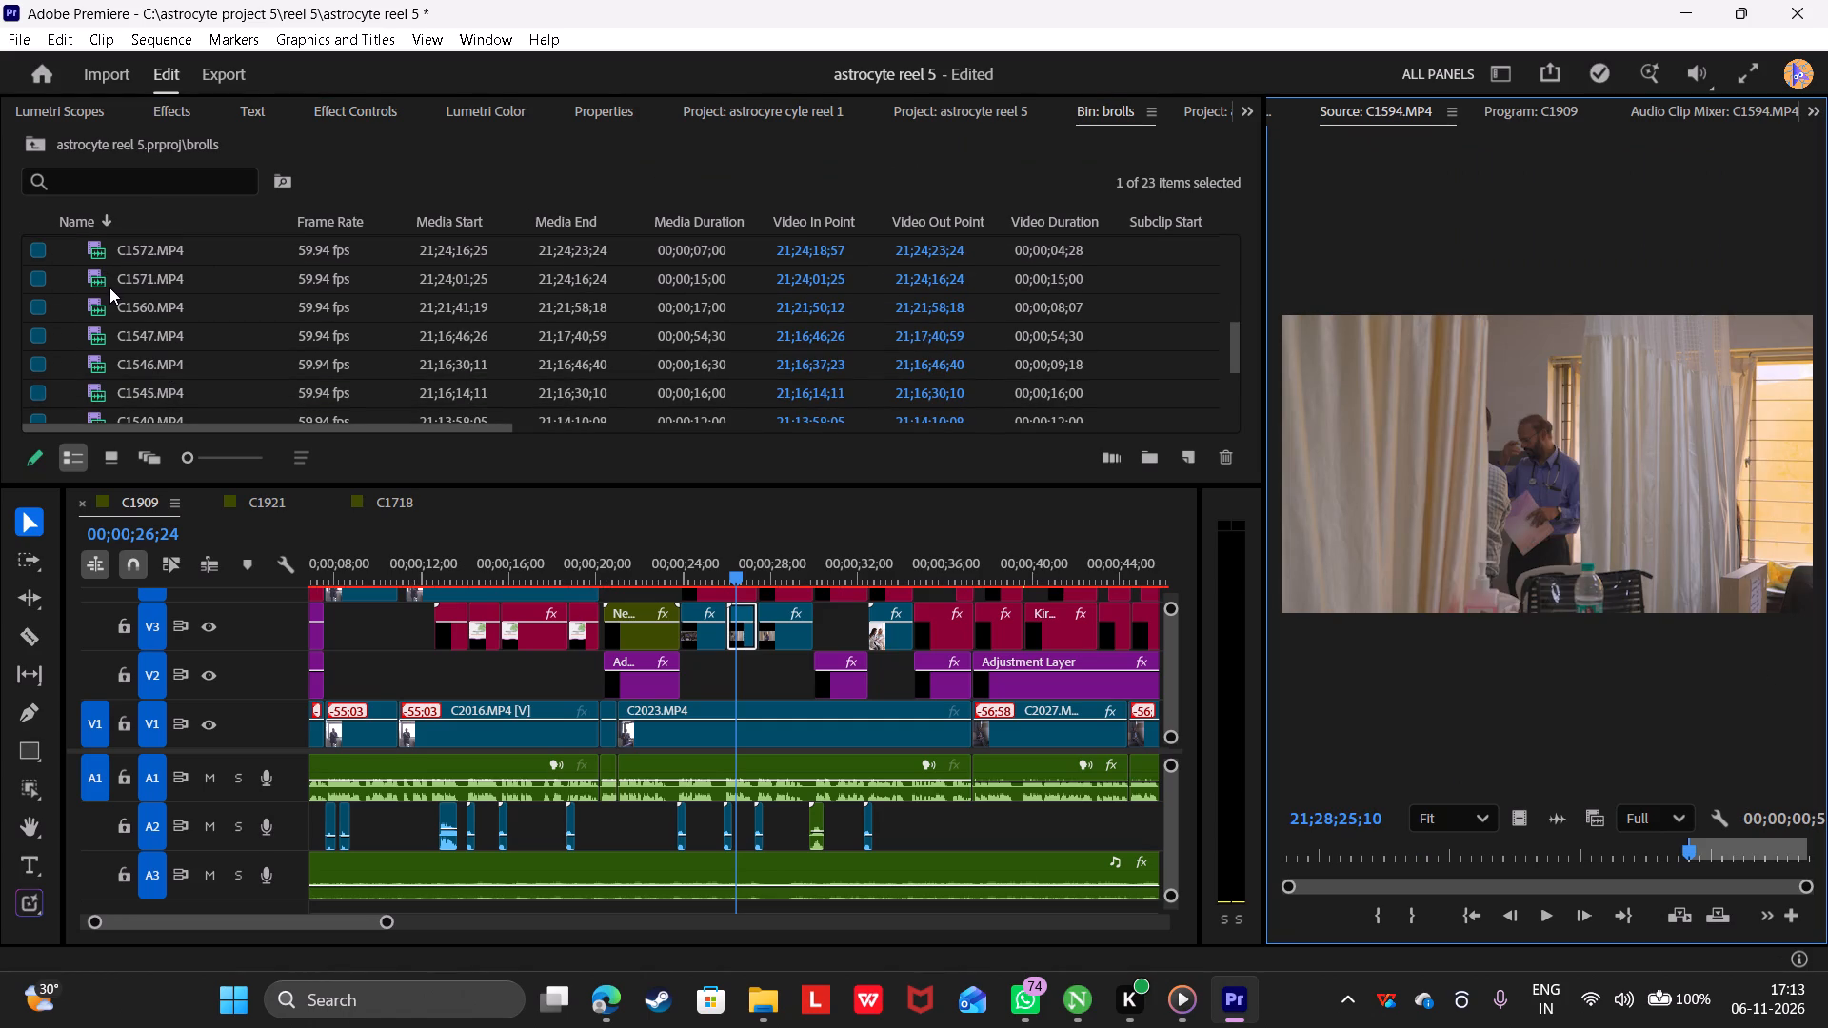
pyautogui.tripleClick(109, 287)
pyautogui.click(109, 287)
pyautogui.tripleClick(93, 283)
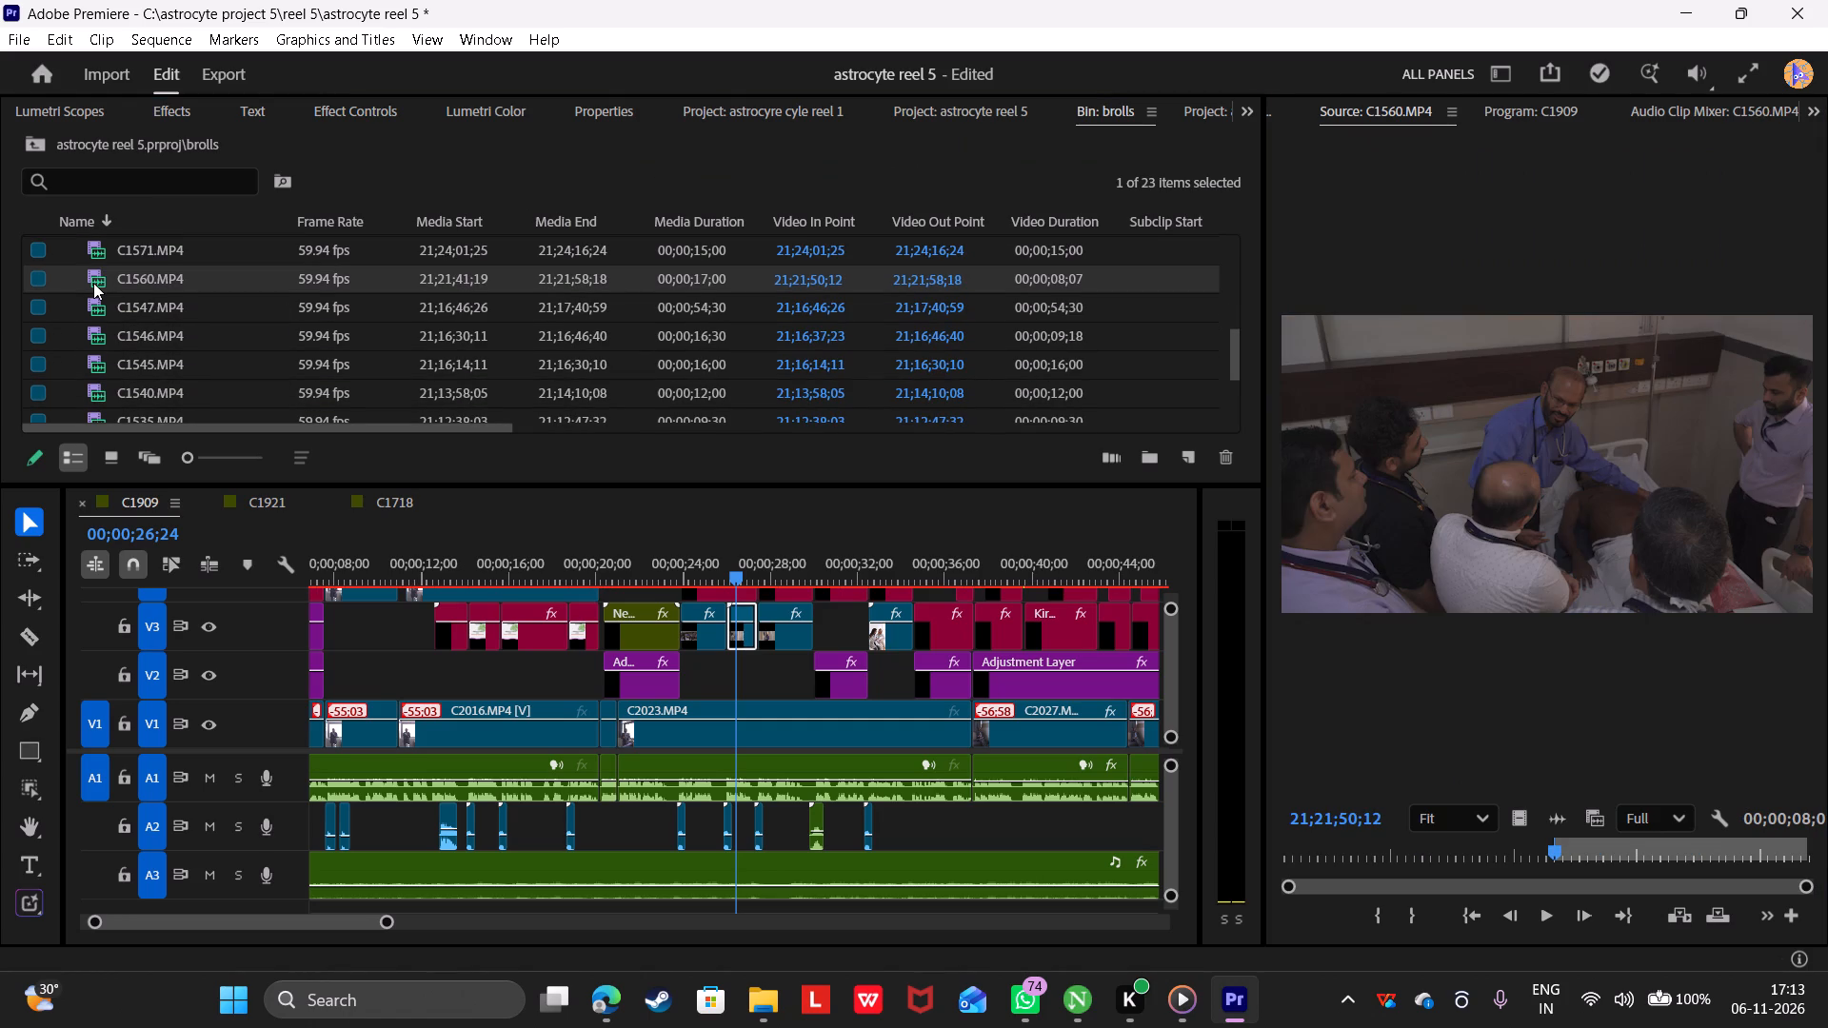
pyautogui.tripleClick(106, 322)
pyautogui.click(106, 322)
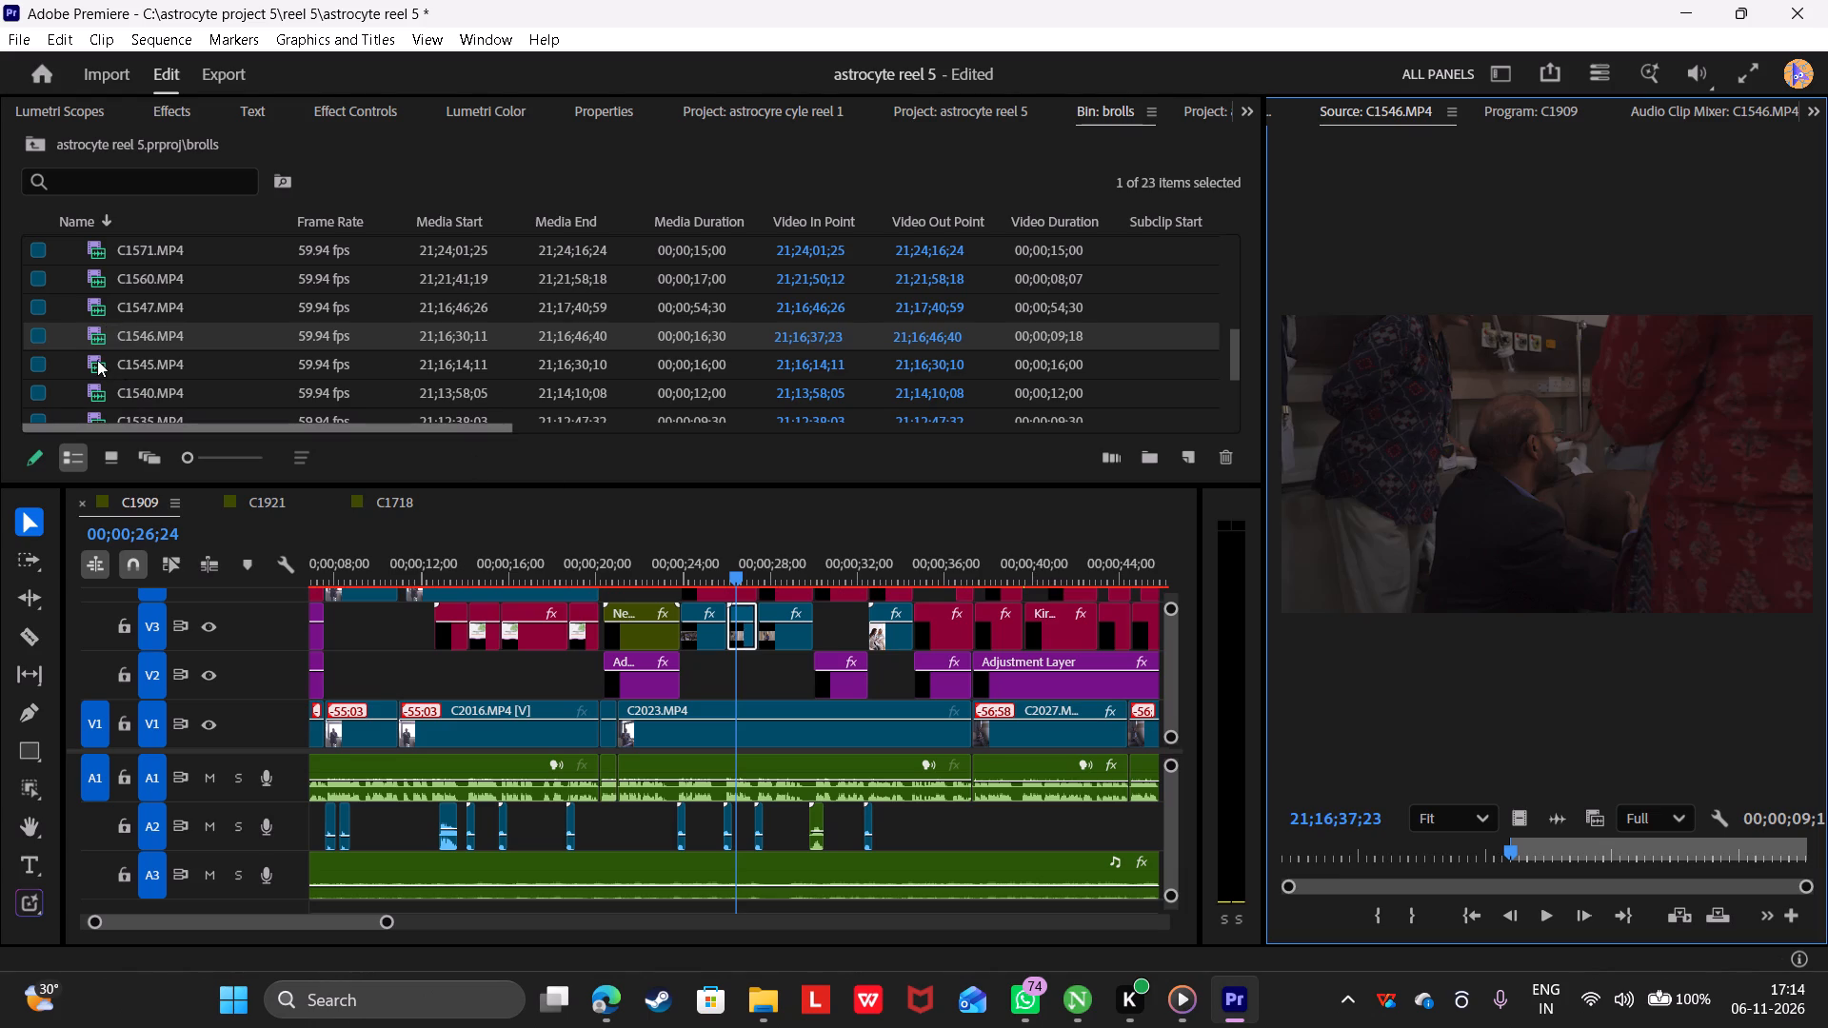
pyautogui.tripleClick(97, 360)
pyautogui.click(97, 360)
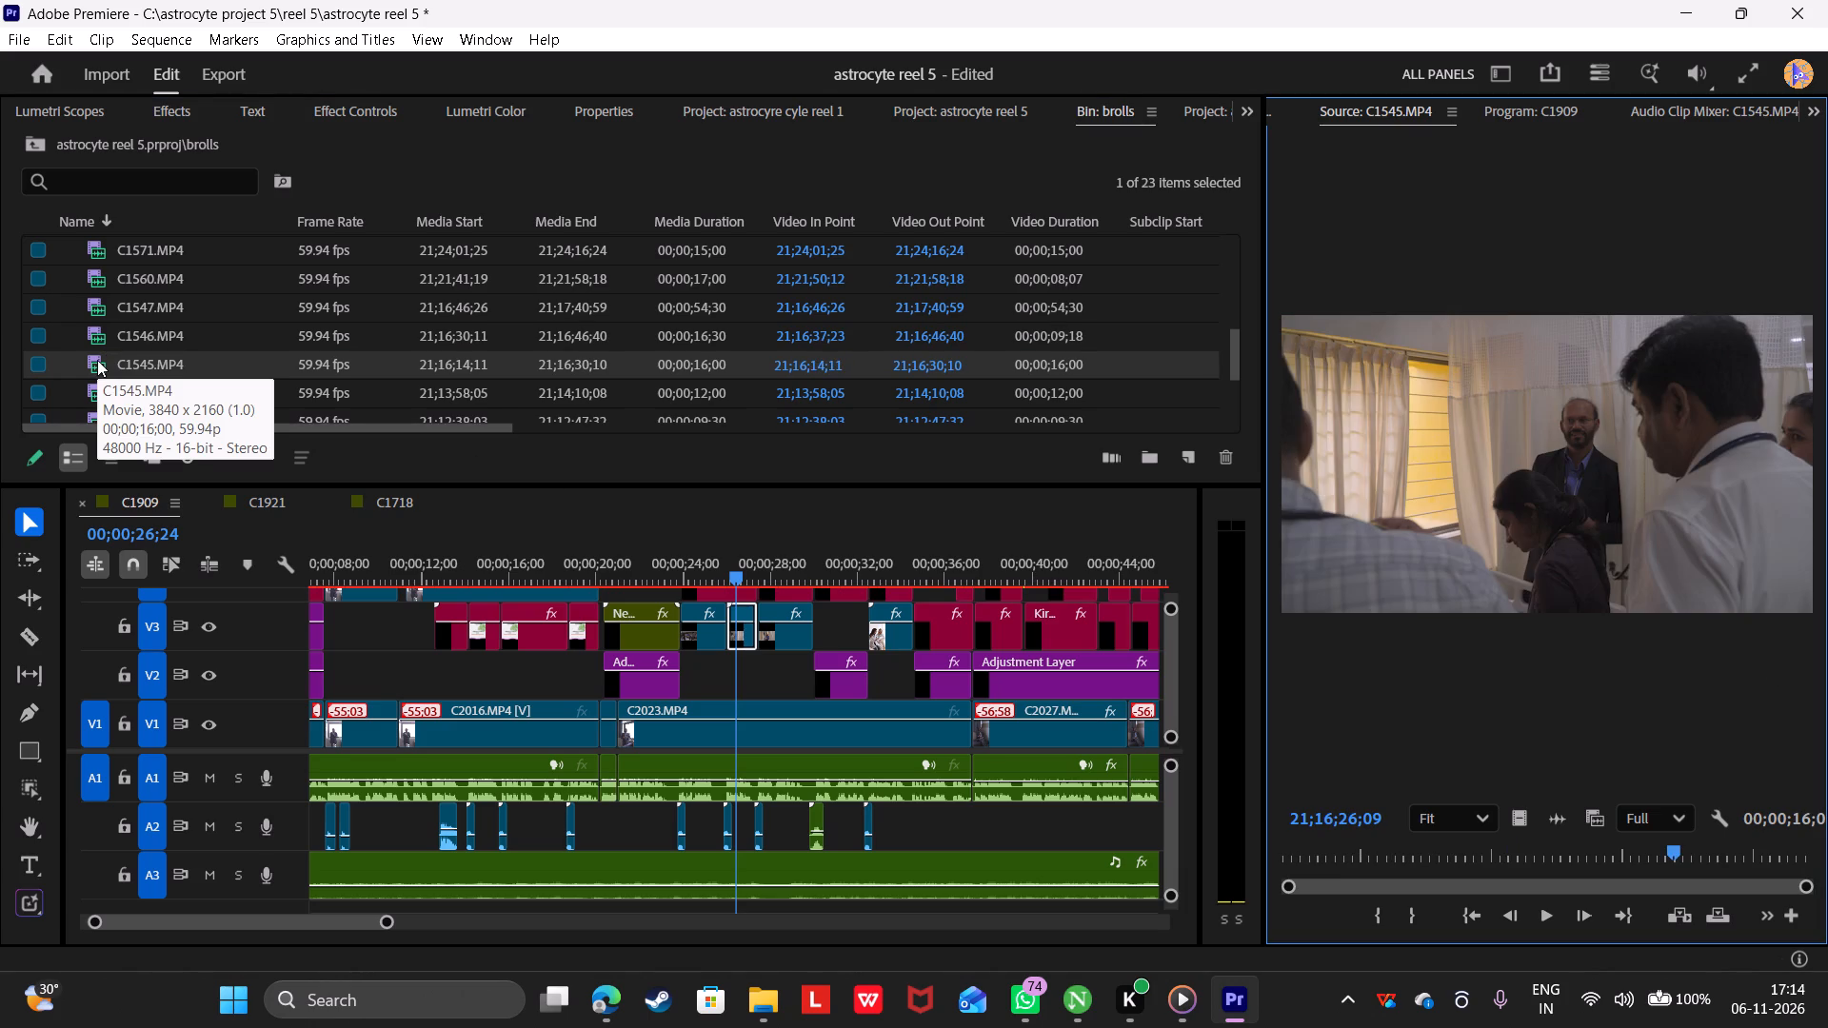
pyautogui.scroll(-1, 97, 360)
# Set C1545.MP4's In point at 21;16;22;31, replace the V3 clip under "Present your findings" with its video, keeping the effects, and play it.
pyautogui.moveTo(1342, 857); pyautogui.dragTo(1502, 869)
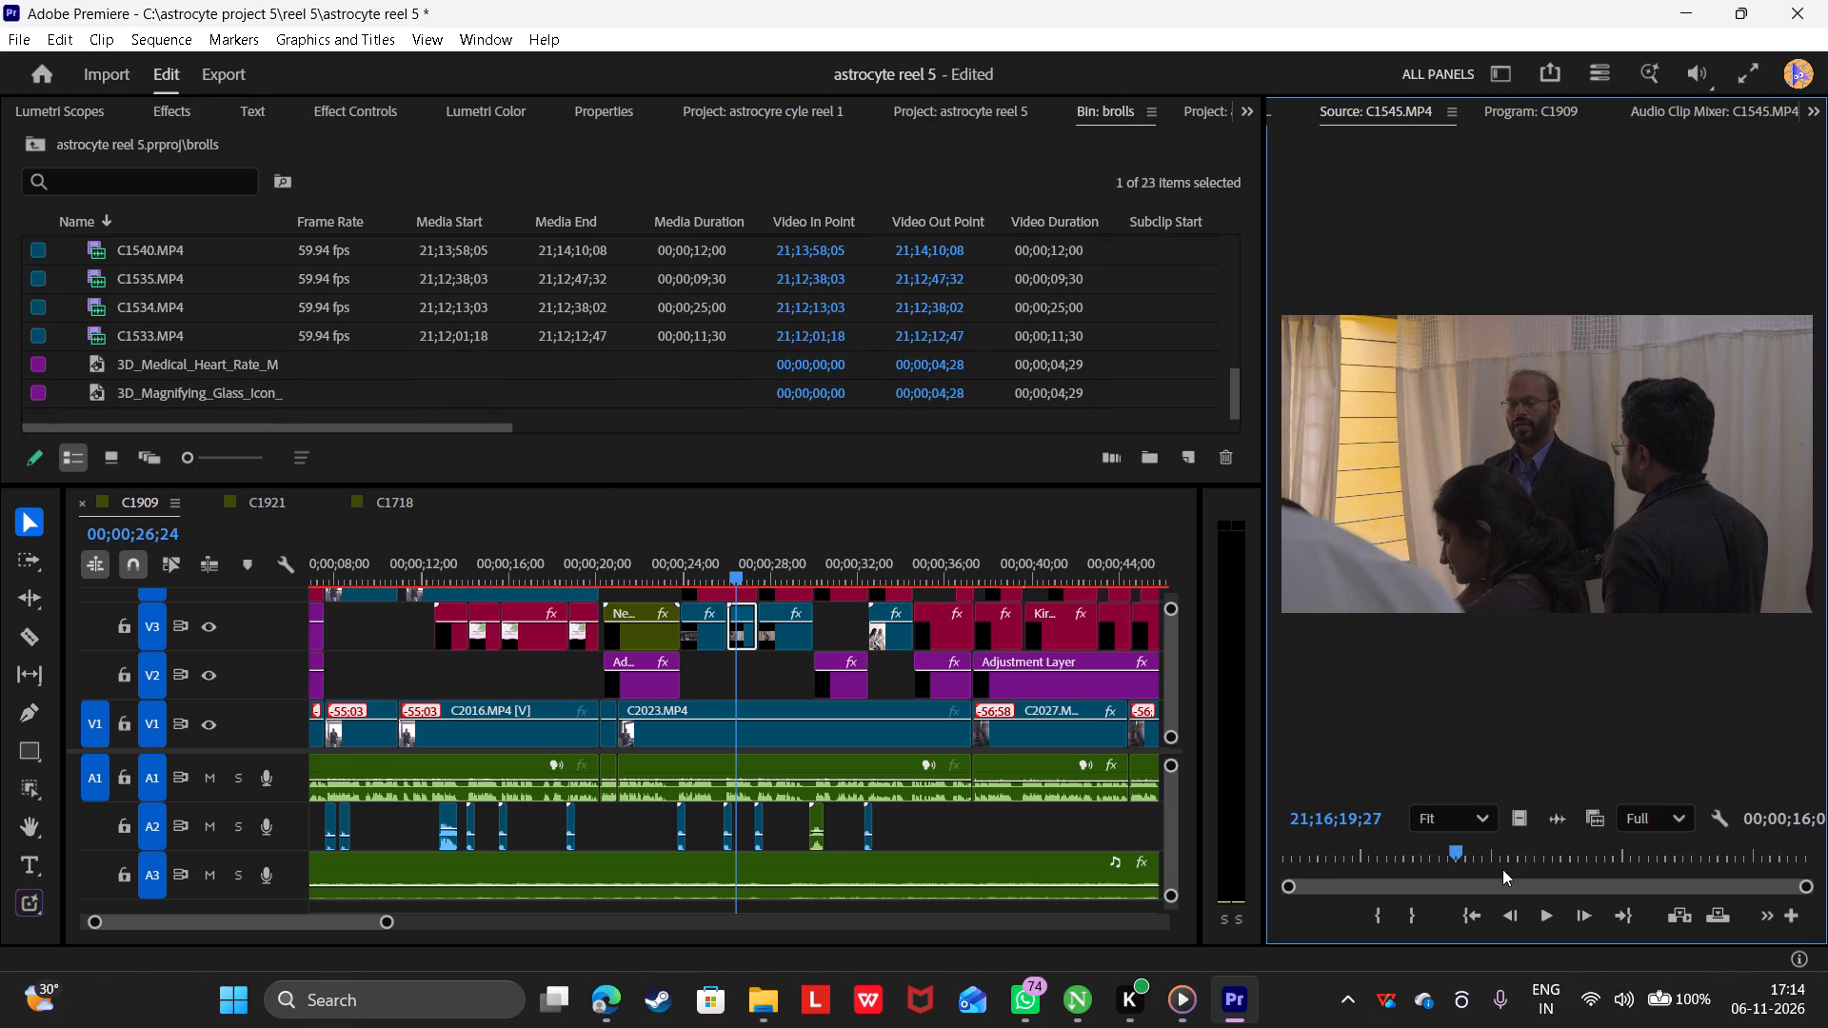
pyautogui.moveTo(1502, 869); pyautogui.dragTo(1558, 872)
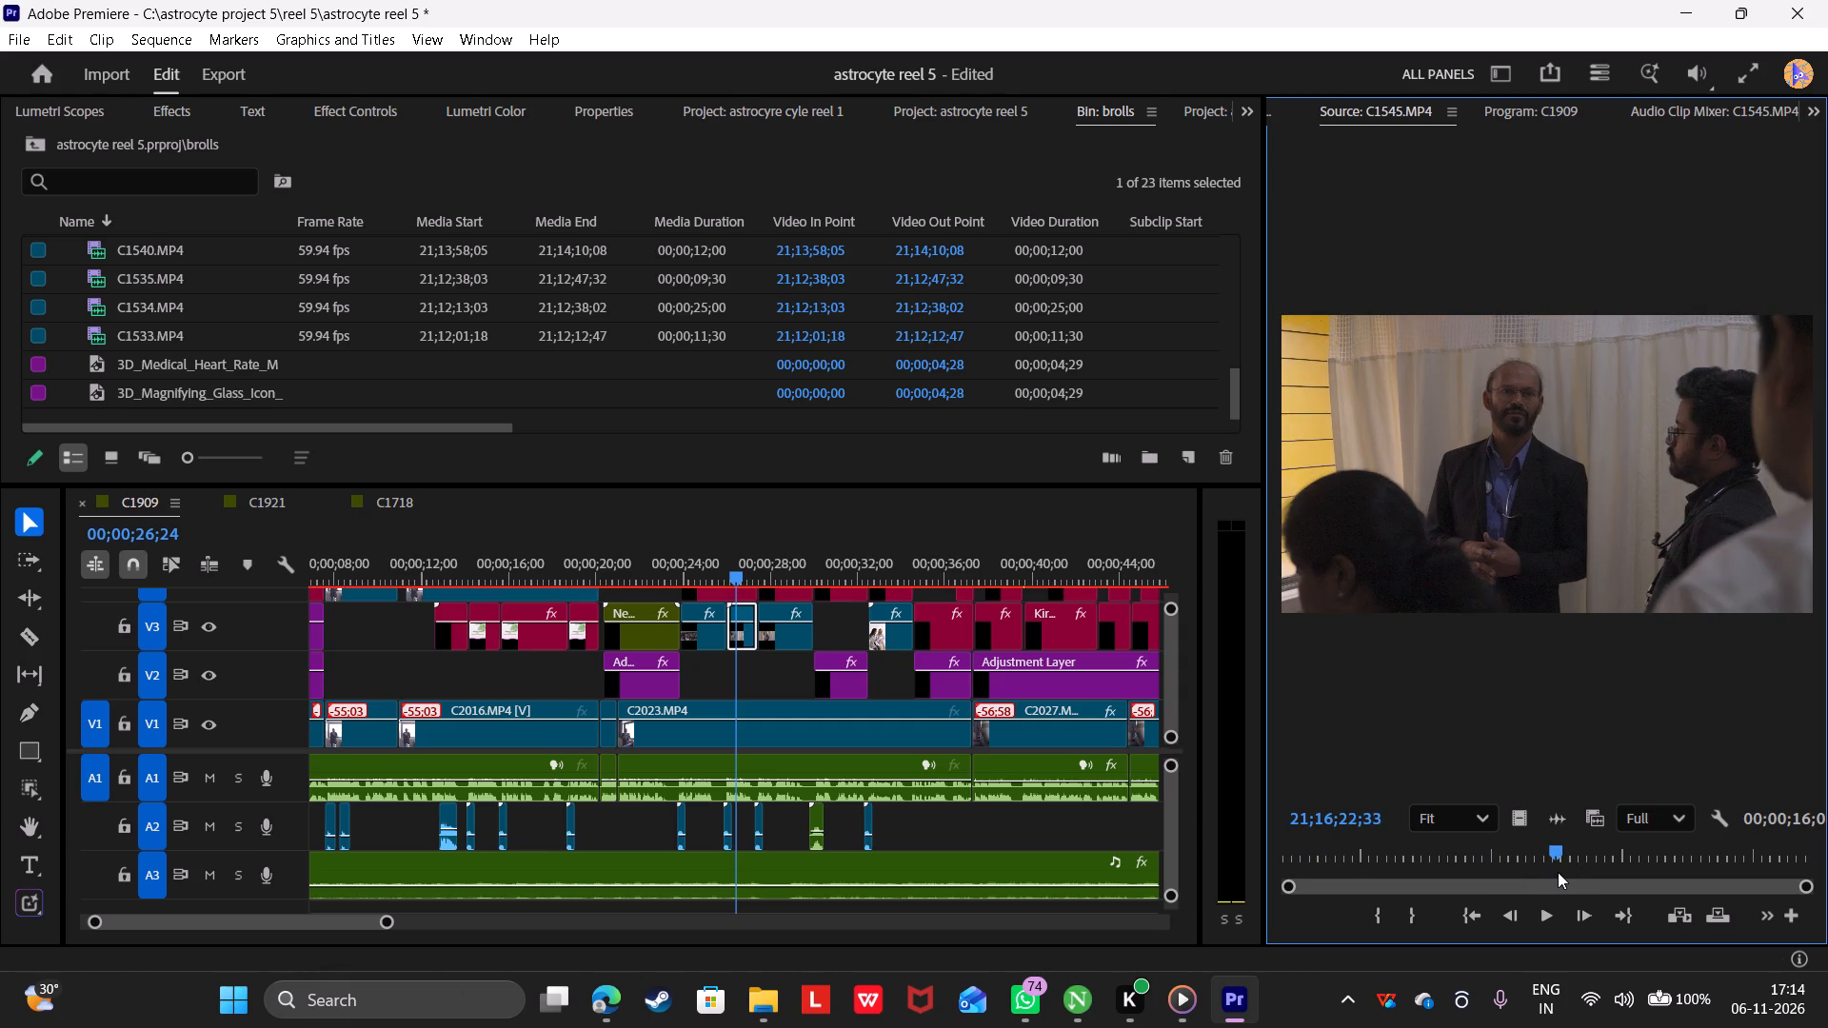
pyautogui.moveTo(1558, 872); pyautogui.dragTo(1595, 872)
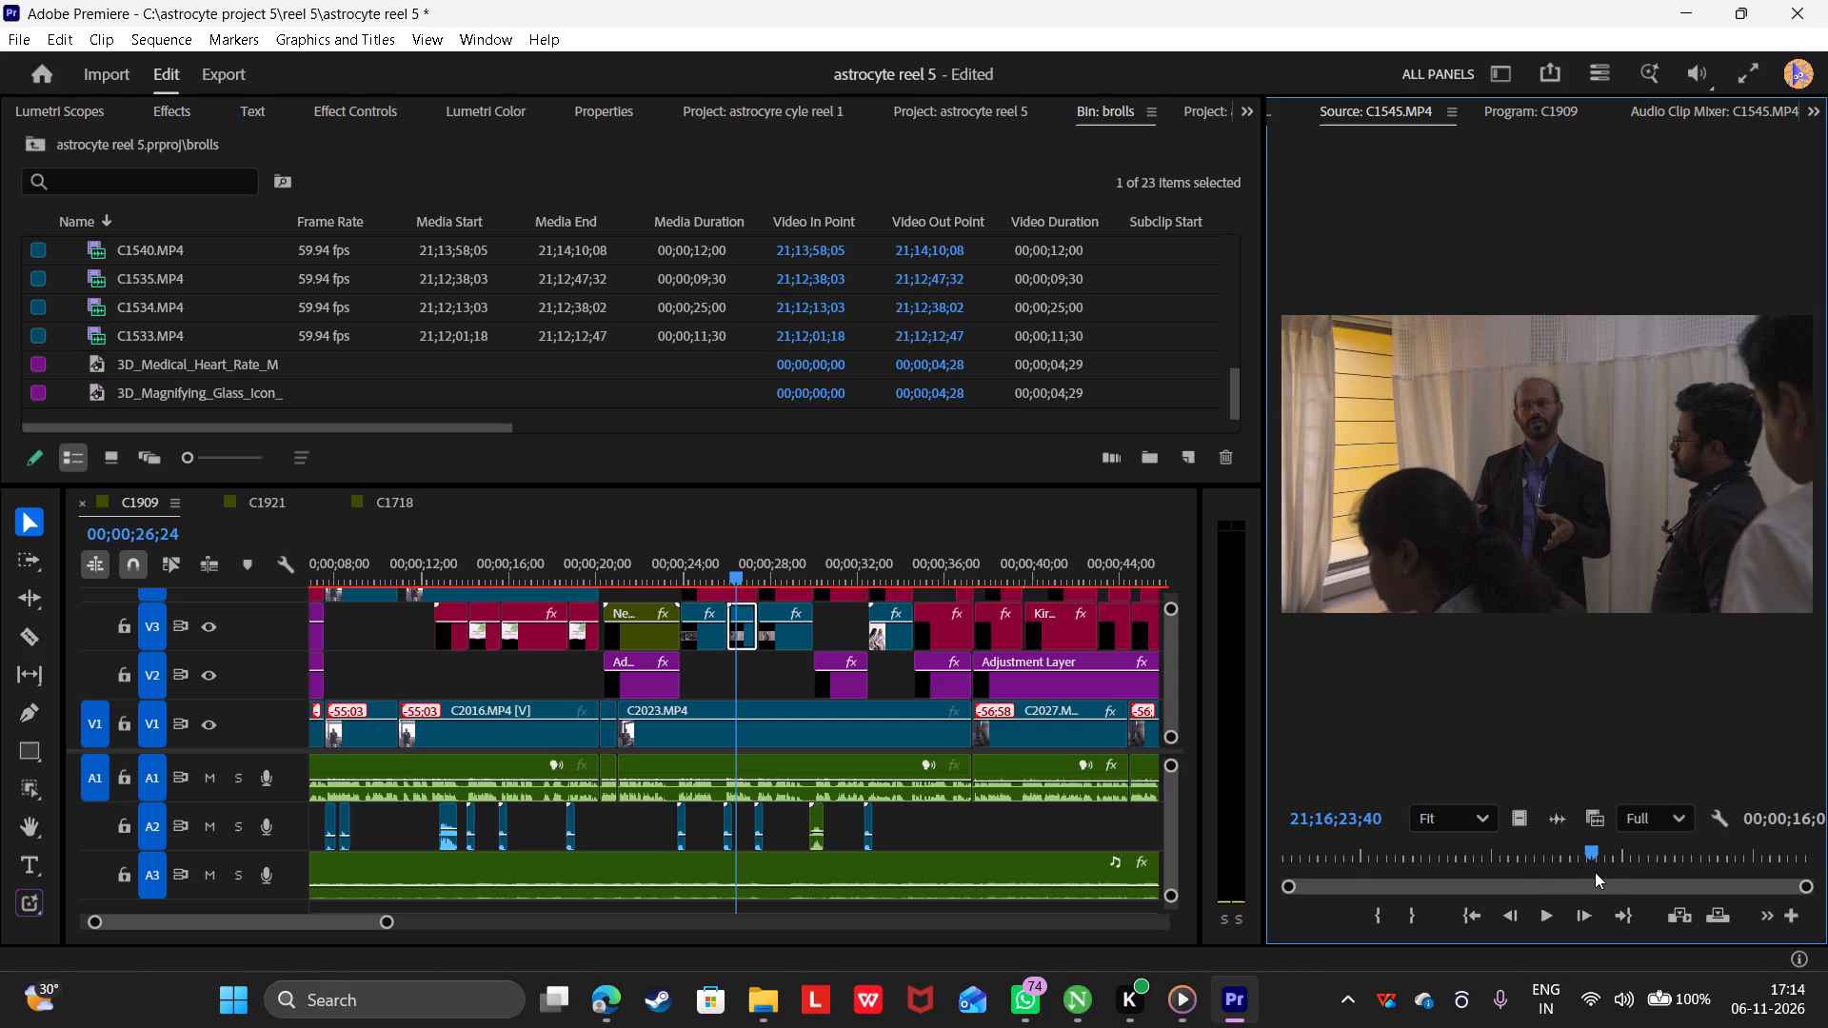
pyautogui.moveTo(1595, 872); pyautogui.dragTo(1557, 879)
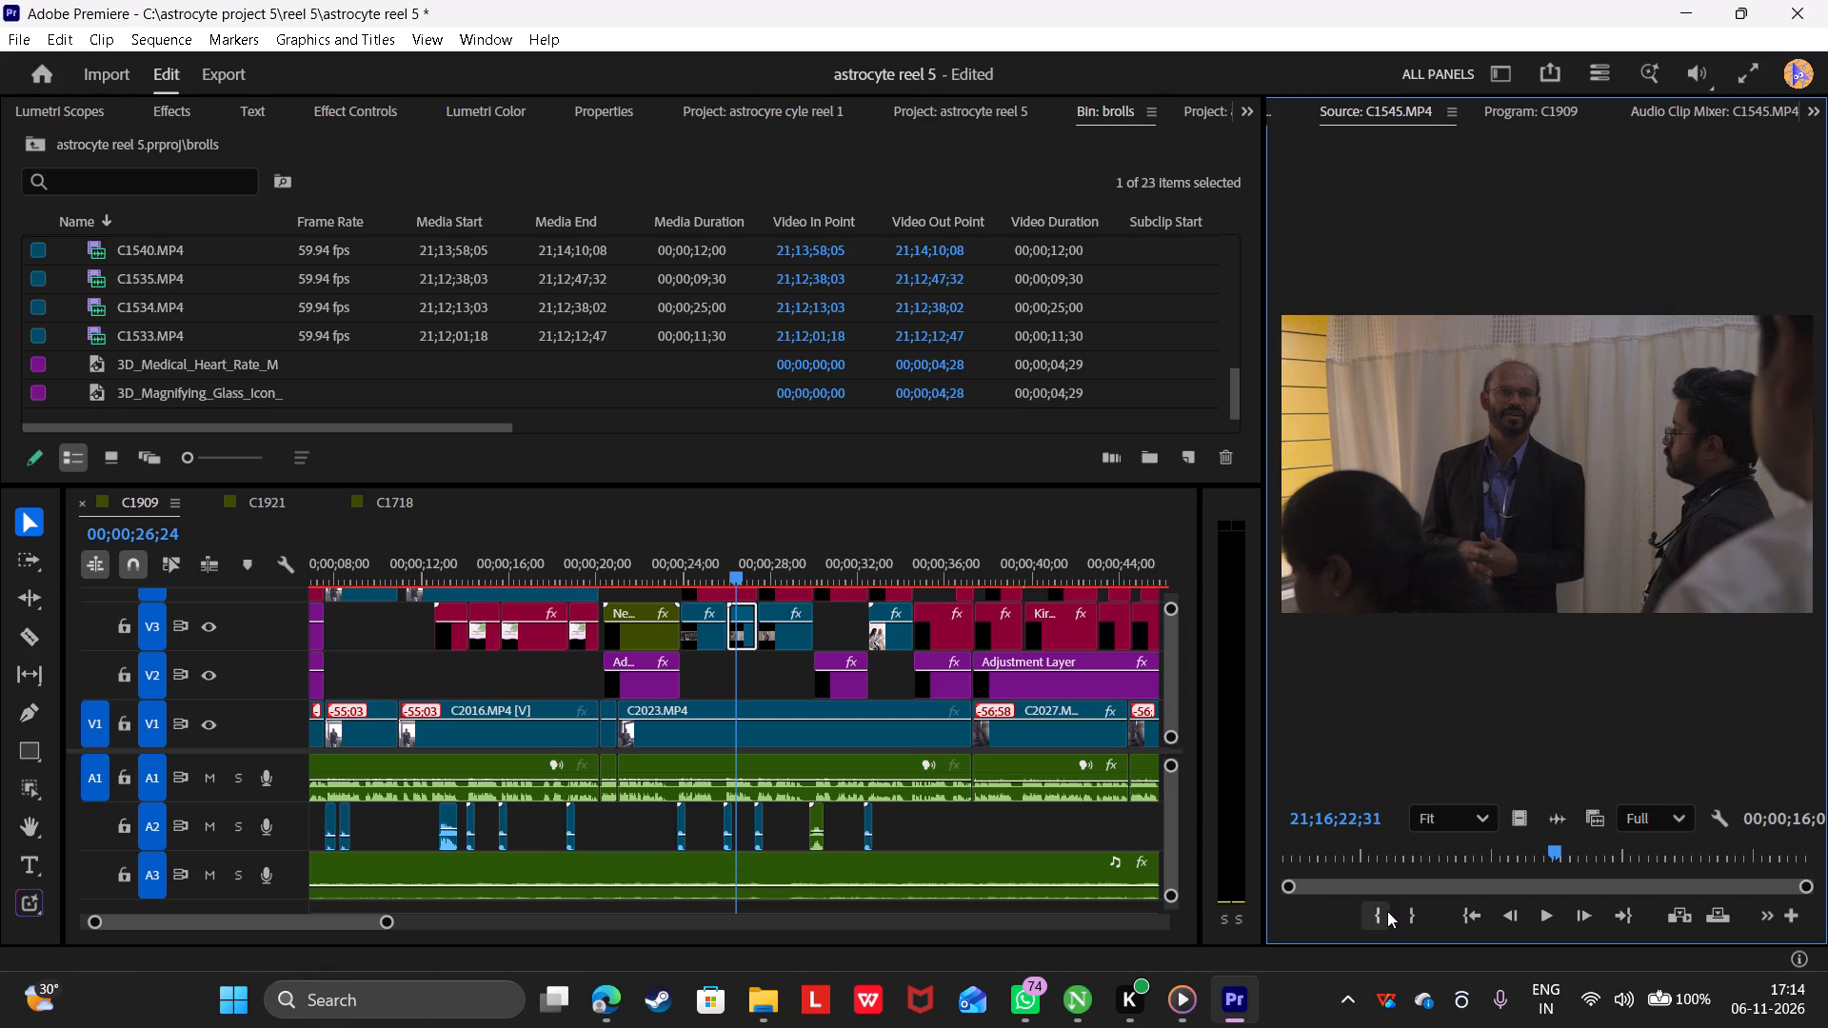
pyautogui.click(1387, 911)
pyautogui.keyDown('alt'); pyautogui.moveTo(1519, 820); pyautogui.dragTo(743, 625); pyautogui.keyUp('alt')
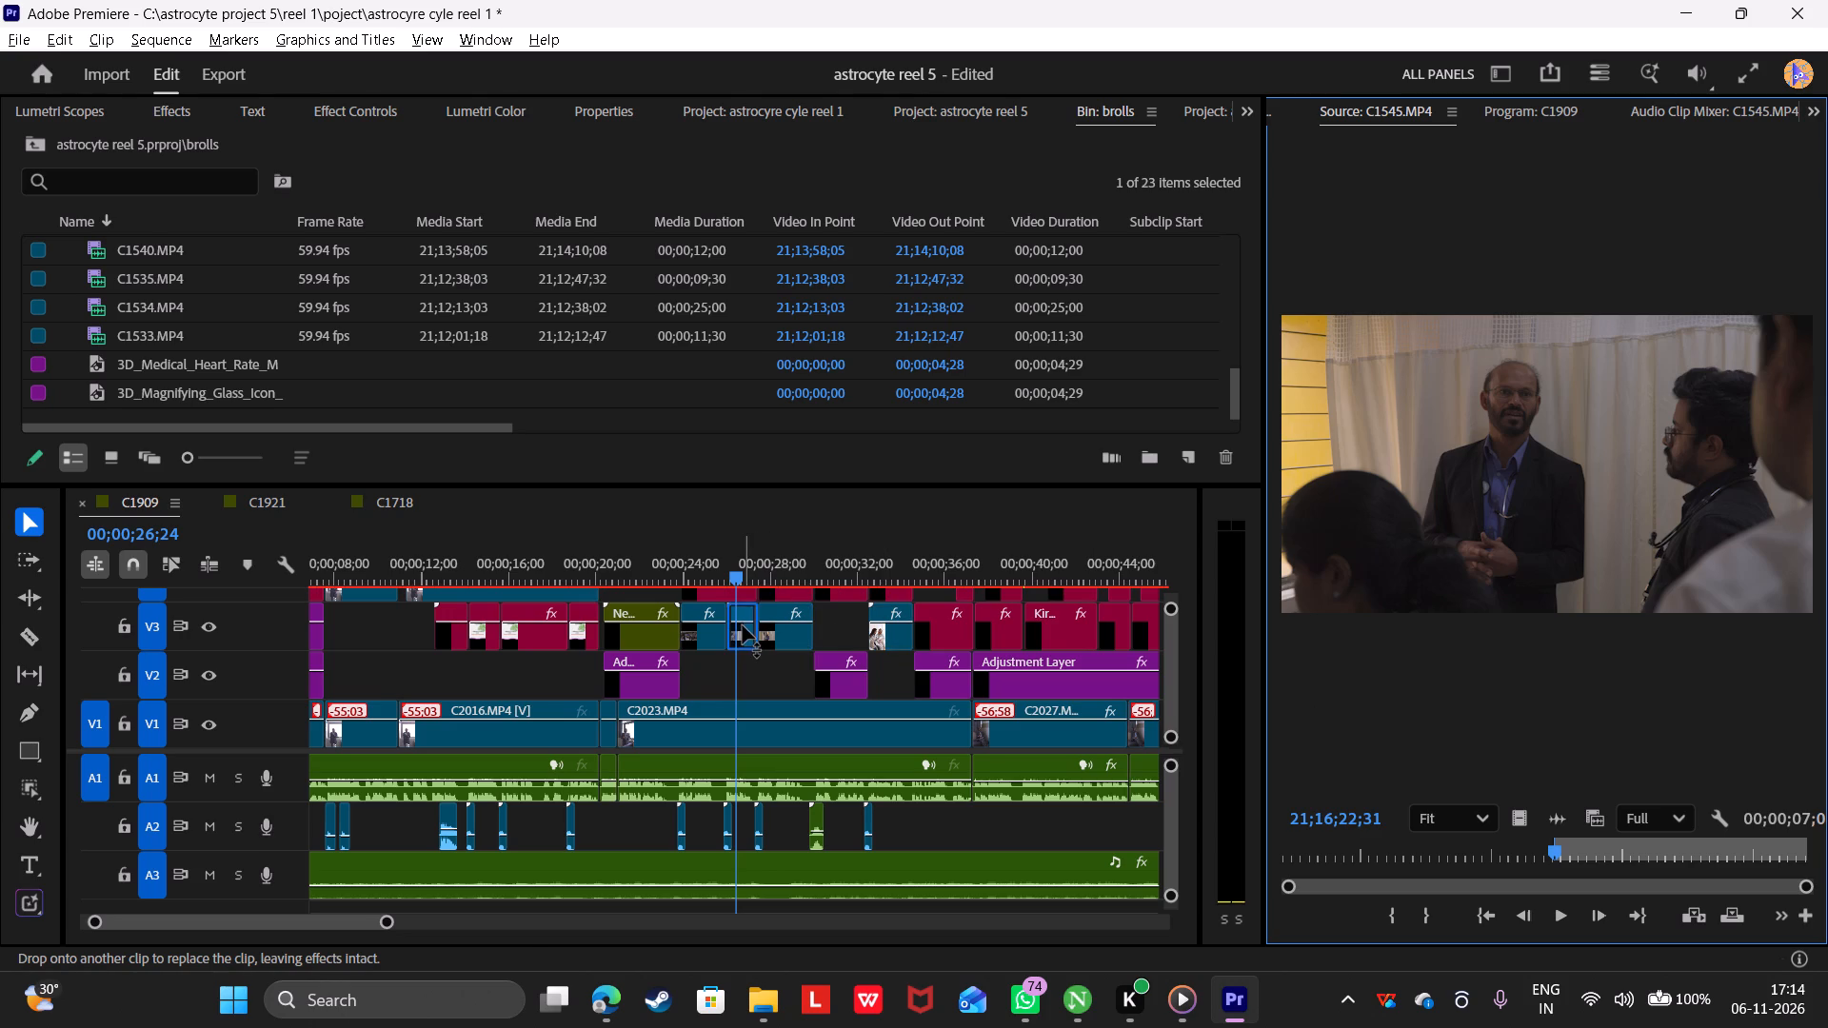
pyautogui.doubleClick(722, 558)
pyautogui.press('space')
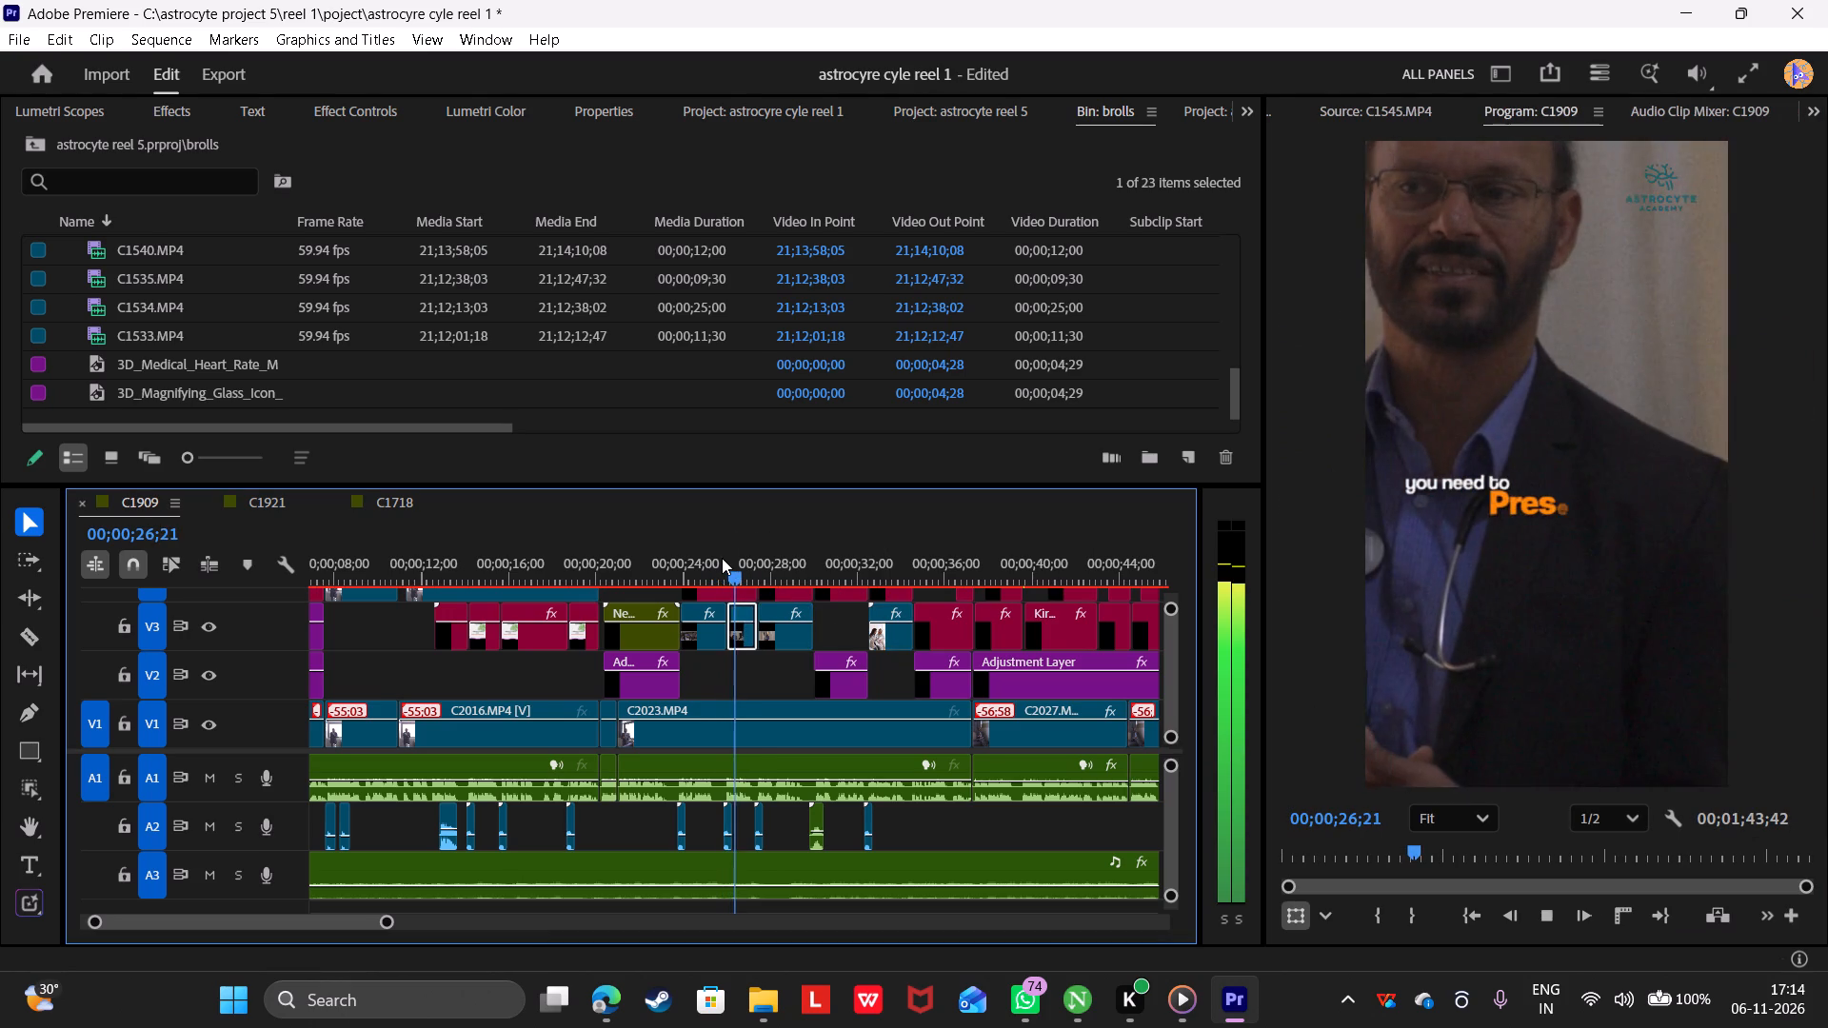
pyautogui.press('space')
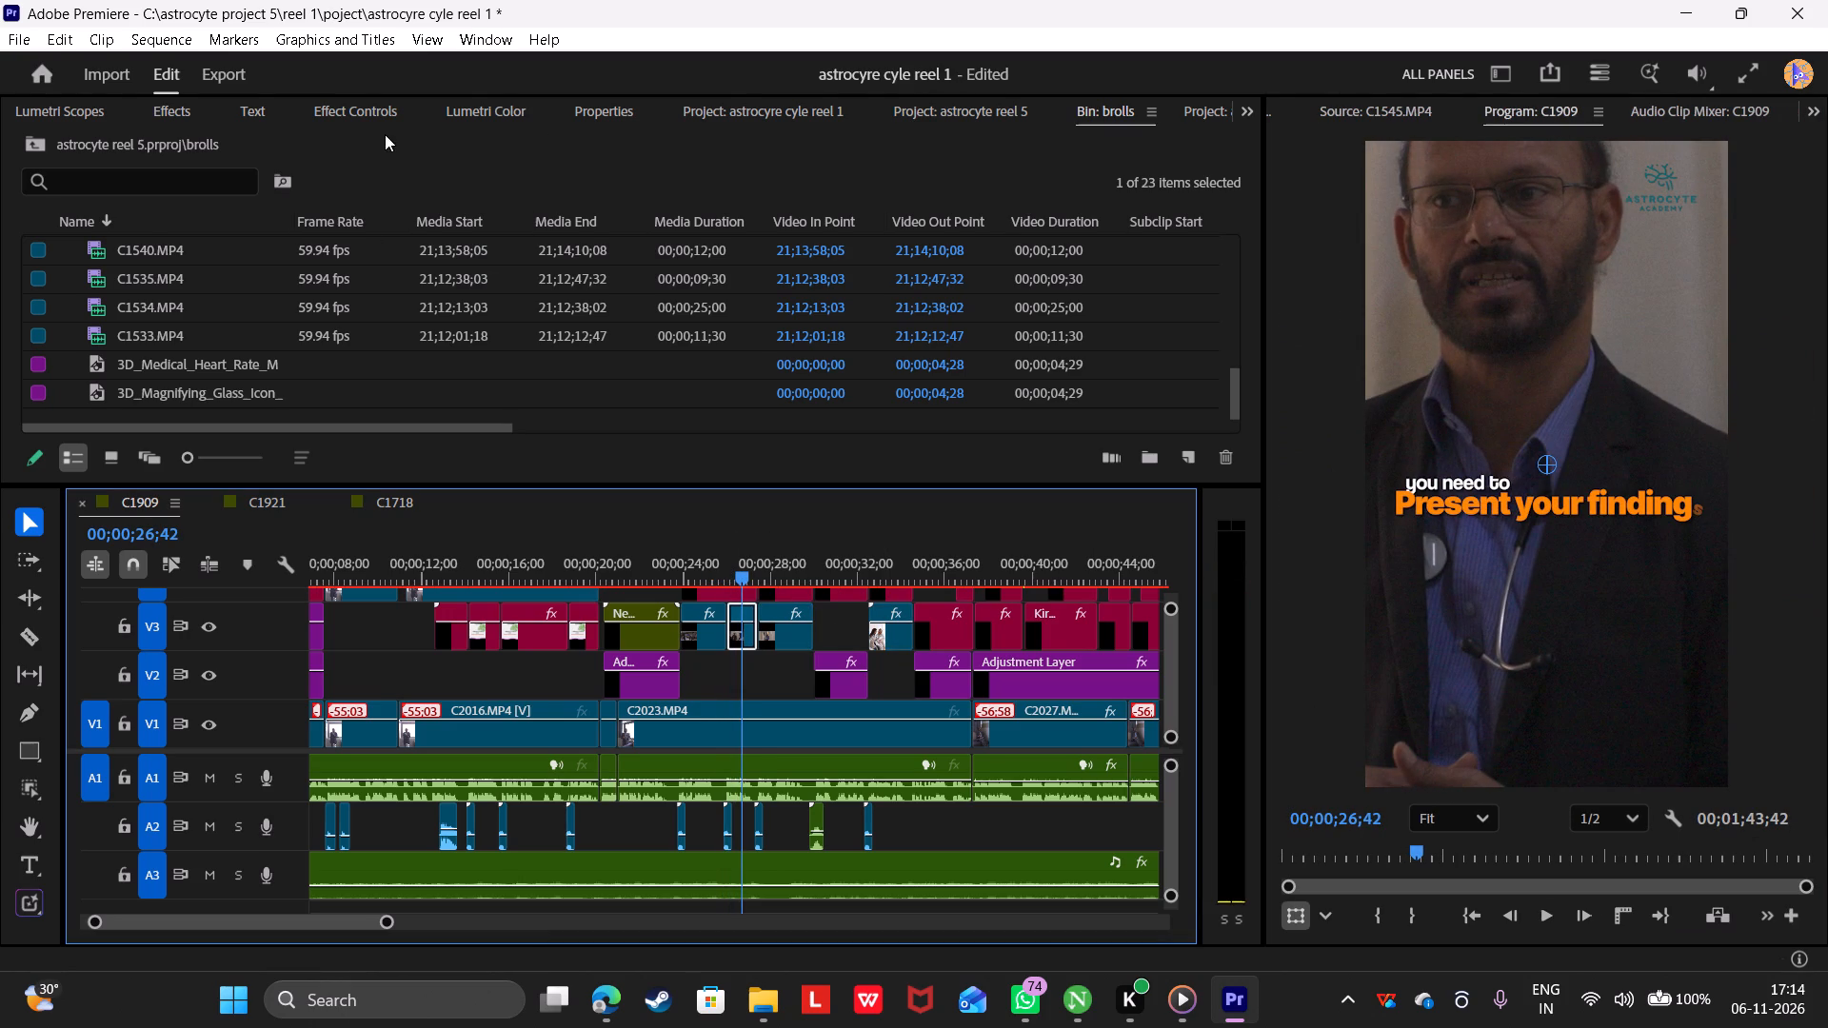
# Scale the C1545.MP4 clip on V3 under "Present your findings" down to 96, keeping the frame filled.
pyautogui.click(362, 124)
pyautogui.moveTo(342, 288); pyautogui.dragTo(329, 289)
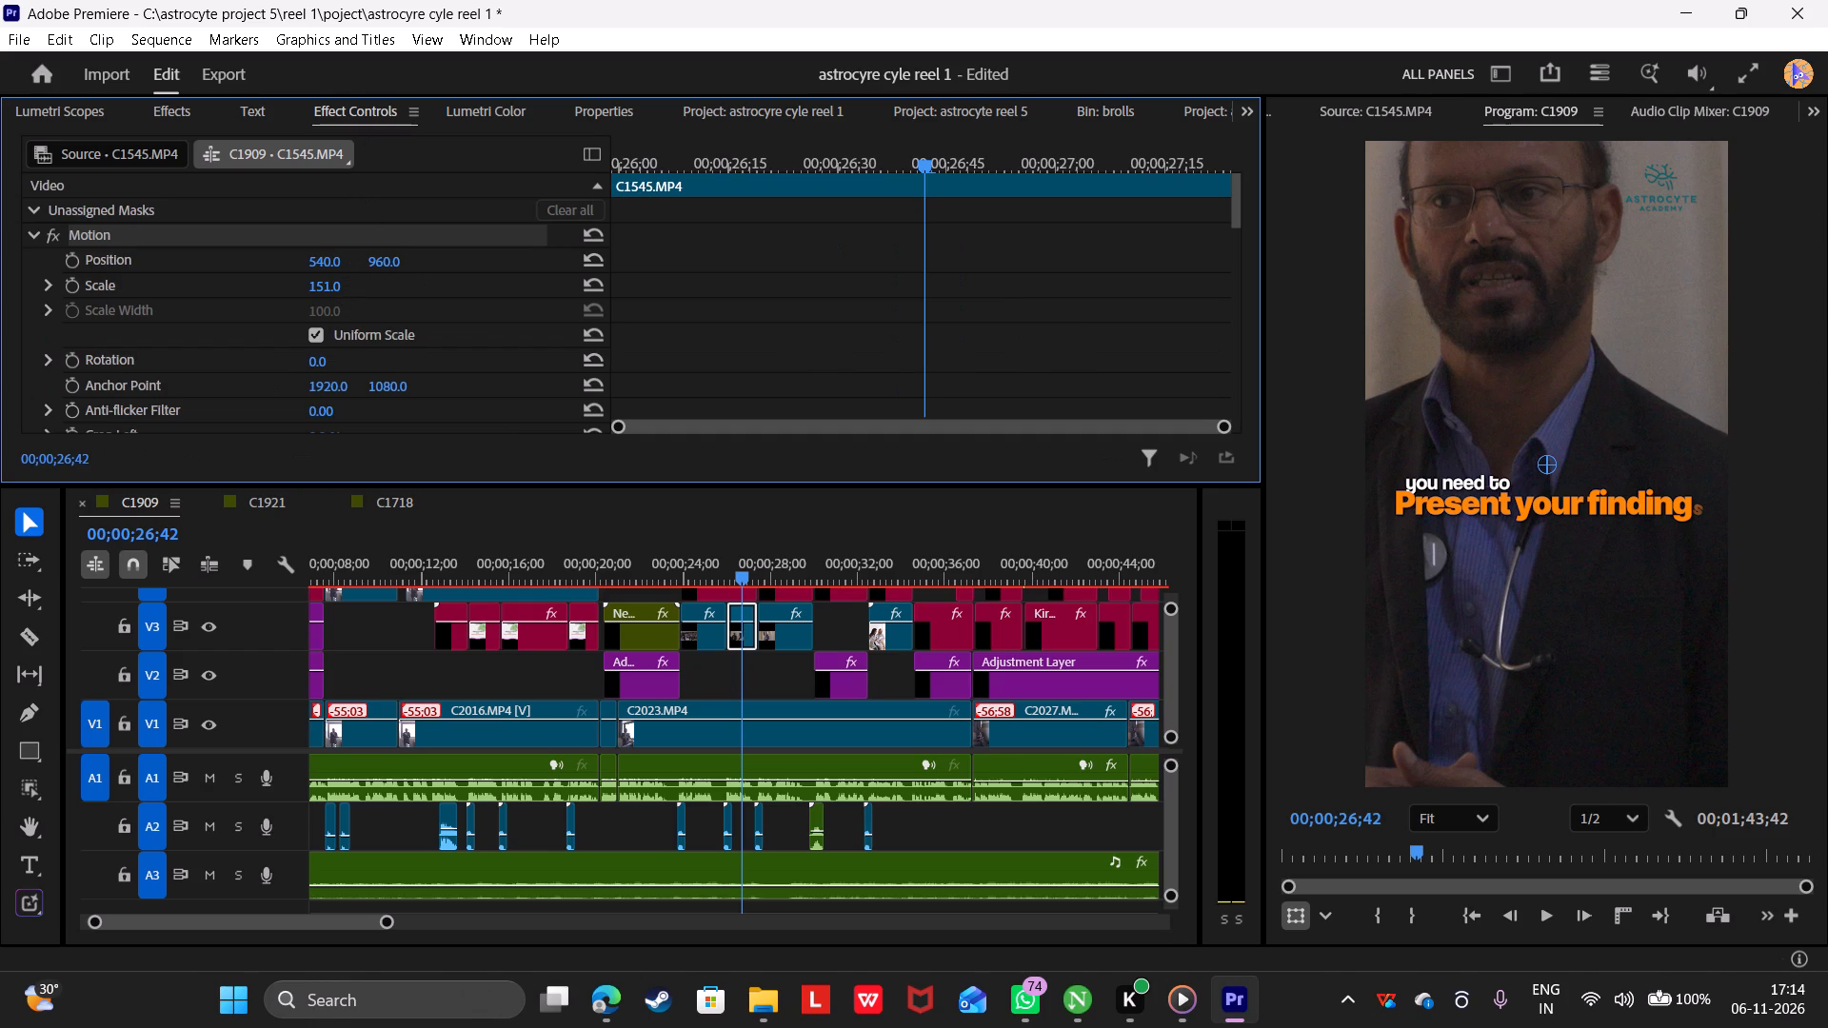
pyautogui.moveTo(329, 289); pyautogui.dragTo(268, 289)
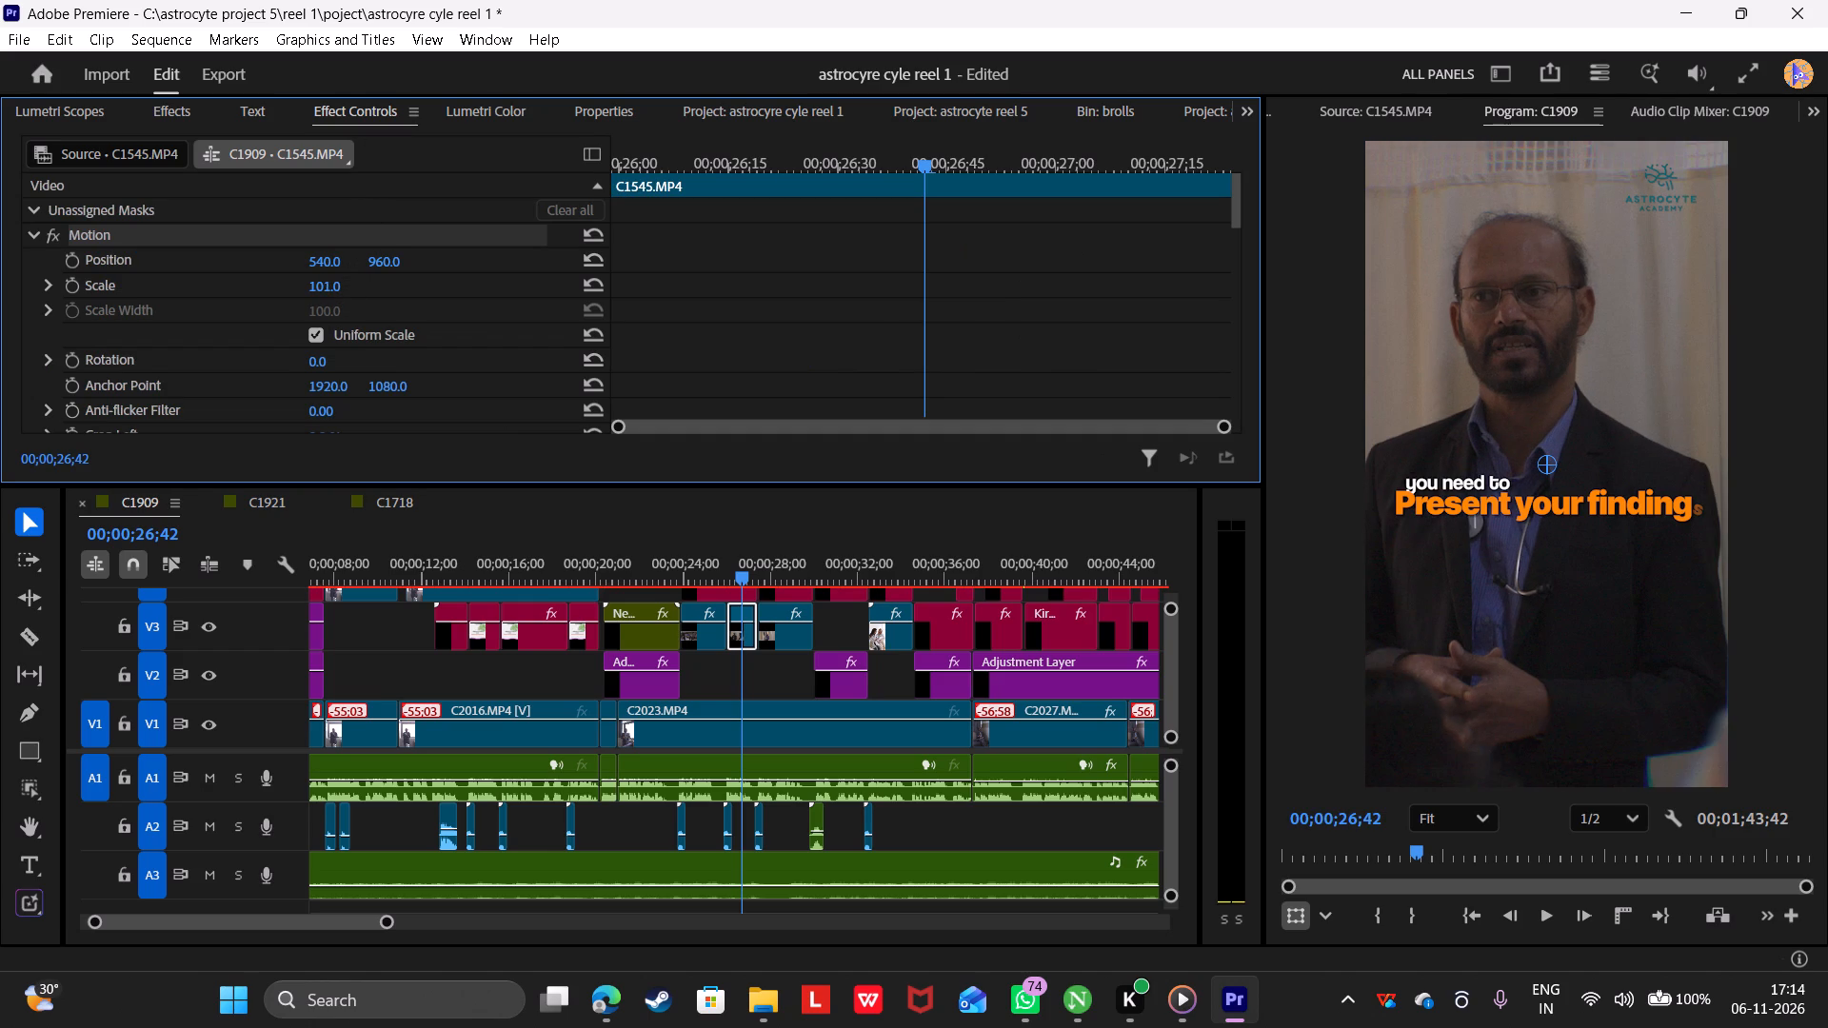
pyautogui.moveTo(268, 289); pyautogui.dragTo(250, 287)
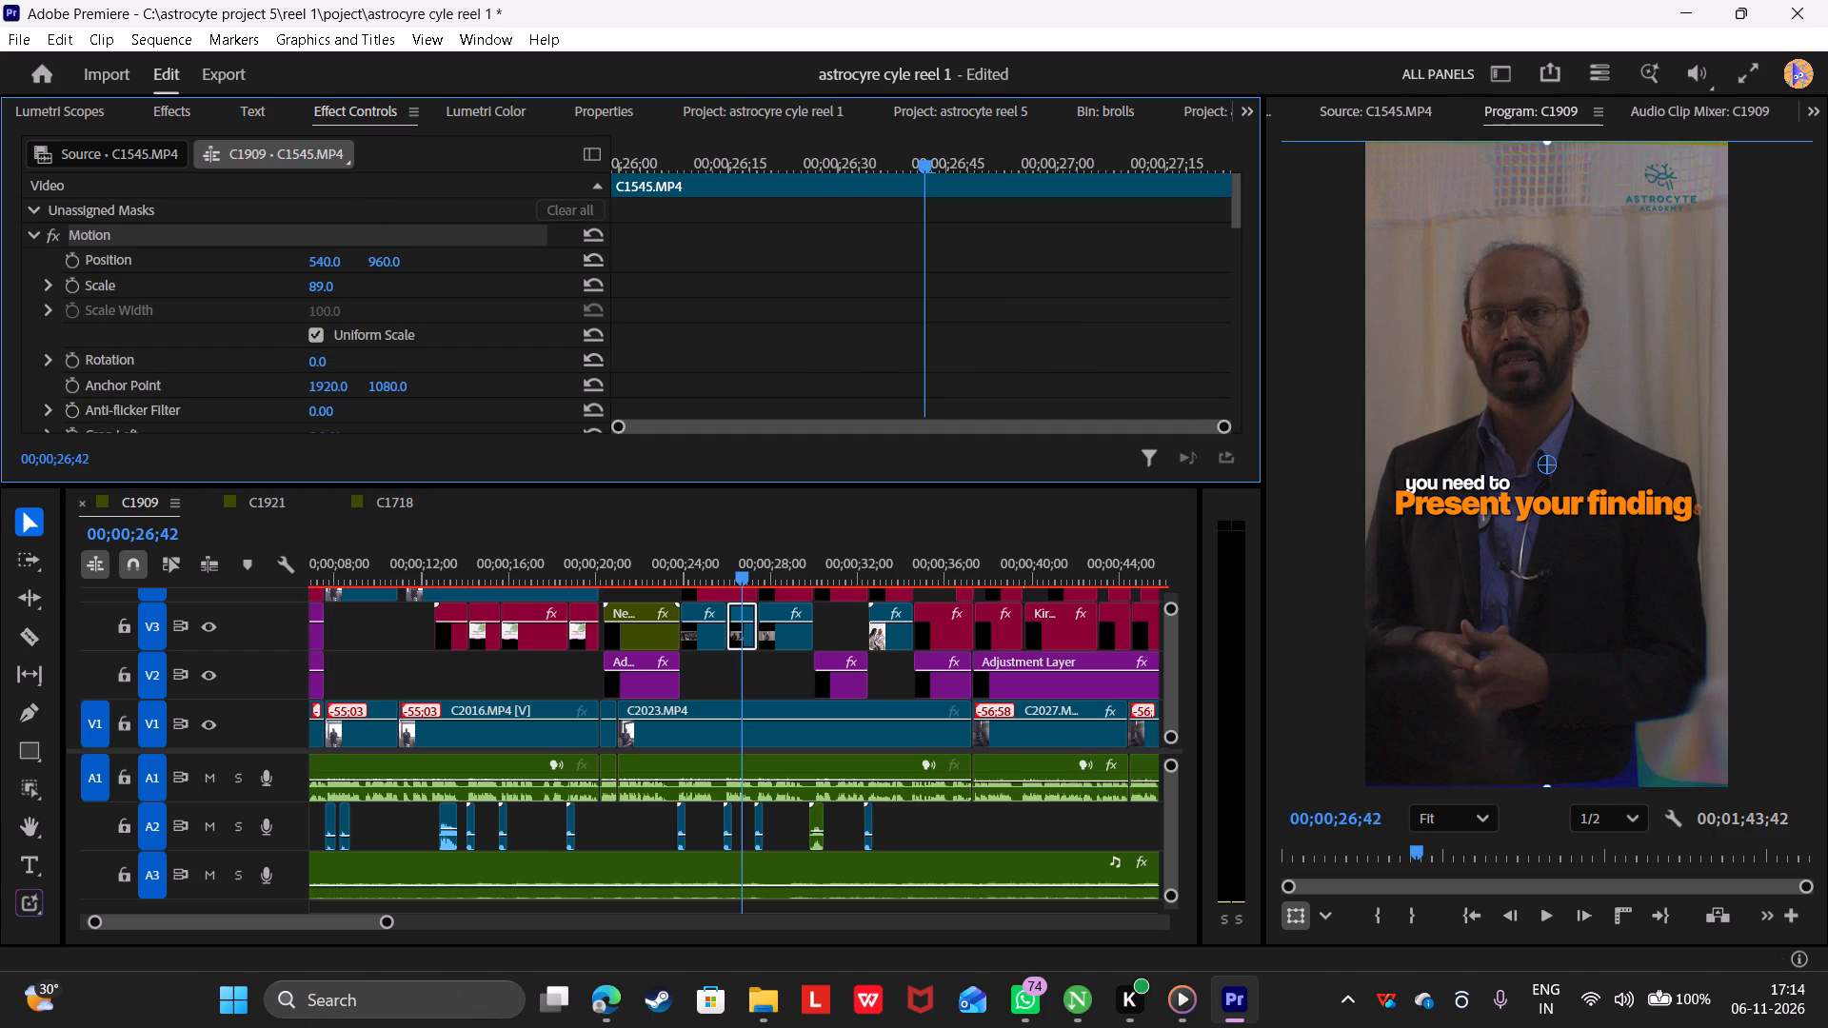
pyautogui.moveTo(250, 287); pyautogui.dragTo(248, 286)
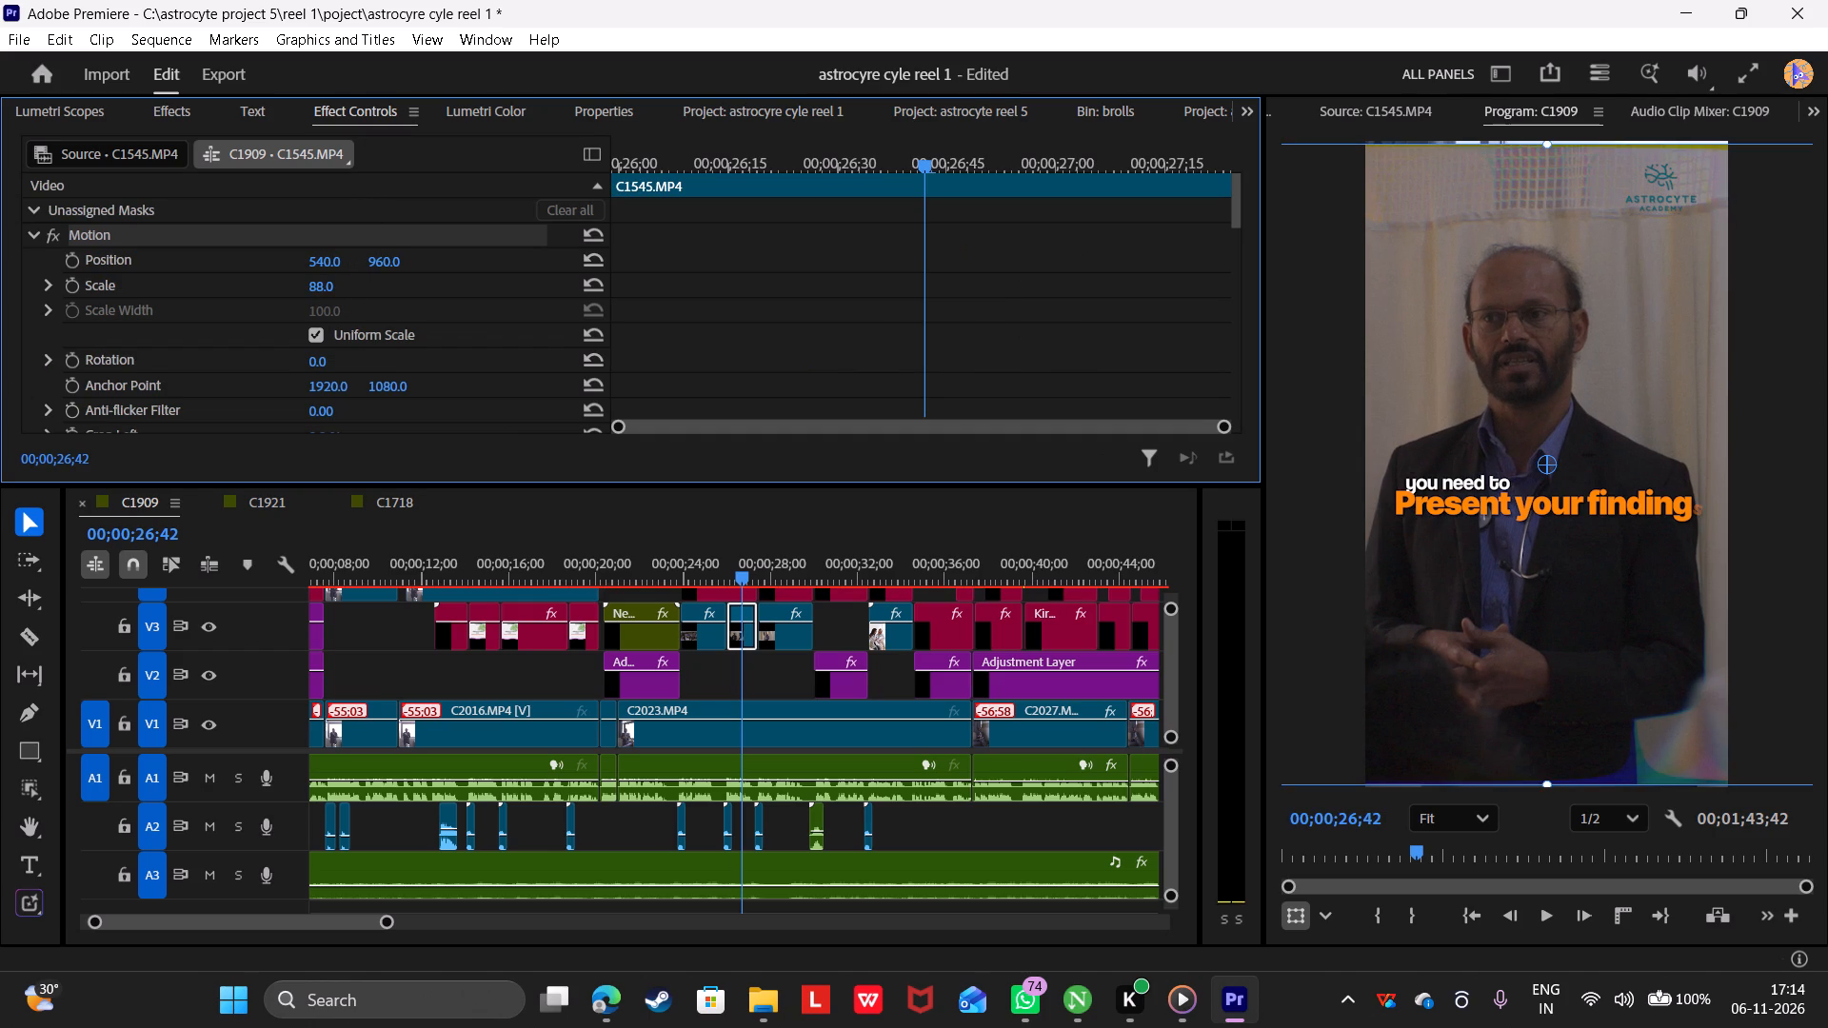
pyautogui.moveTo(248, 286); pyautogui.dragTo(253, 279)
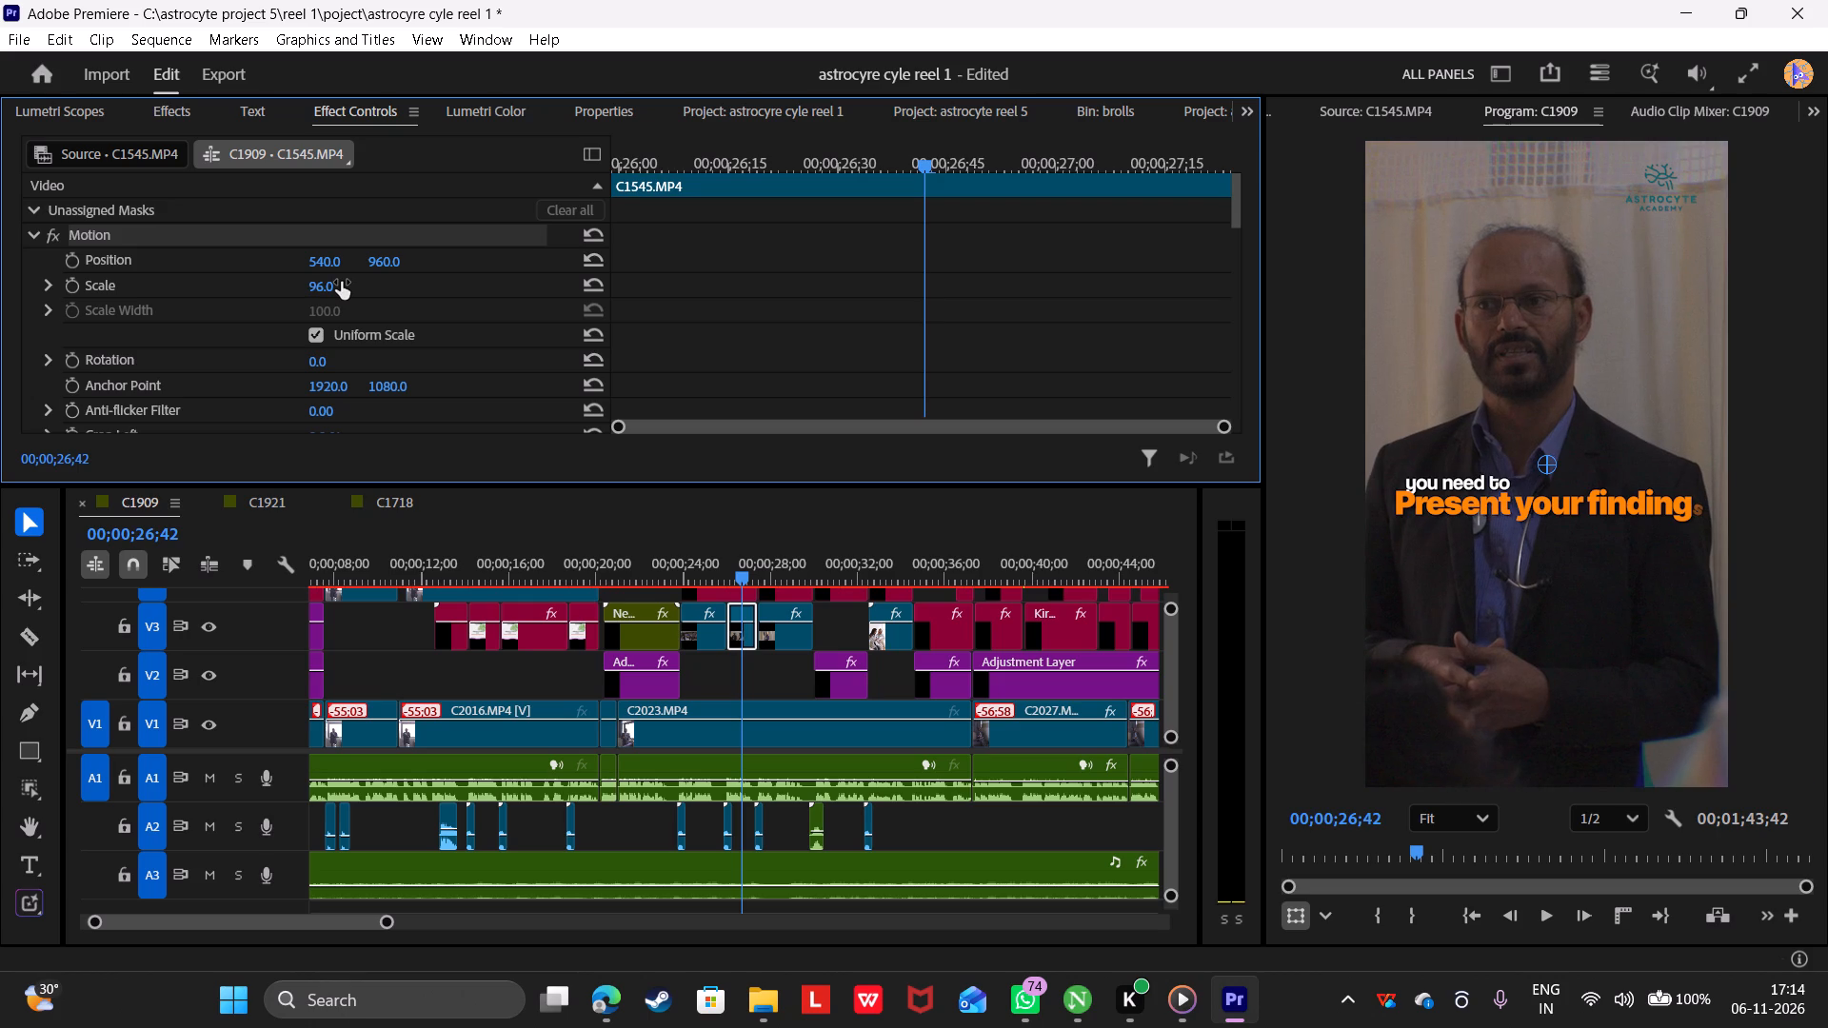
# Play back the sequence from about 13 seconds to review the B-roll, skipping ahead to about 00;00;24;52.
pyautogui.moveTo(660, 550); pyautogui.dragTo(443, 564)
pyautogui.press('space')
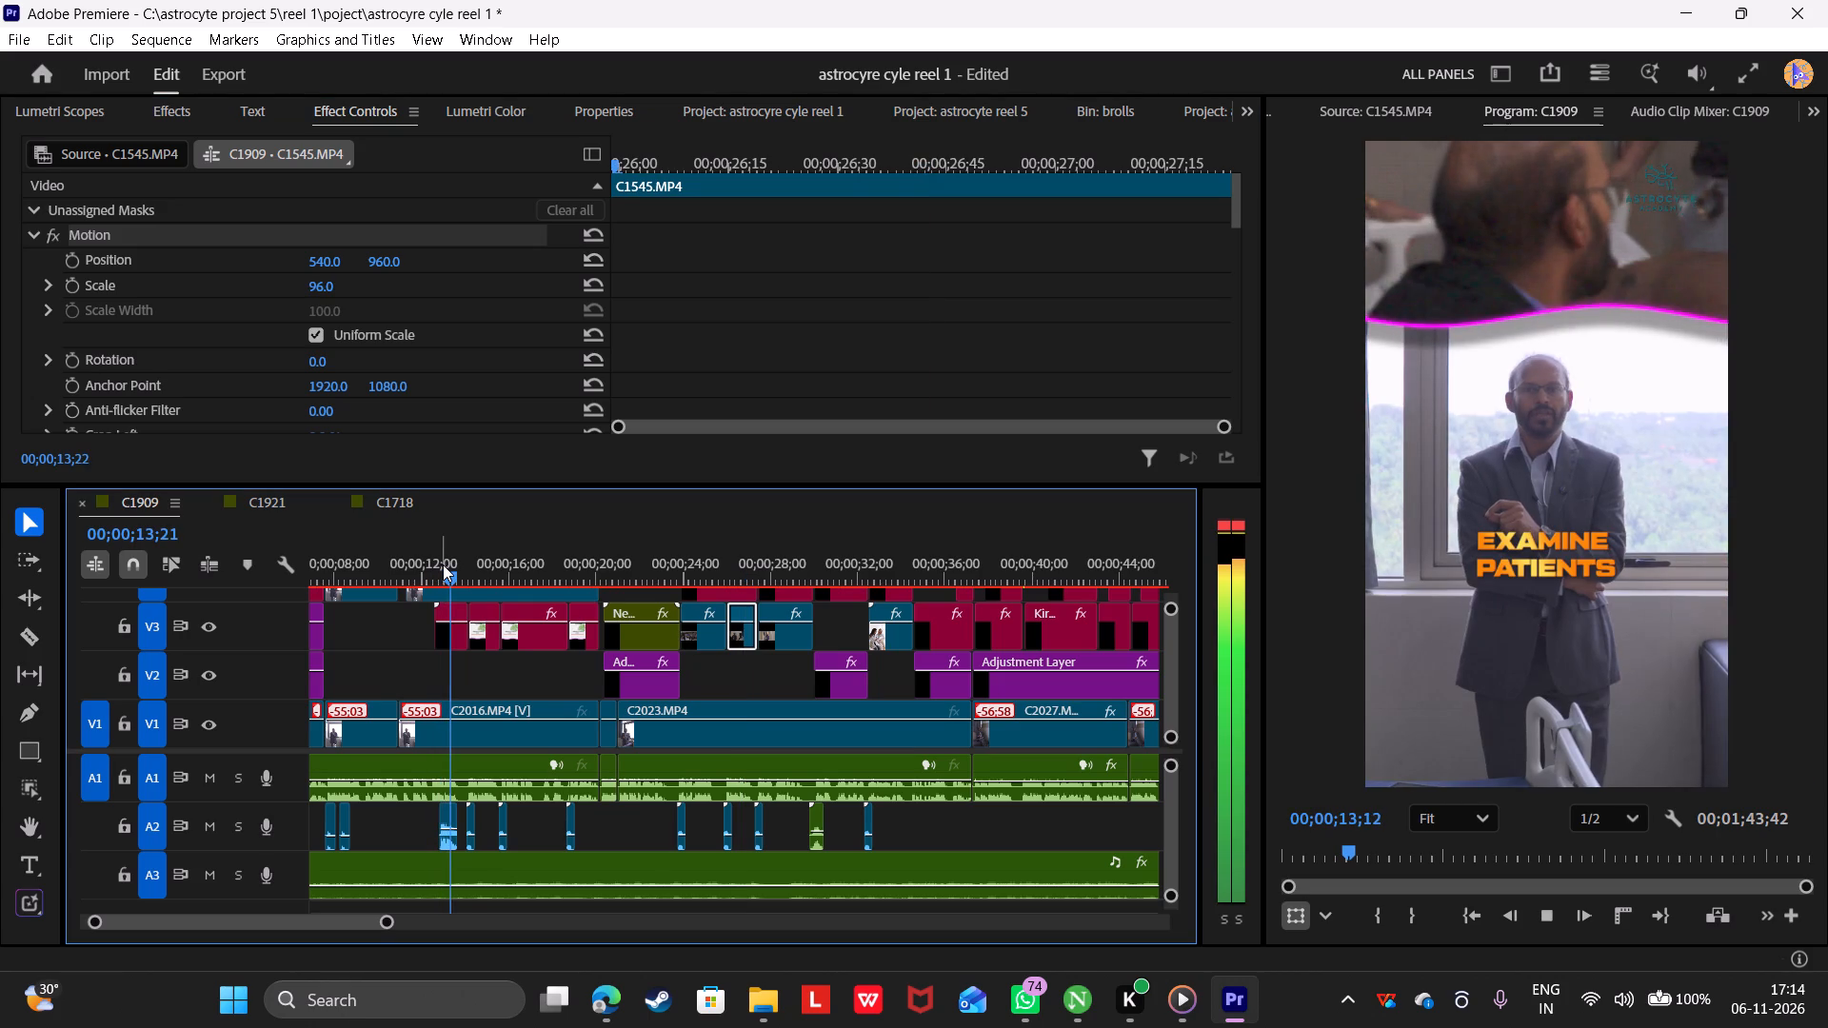
pyautogui.press('space')
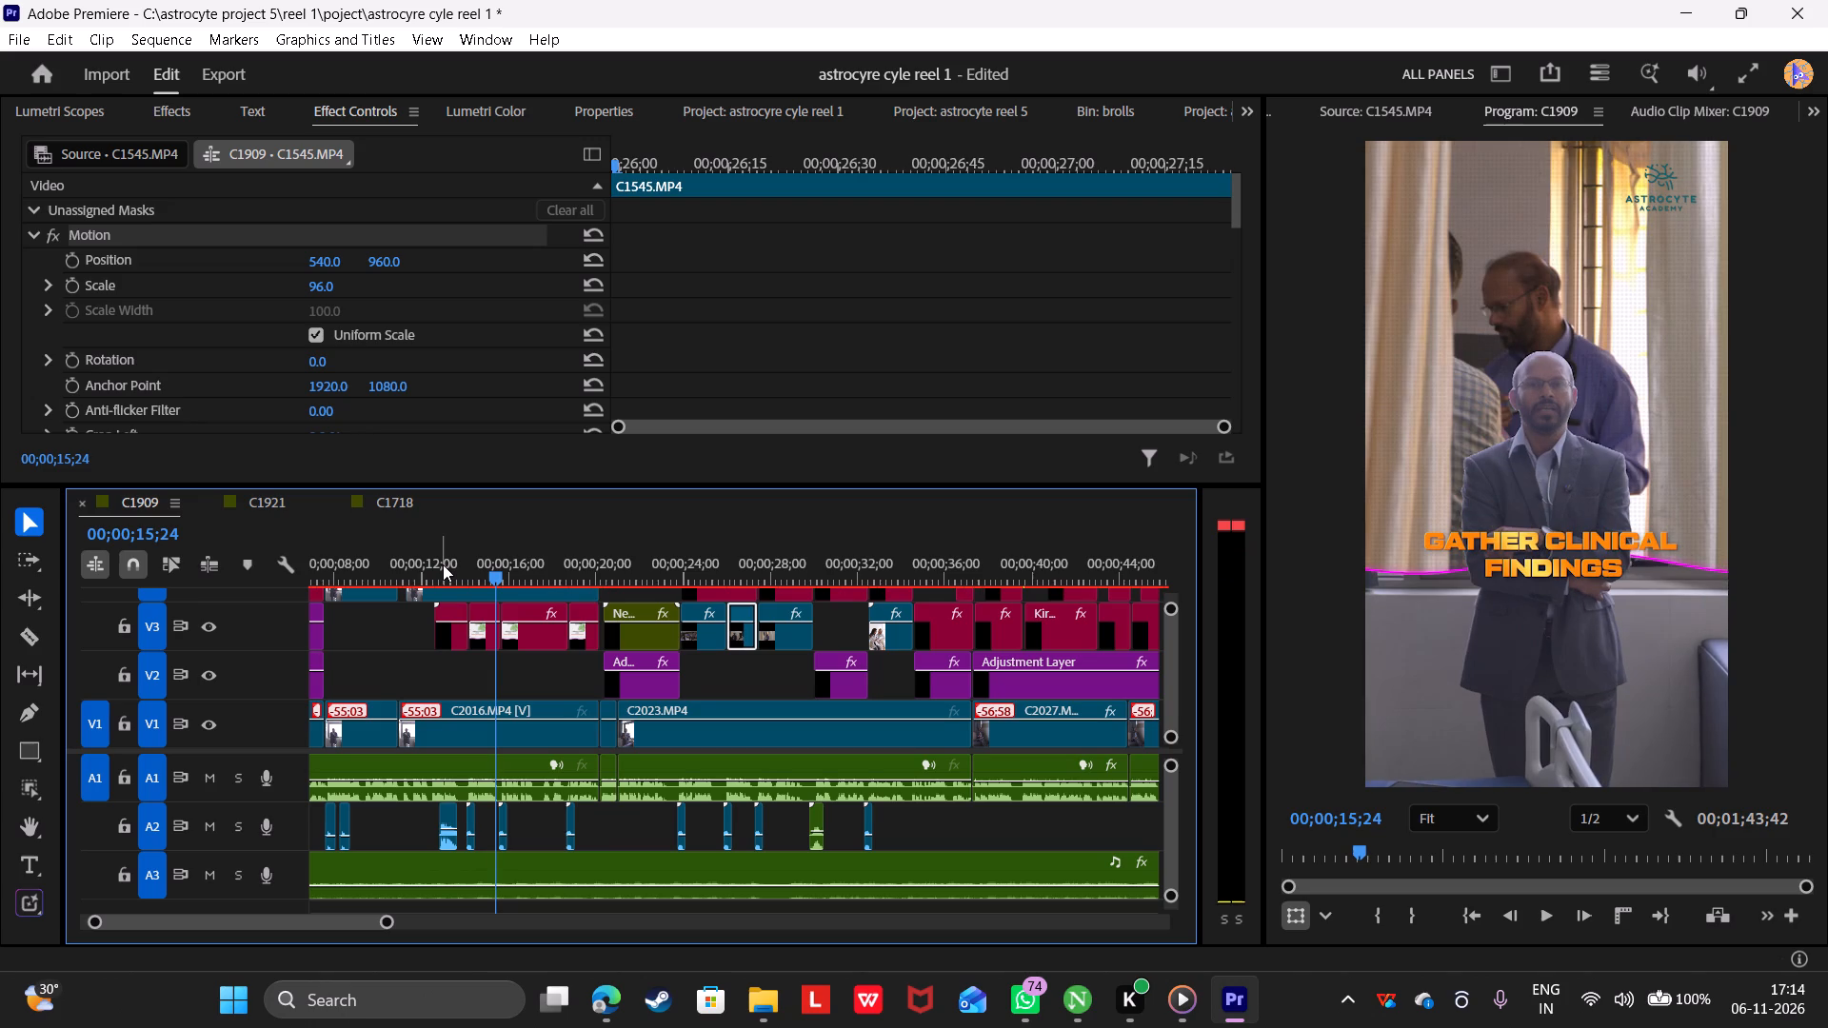
pyautogui.press('space')
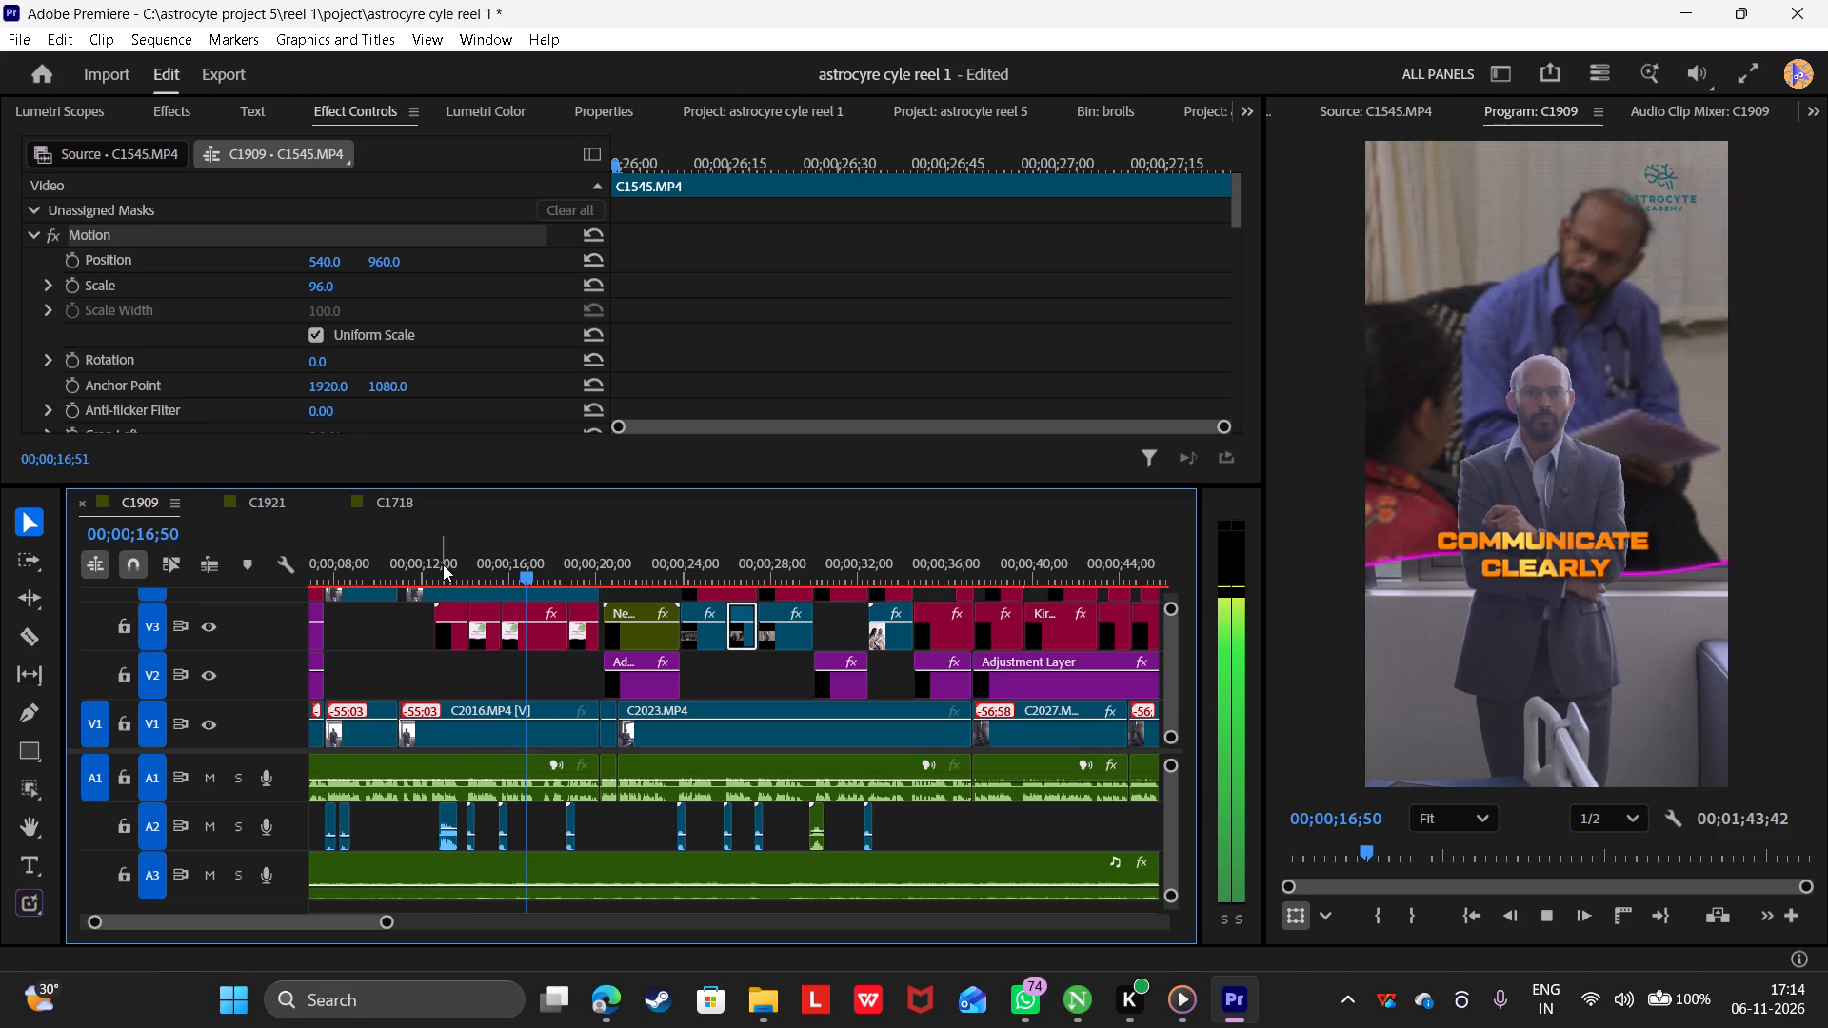
pyautogui.press('space')
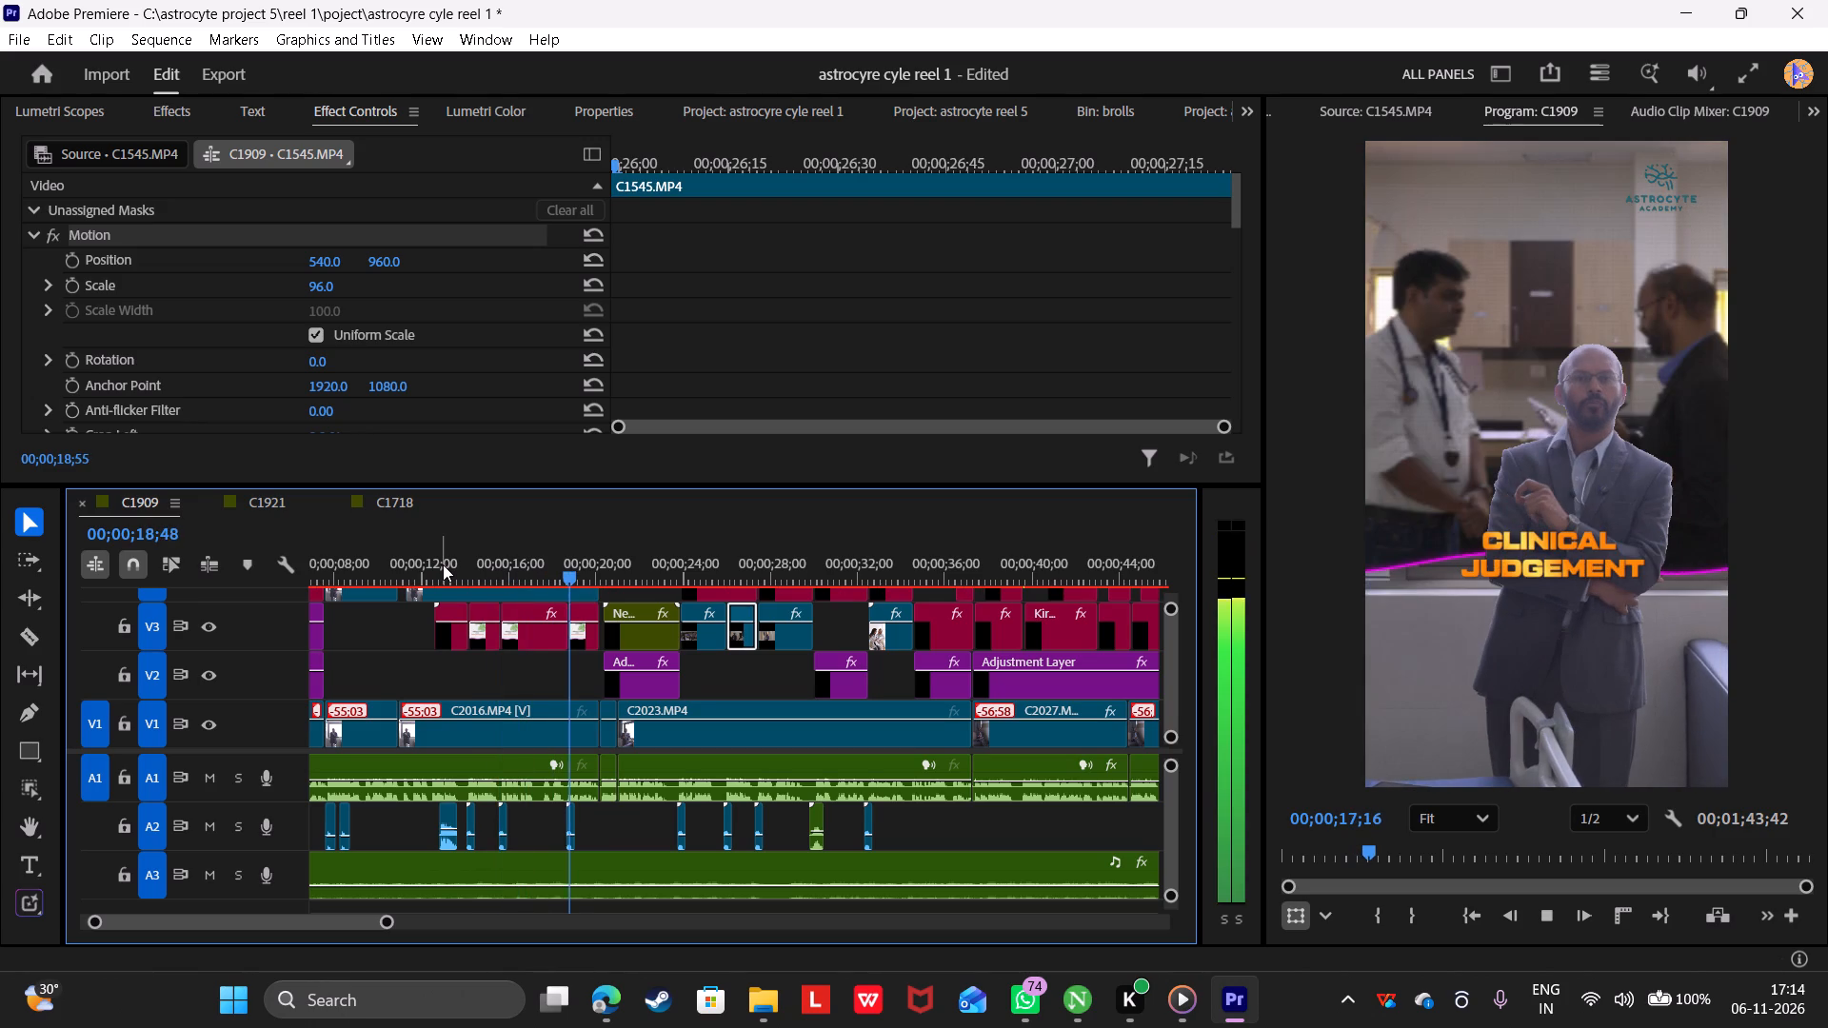
pyautogui.press('space')
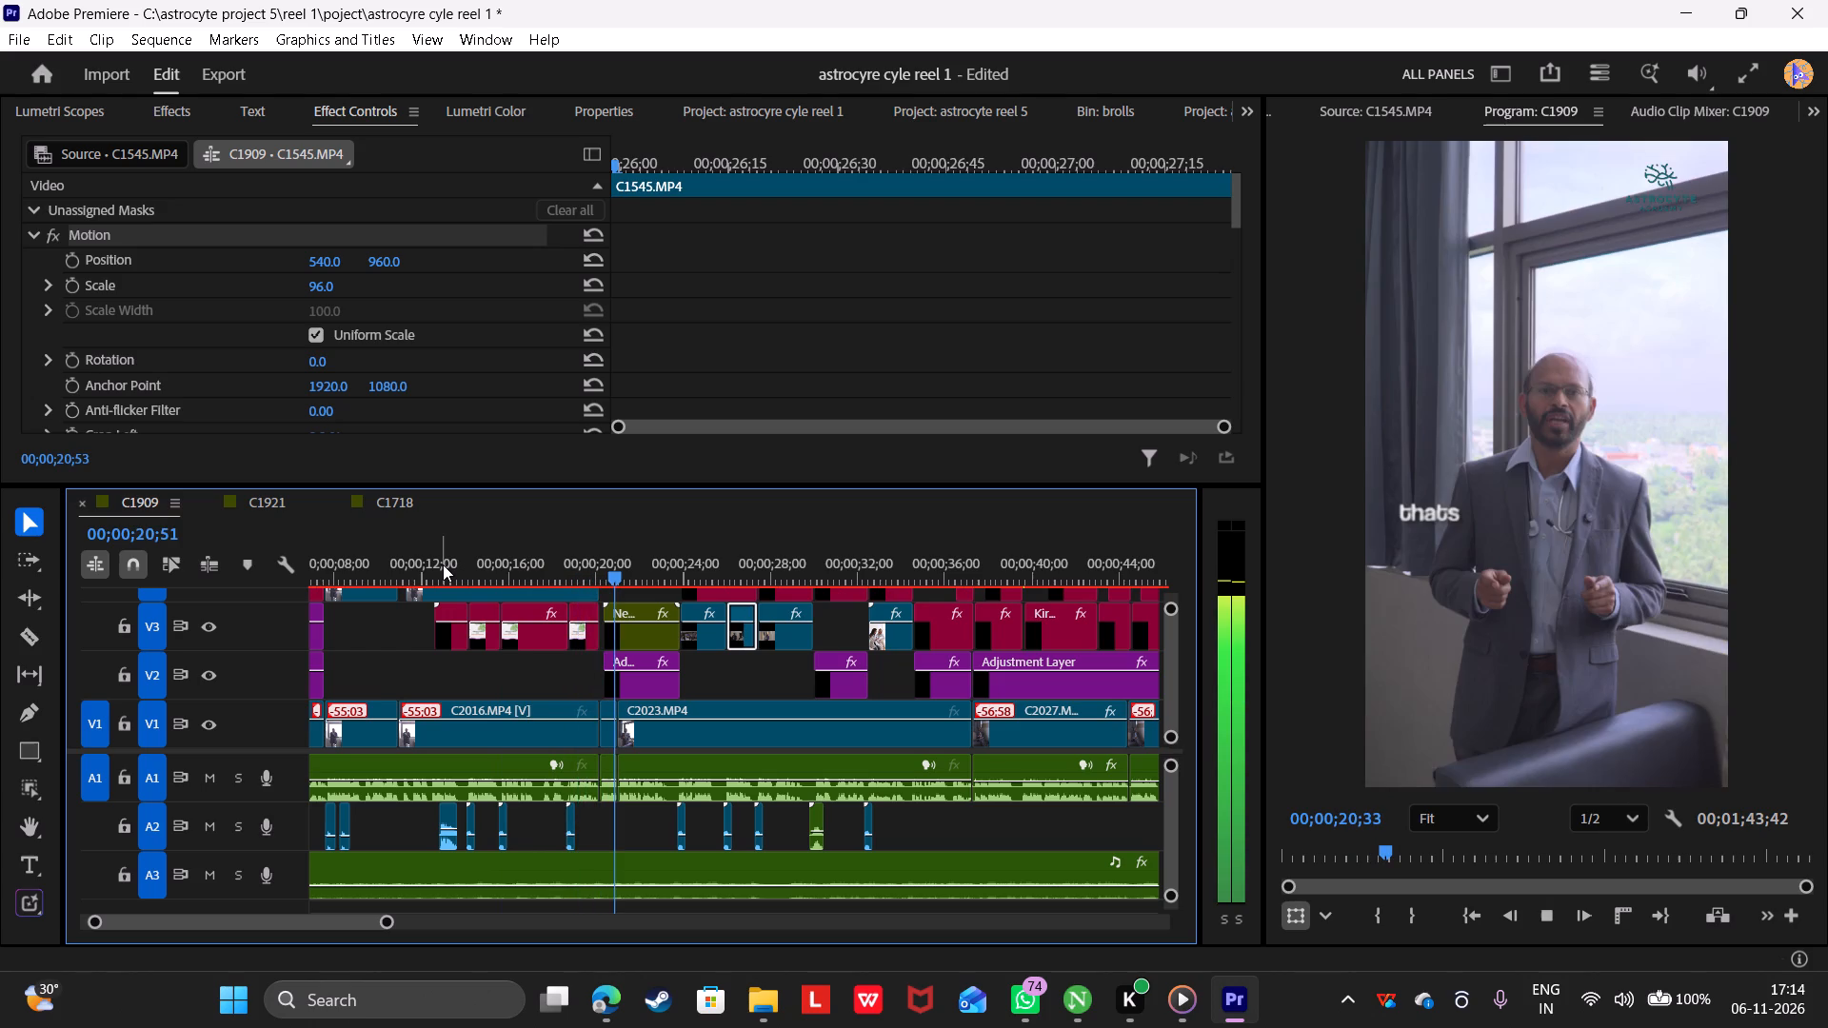
pyautogui.doubleClick(705, 563)
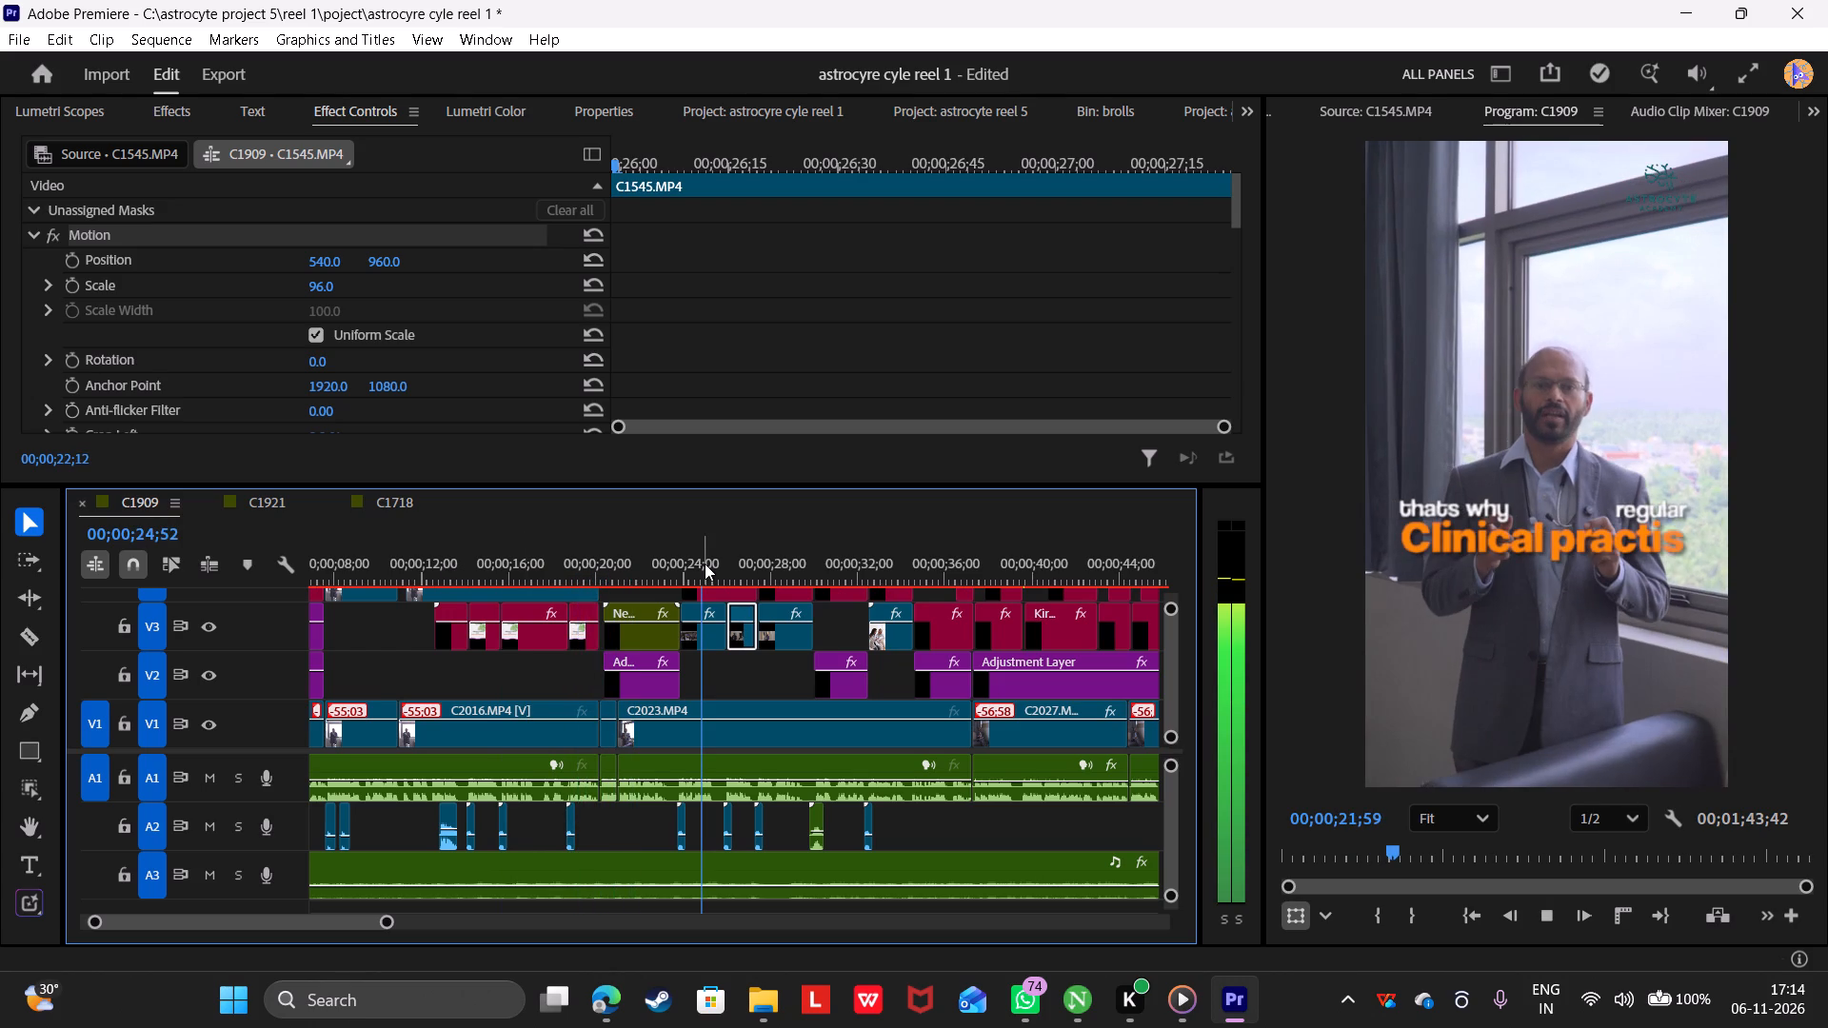
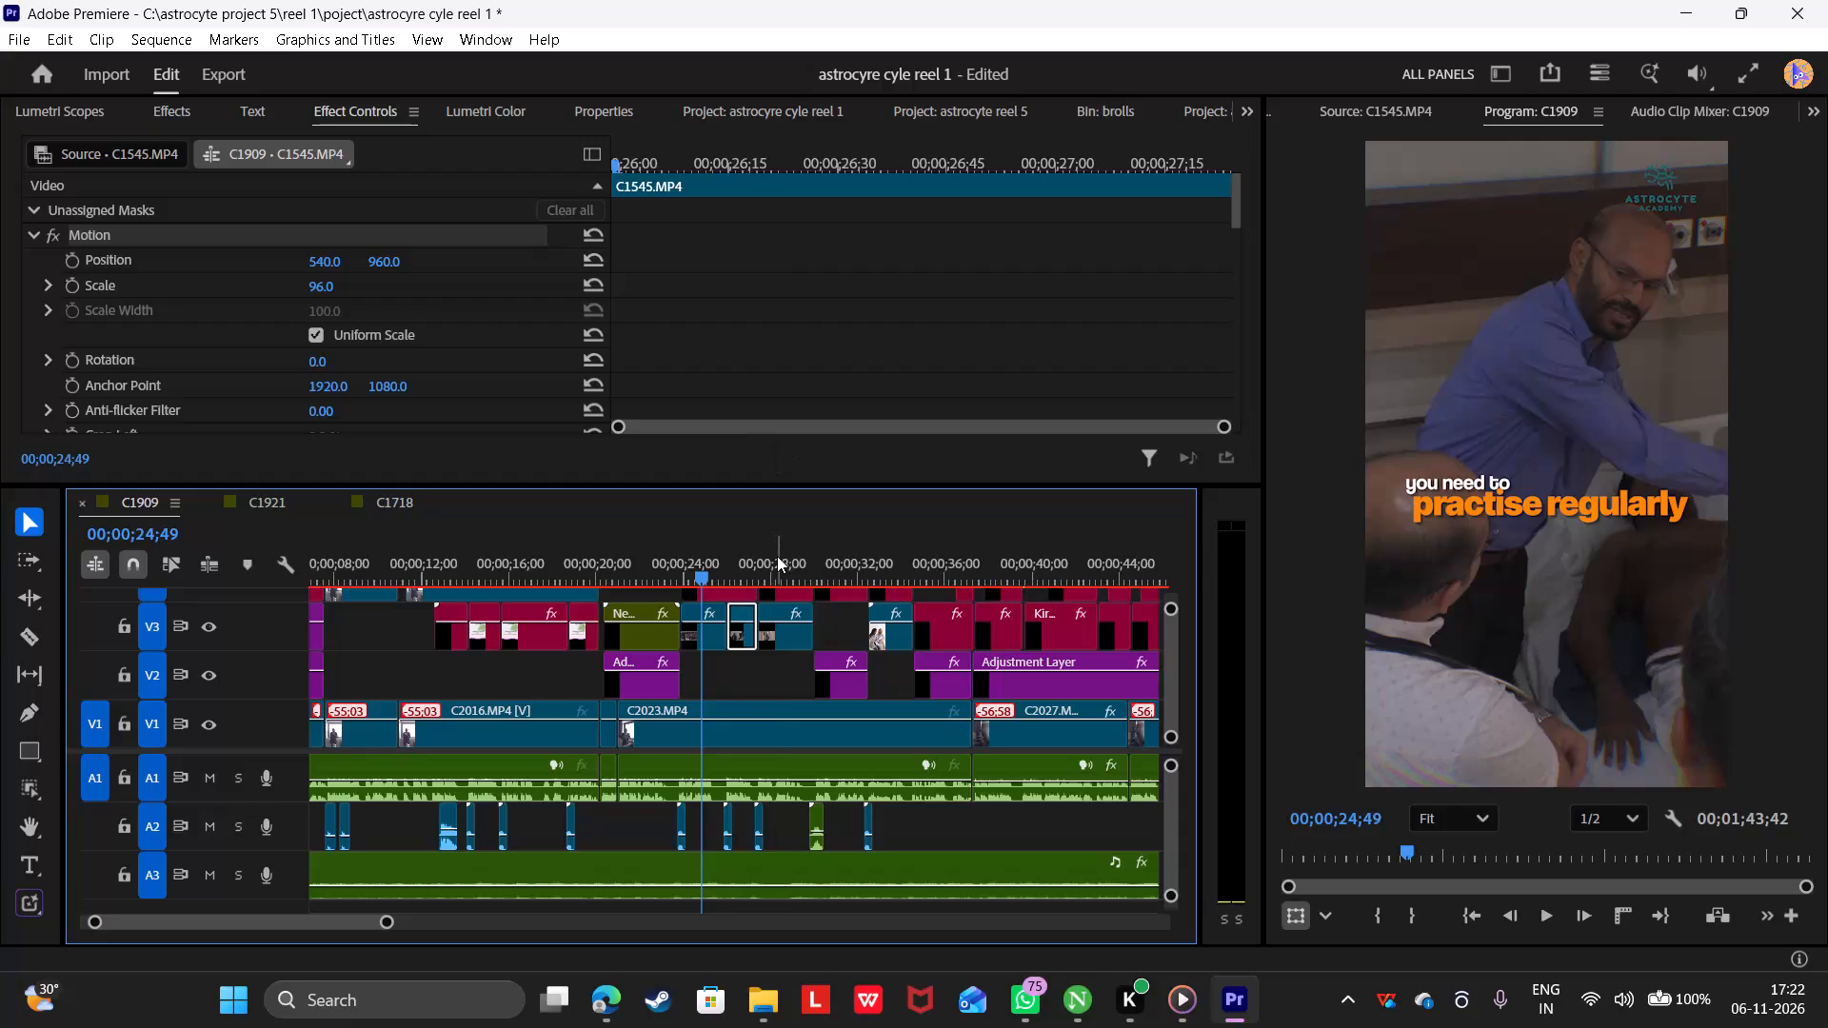
# Review the sequence from about 00;00;28;12, playing the lead-in to the "Senior clinicians matters" B-roll on V3.
pyautogui.click(777, 556)
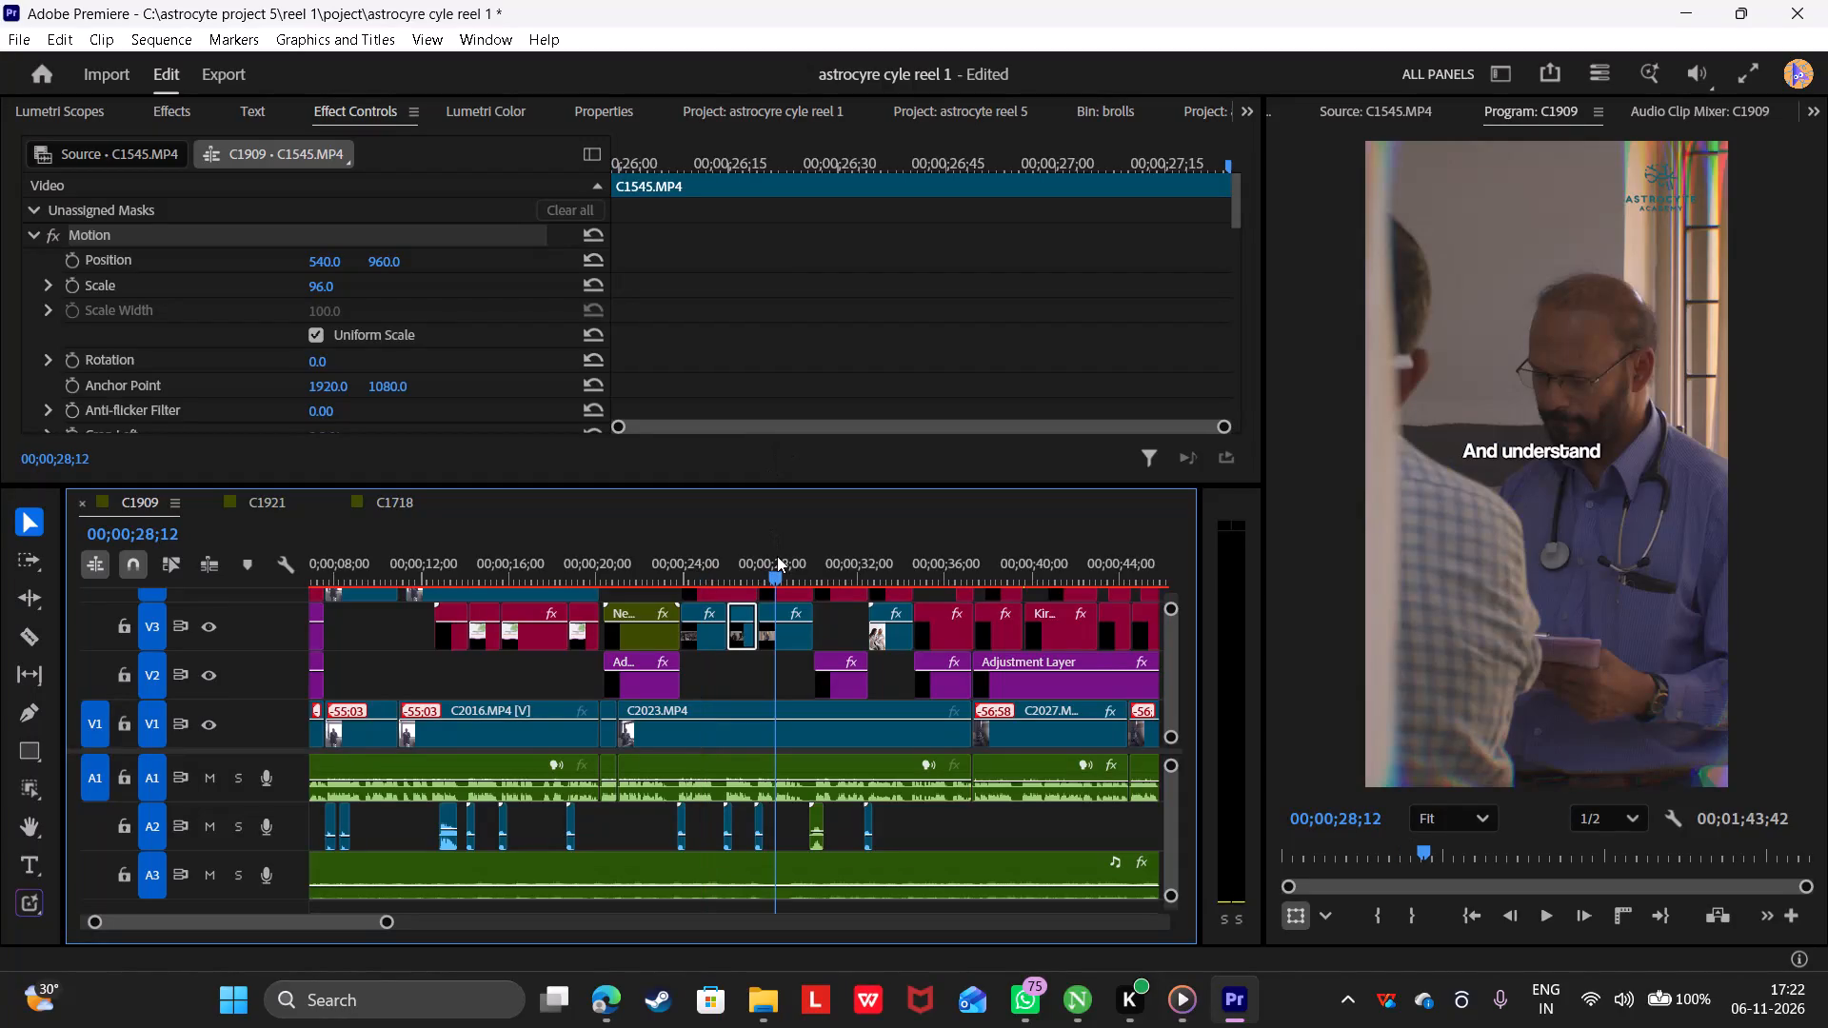
pyautogui.moveTo(802, 565); pyautogui.dragTo(889, 580)
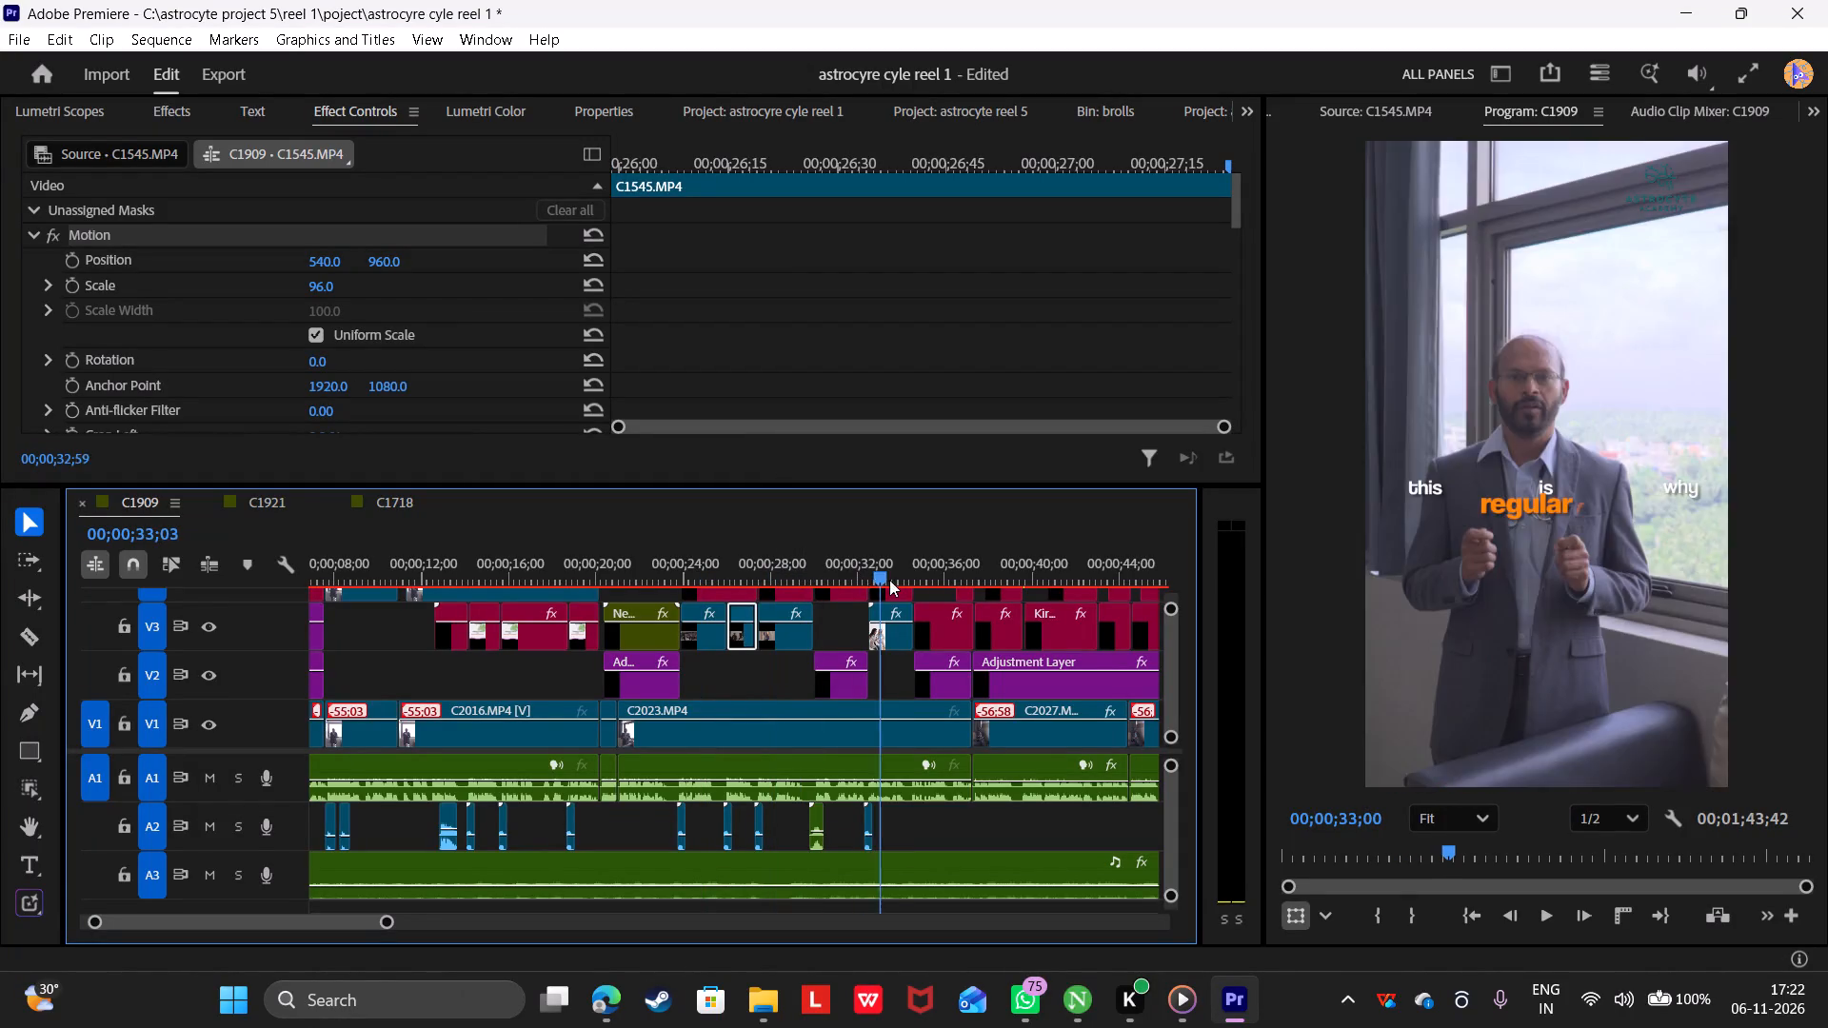
pyautogui.moveTo(889, 580); pyautogui.dragTo(896, 582)
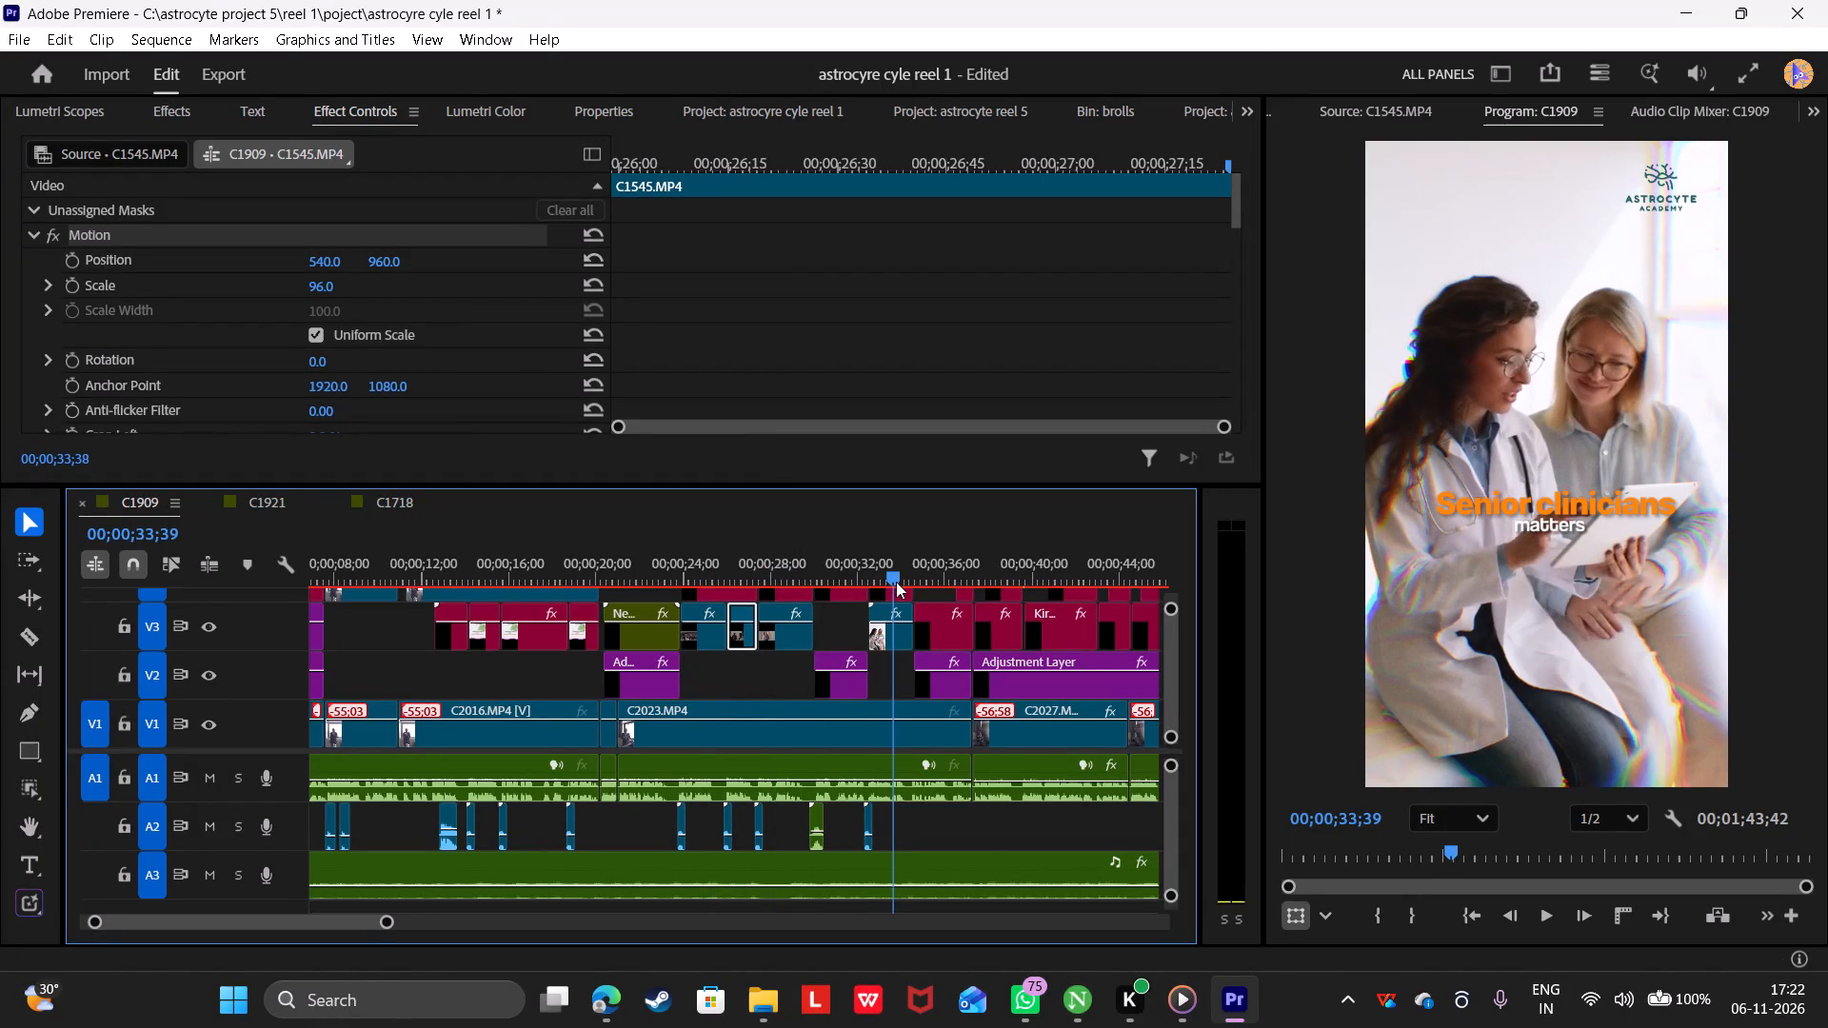
pyautogui.moveTo(896, 582); pyautogui.dragTo(849, 584)
pyautogui.press('space')
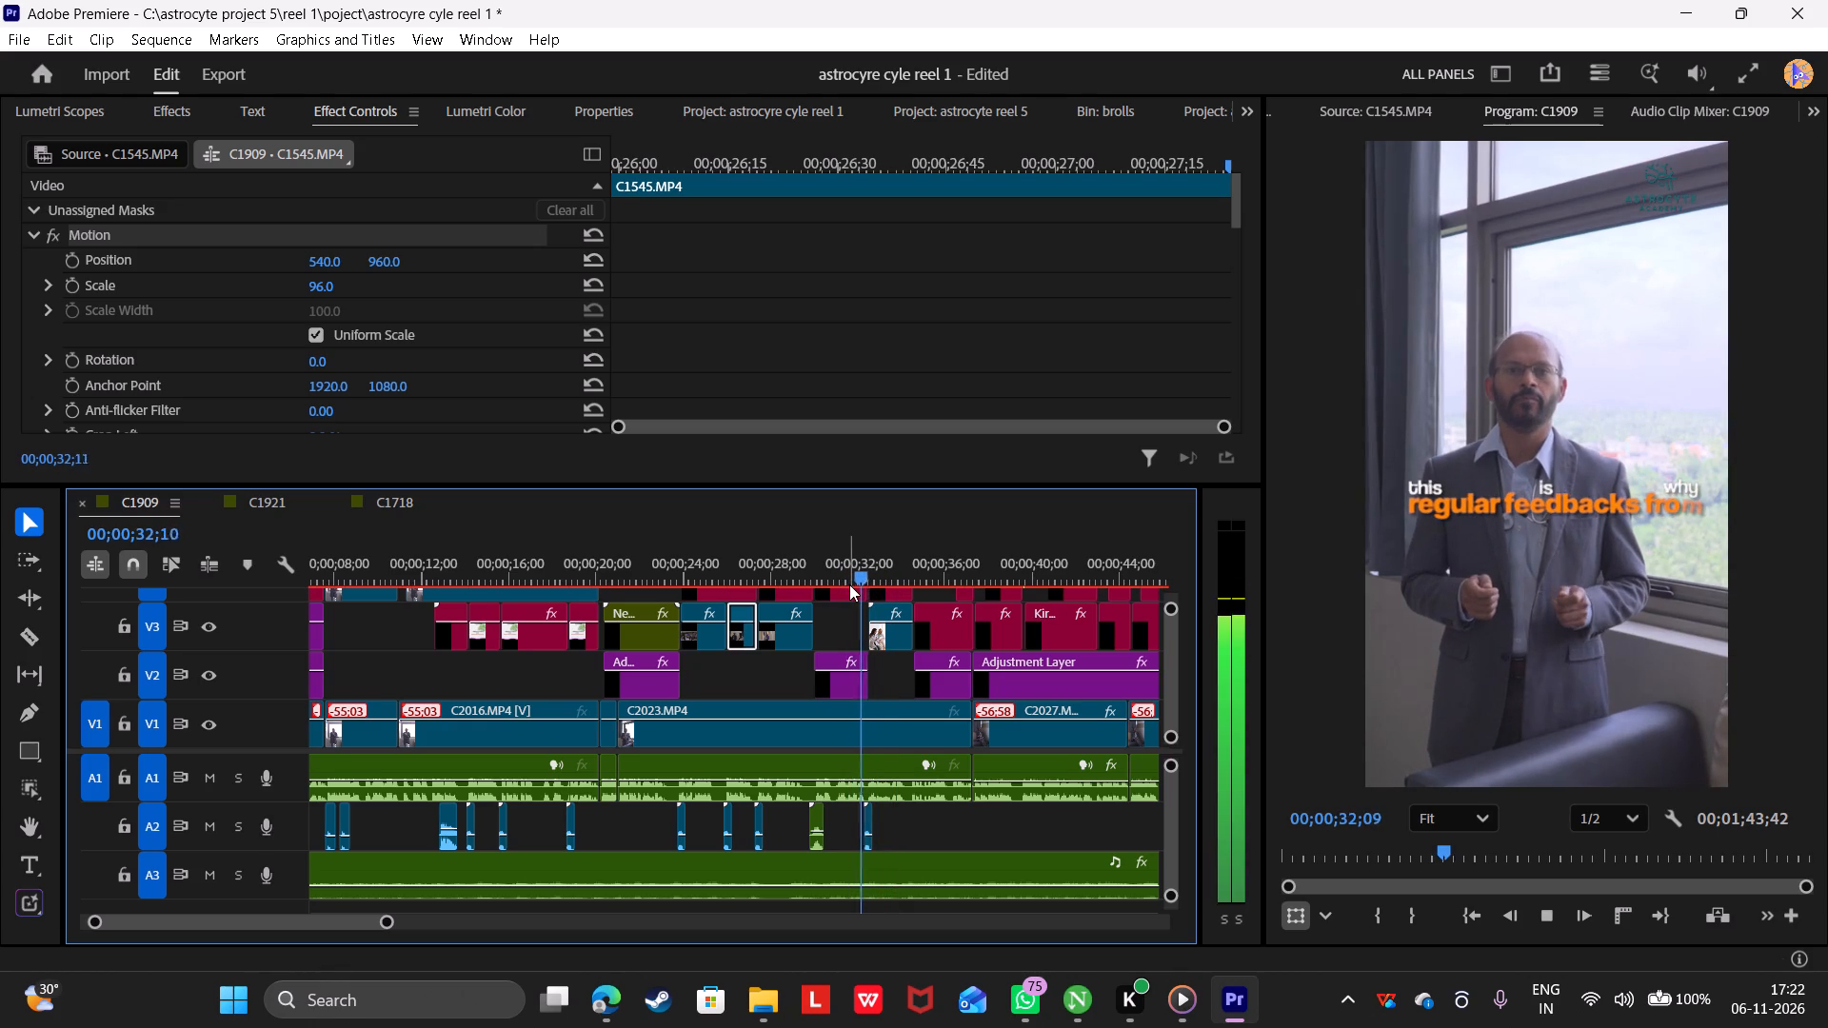
pyautogui.press('space')
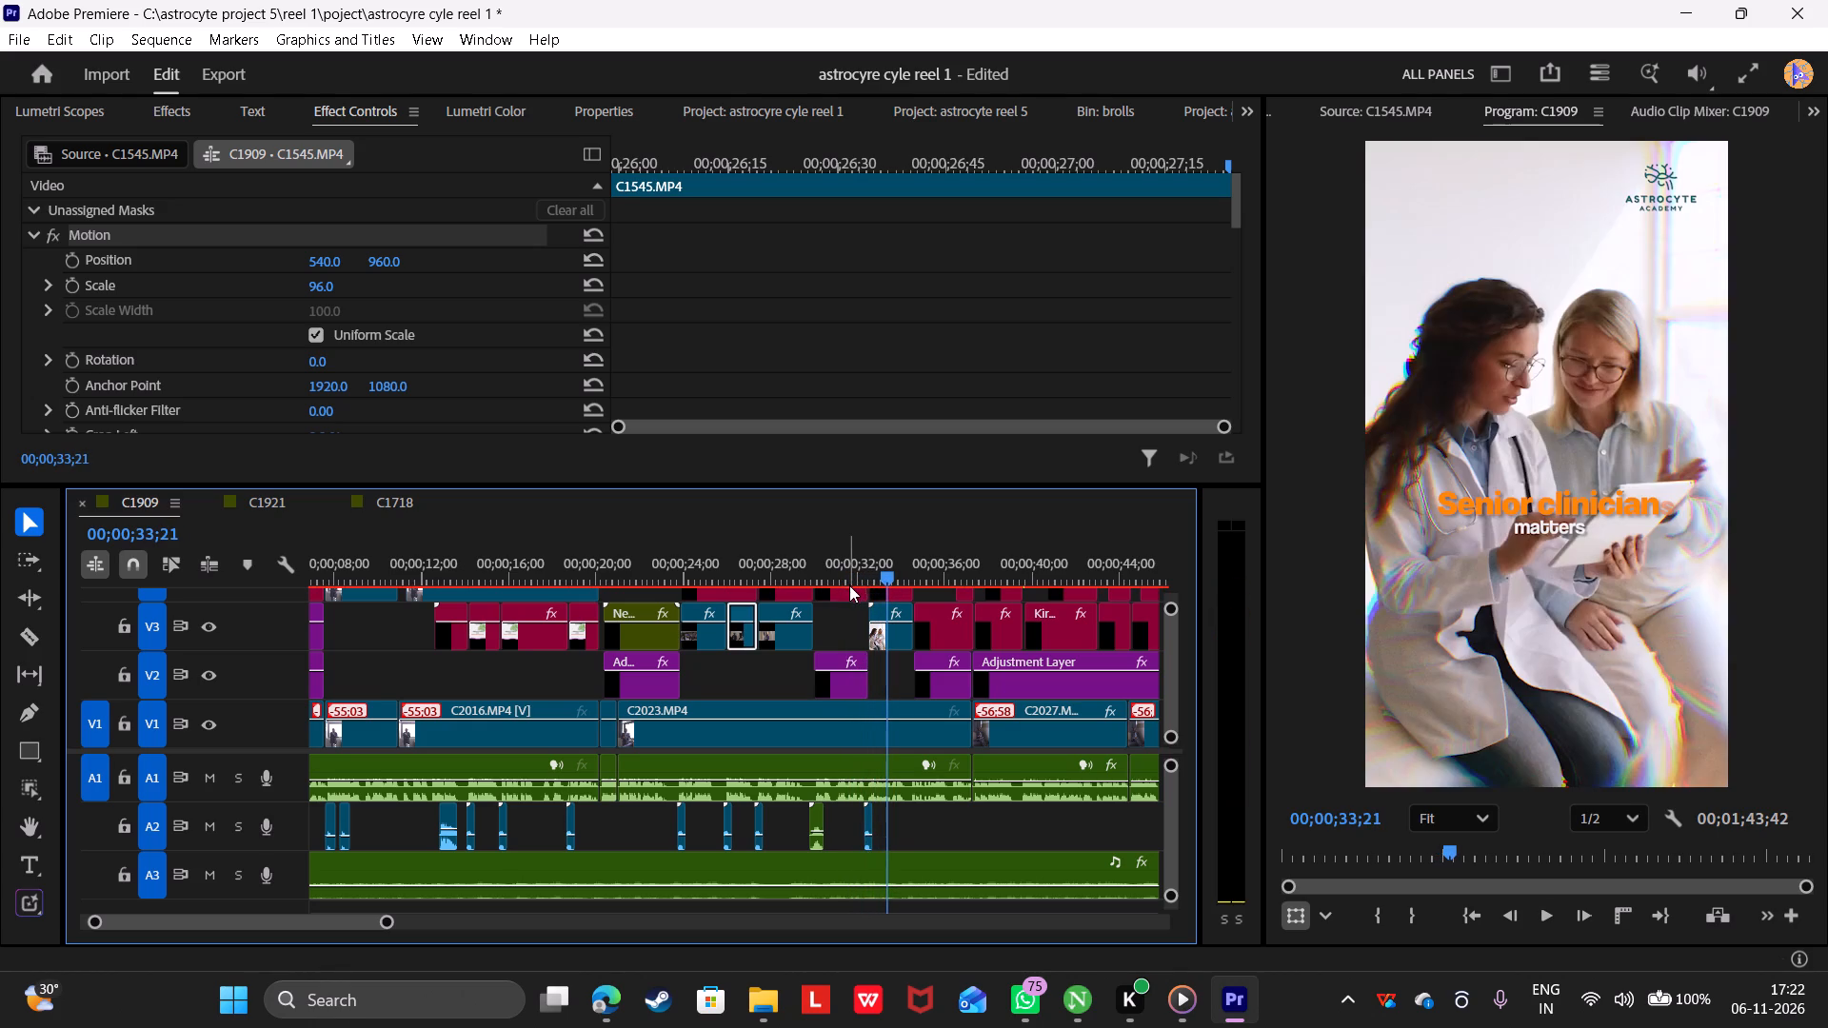
# Look through the reel 1 project and the reel 5 brolls bin for a replacement for the "Senior clinicians matters" clip, previewing C2023.MP4, C1535.MP4 and C1540.MP4.
pyautogui.click(888, 629)
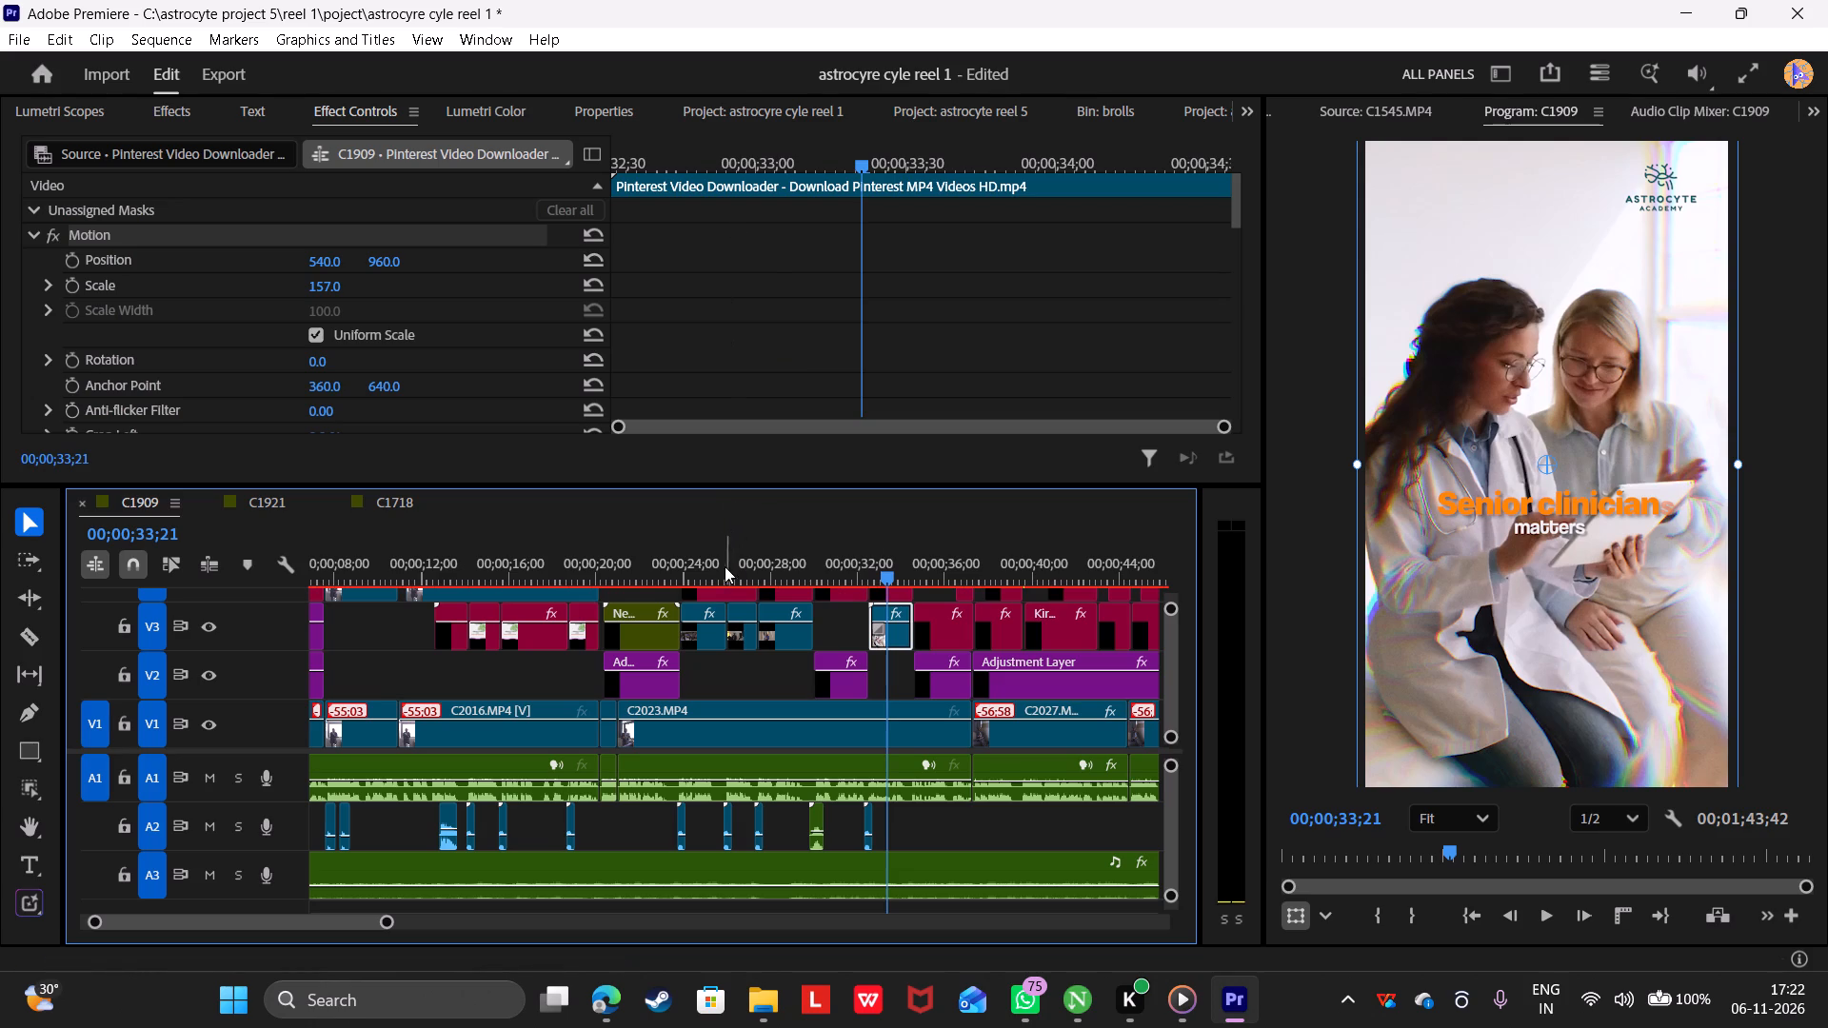
pyautogui.click(742, 108)
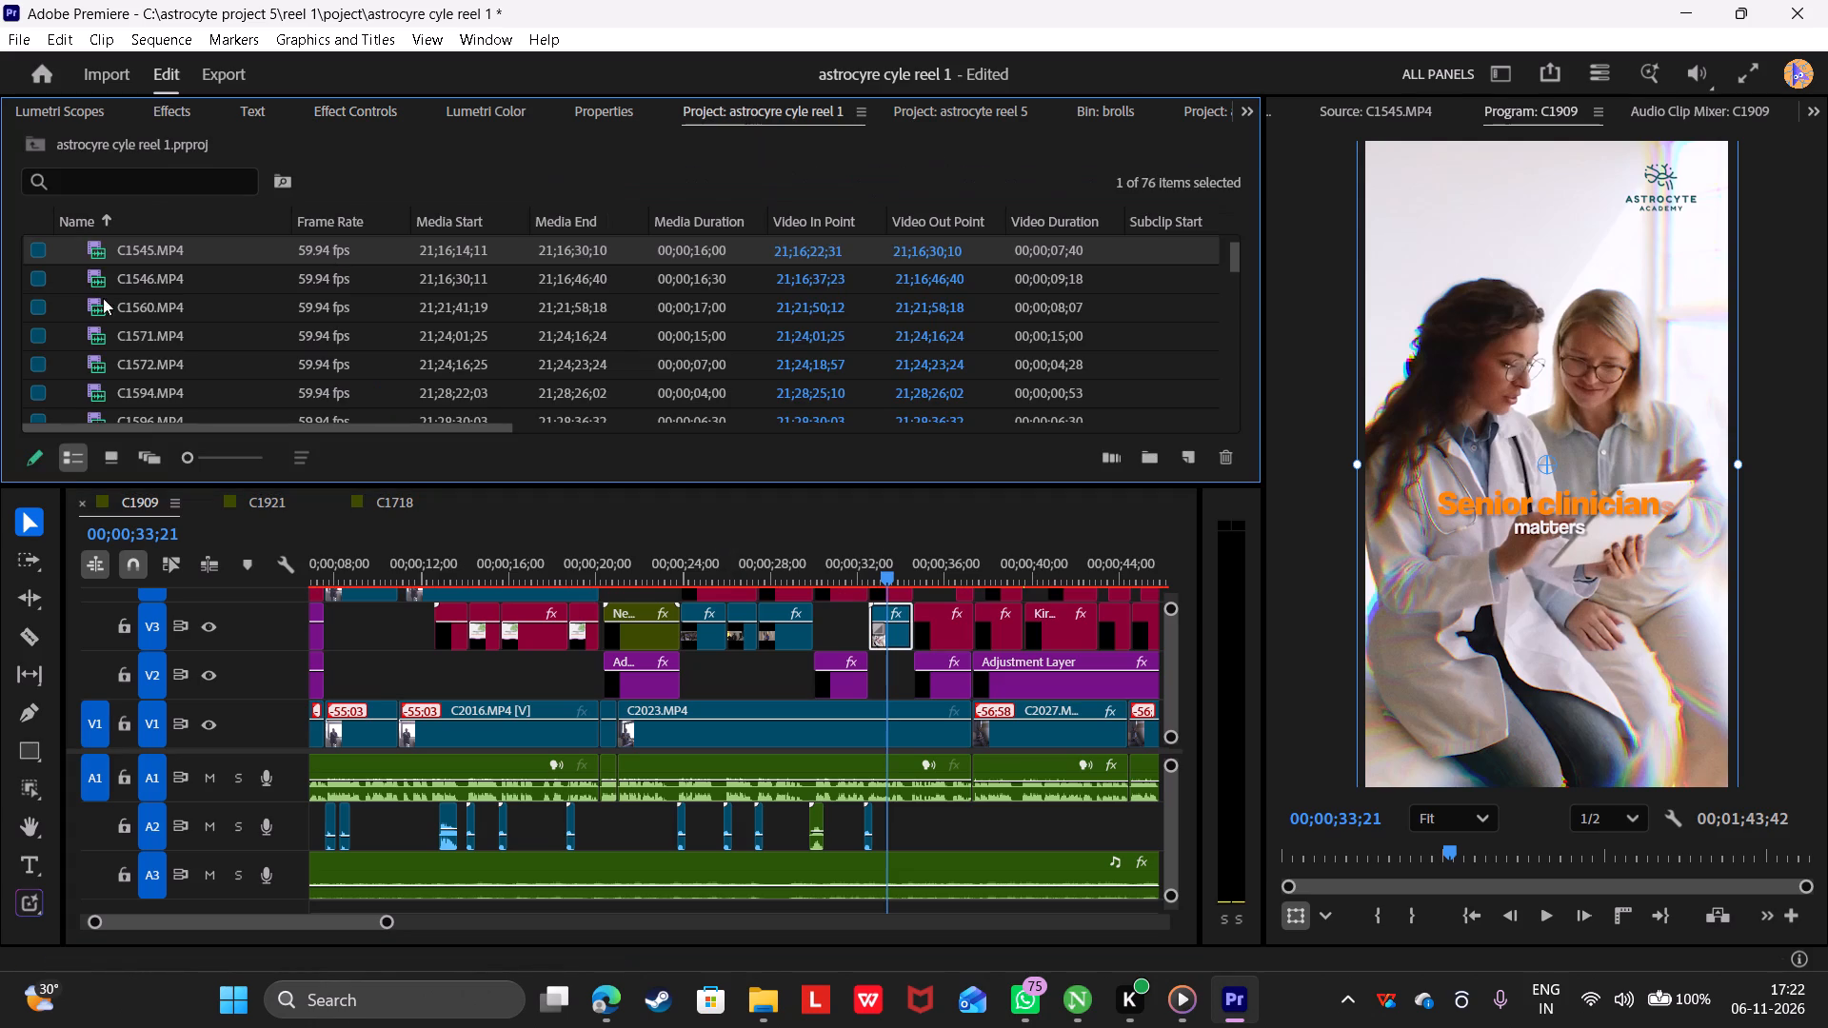
pyautogui.scroll(-2, 106, 273)
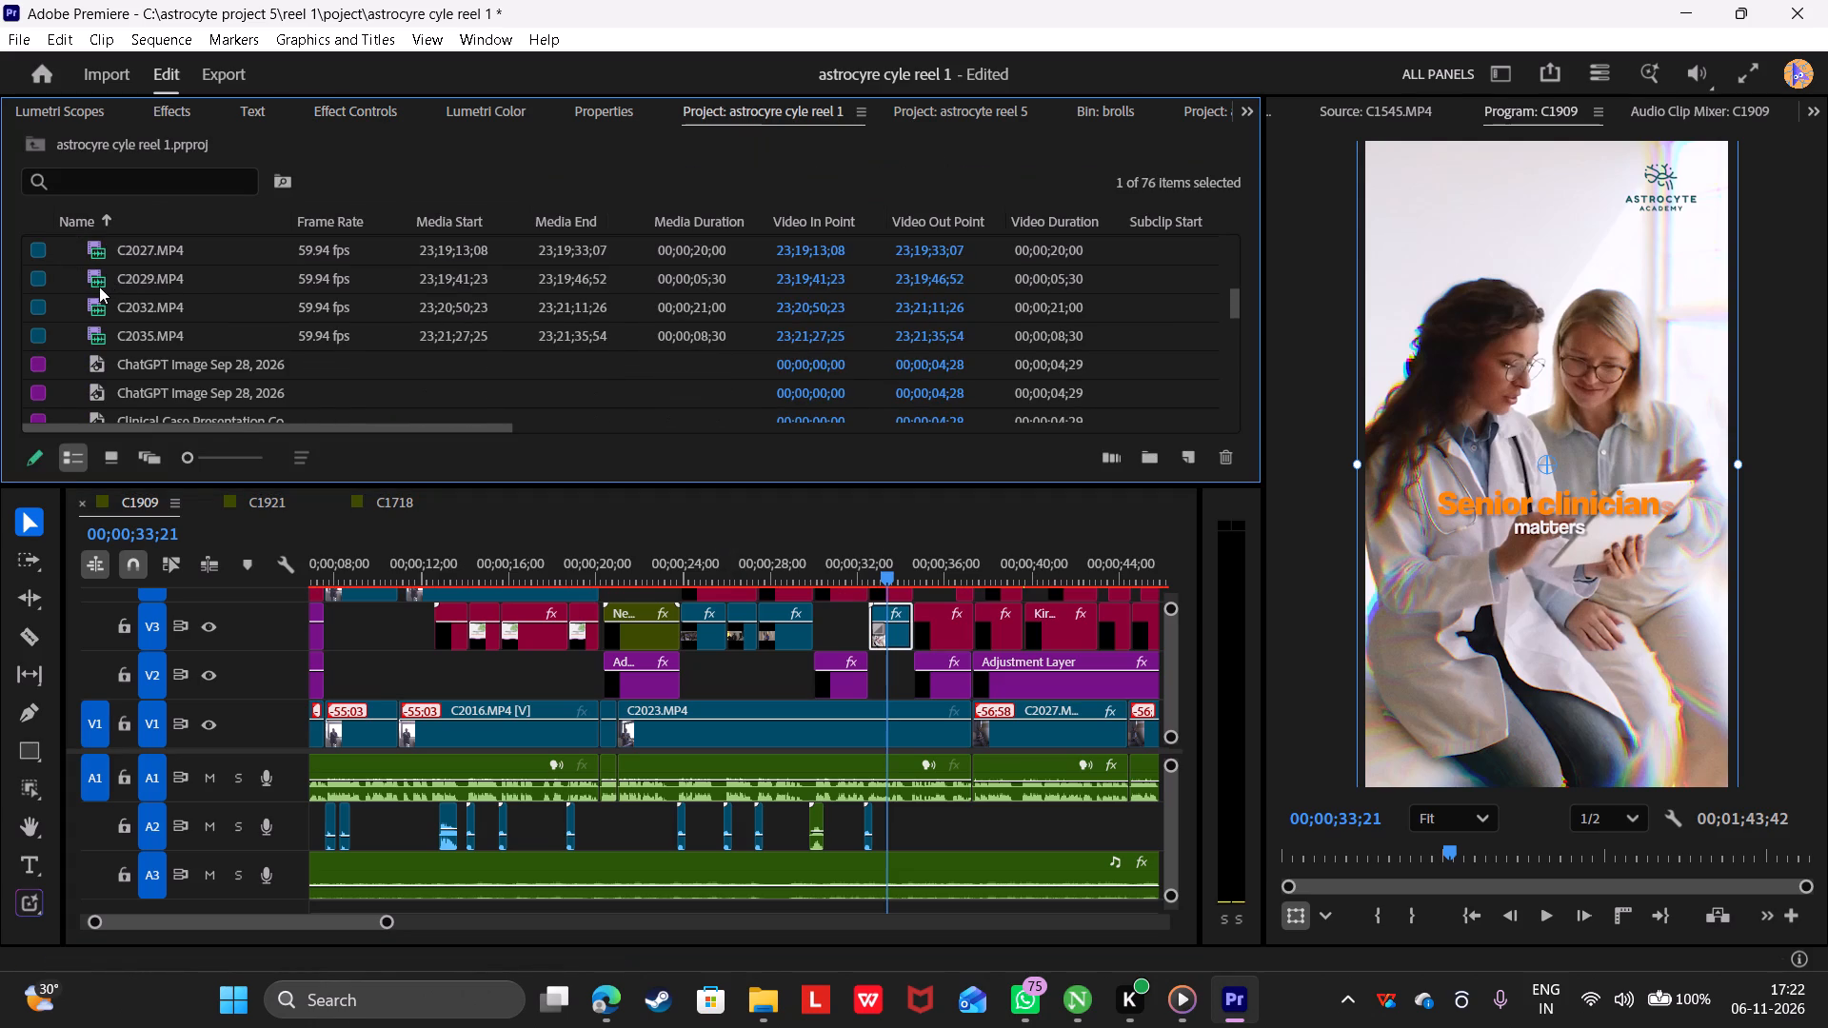
pyautogui.tripleClick(93, 325)
pyautogui.click(93, 325)
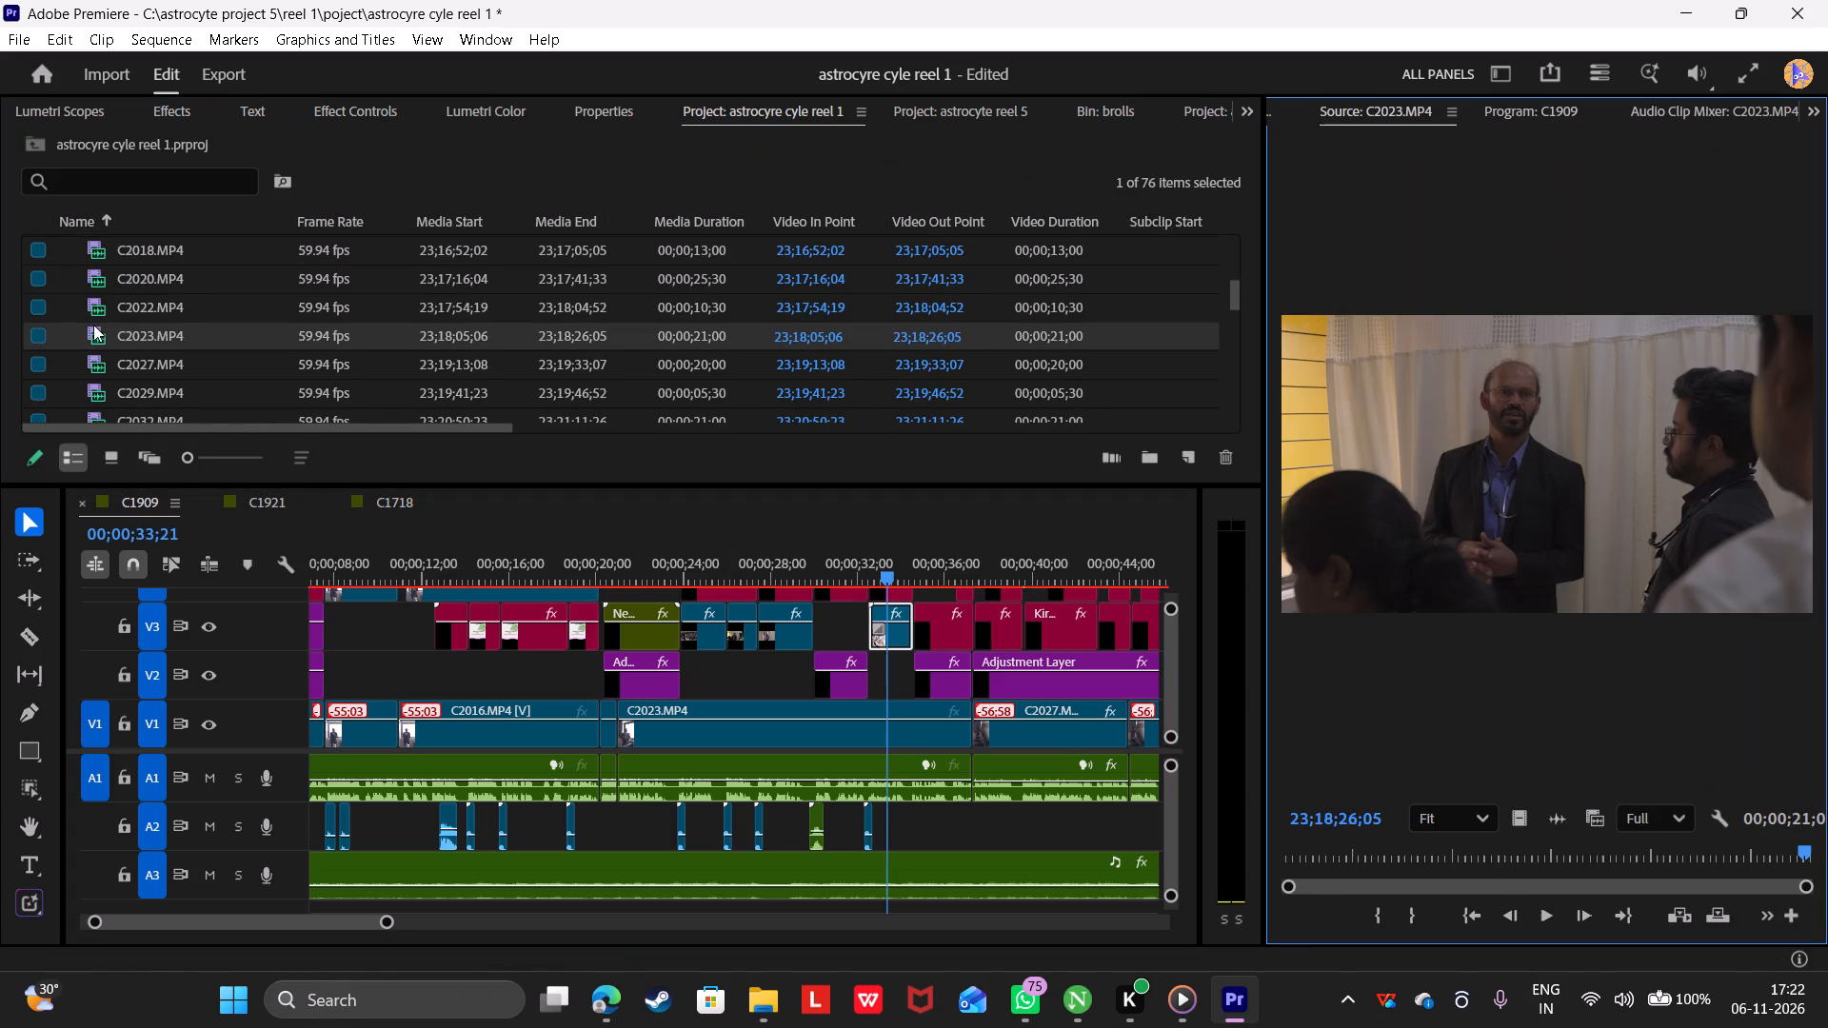
pyautogui.click(97, 360)
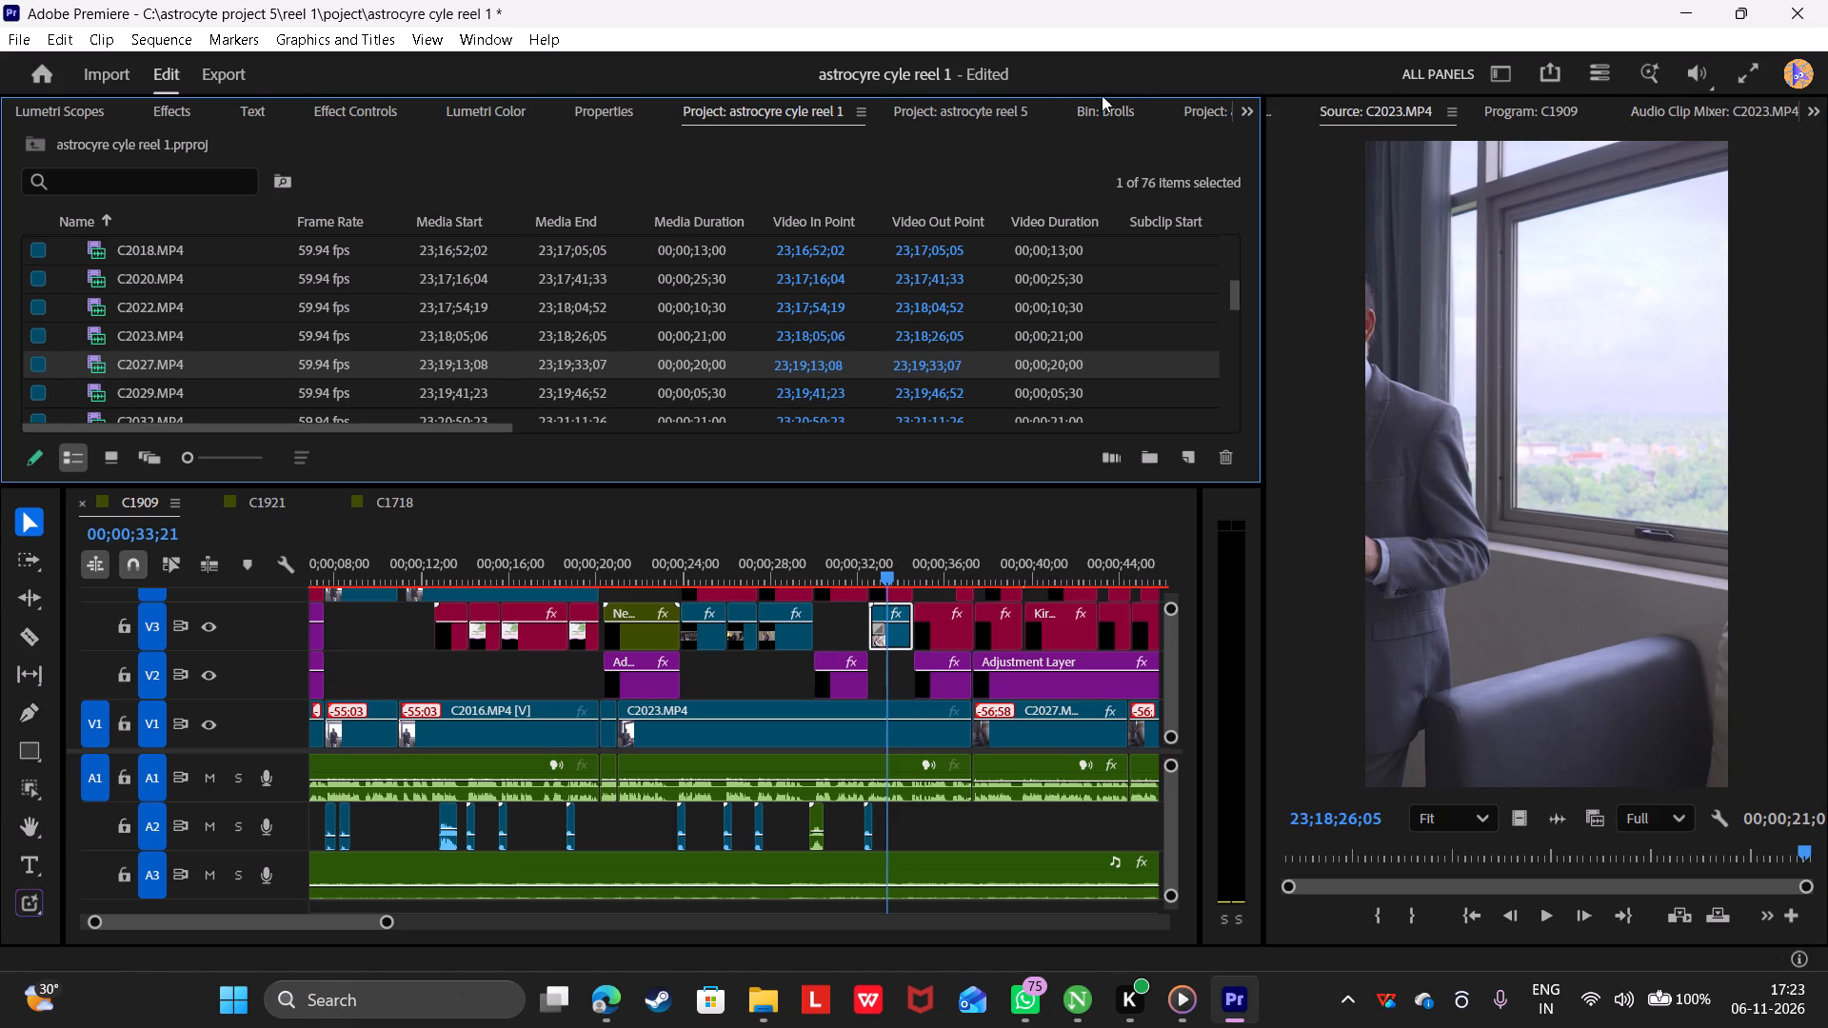
pyautogui.click(1124, 106)
pyautogui.tripleClick(95, 282)
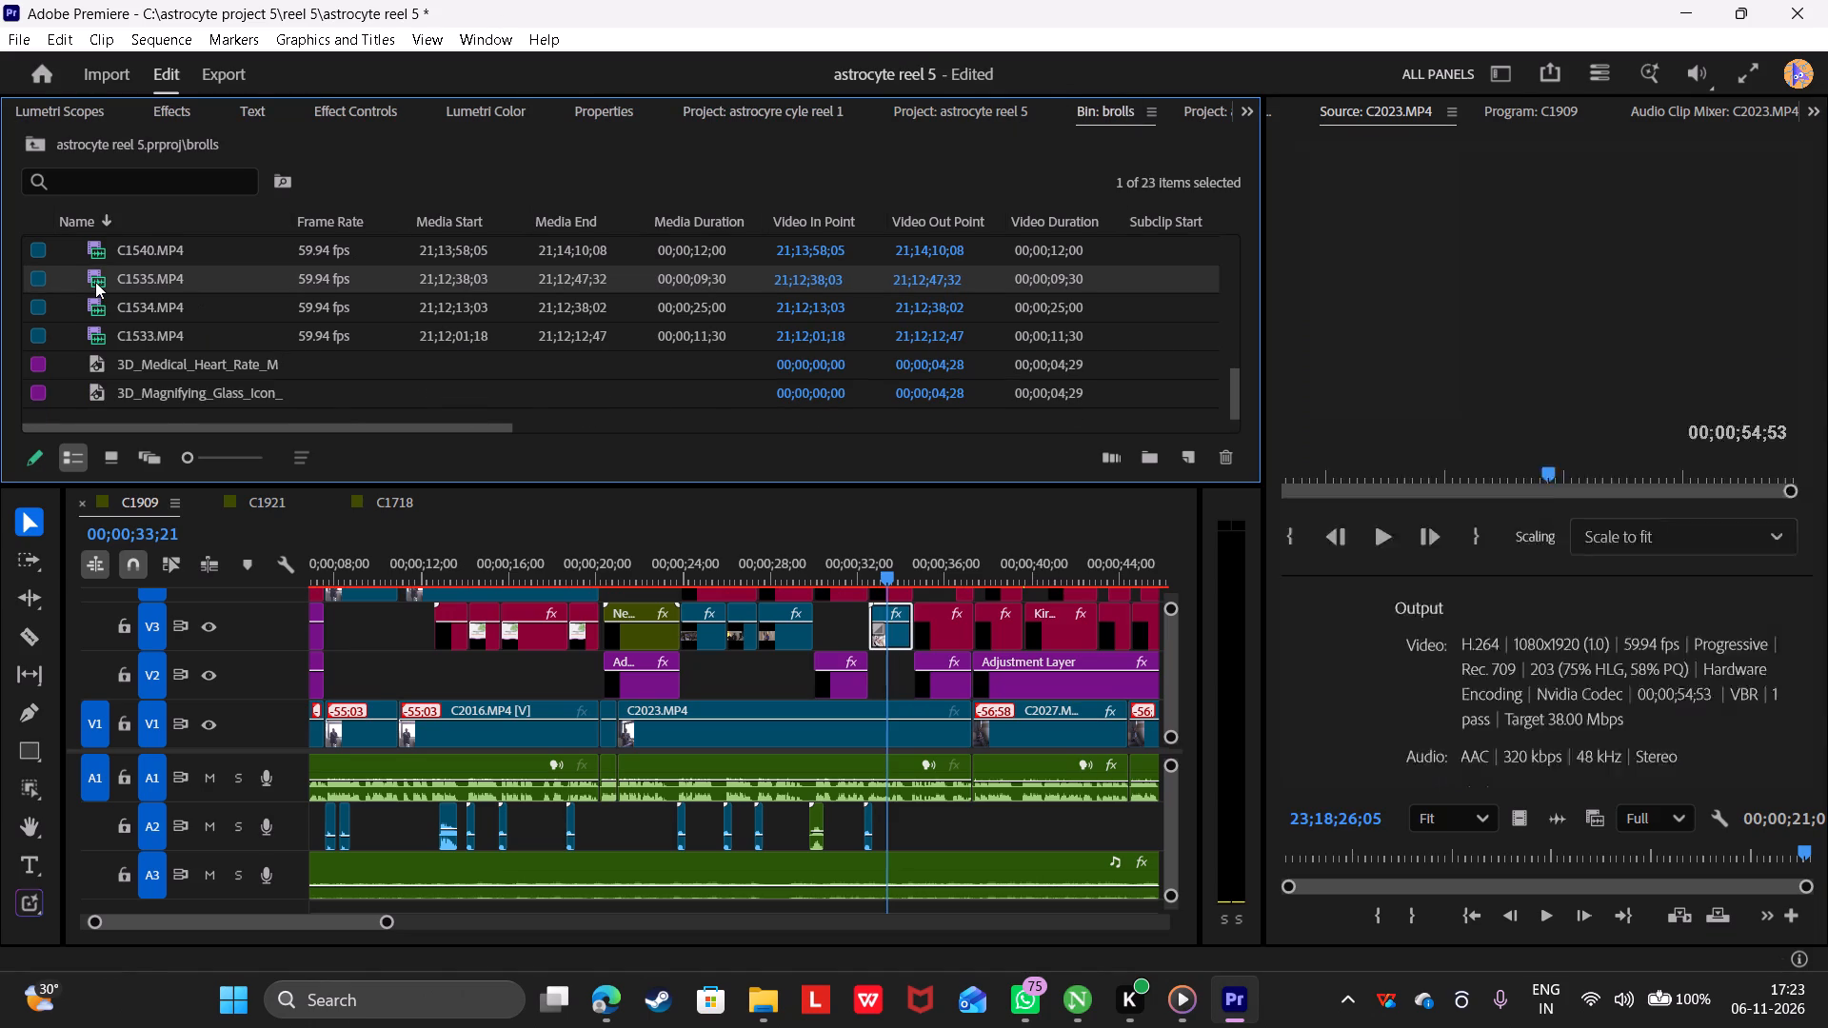
pyautogui.click(95, 282)
pyautogui.tripleClick(99, 259)
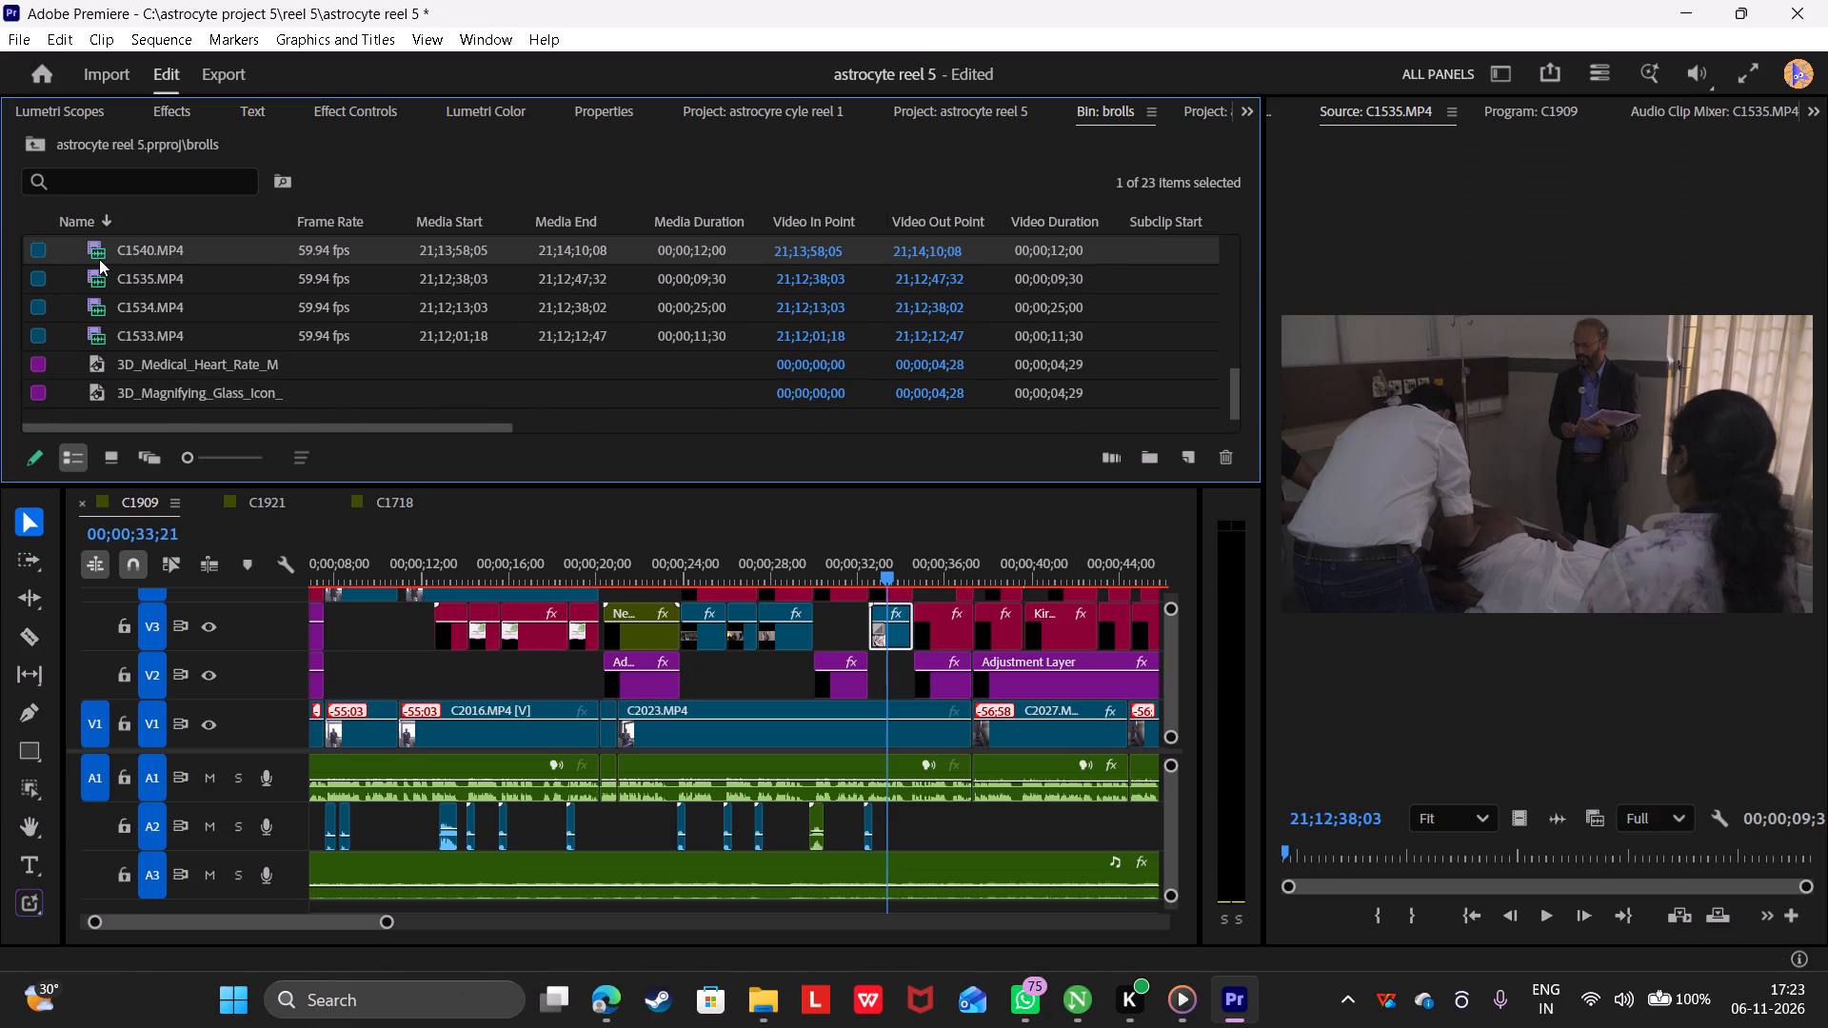
pyautogui.click(99, 259)
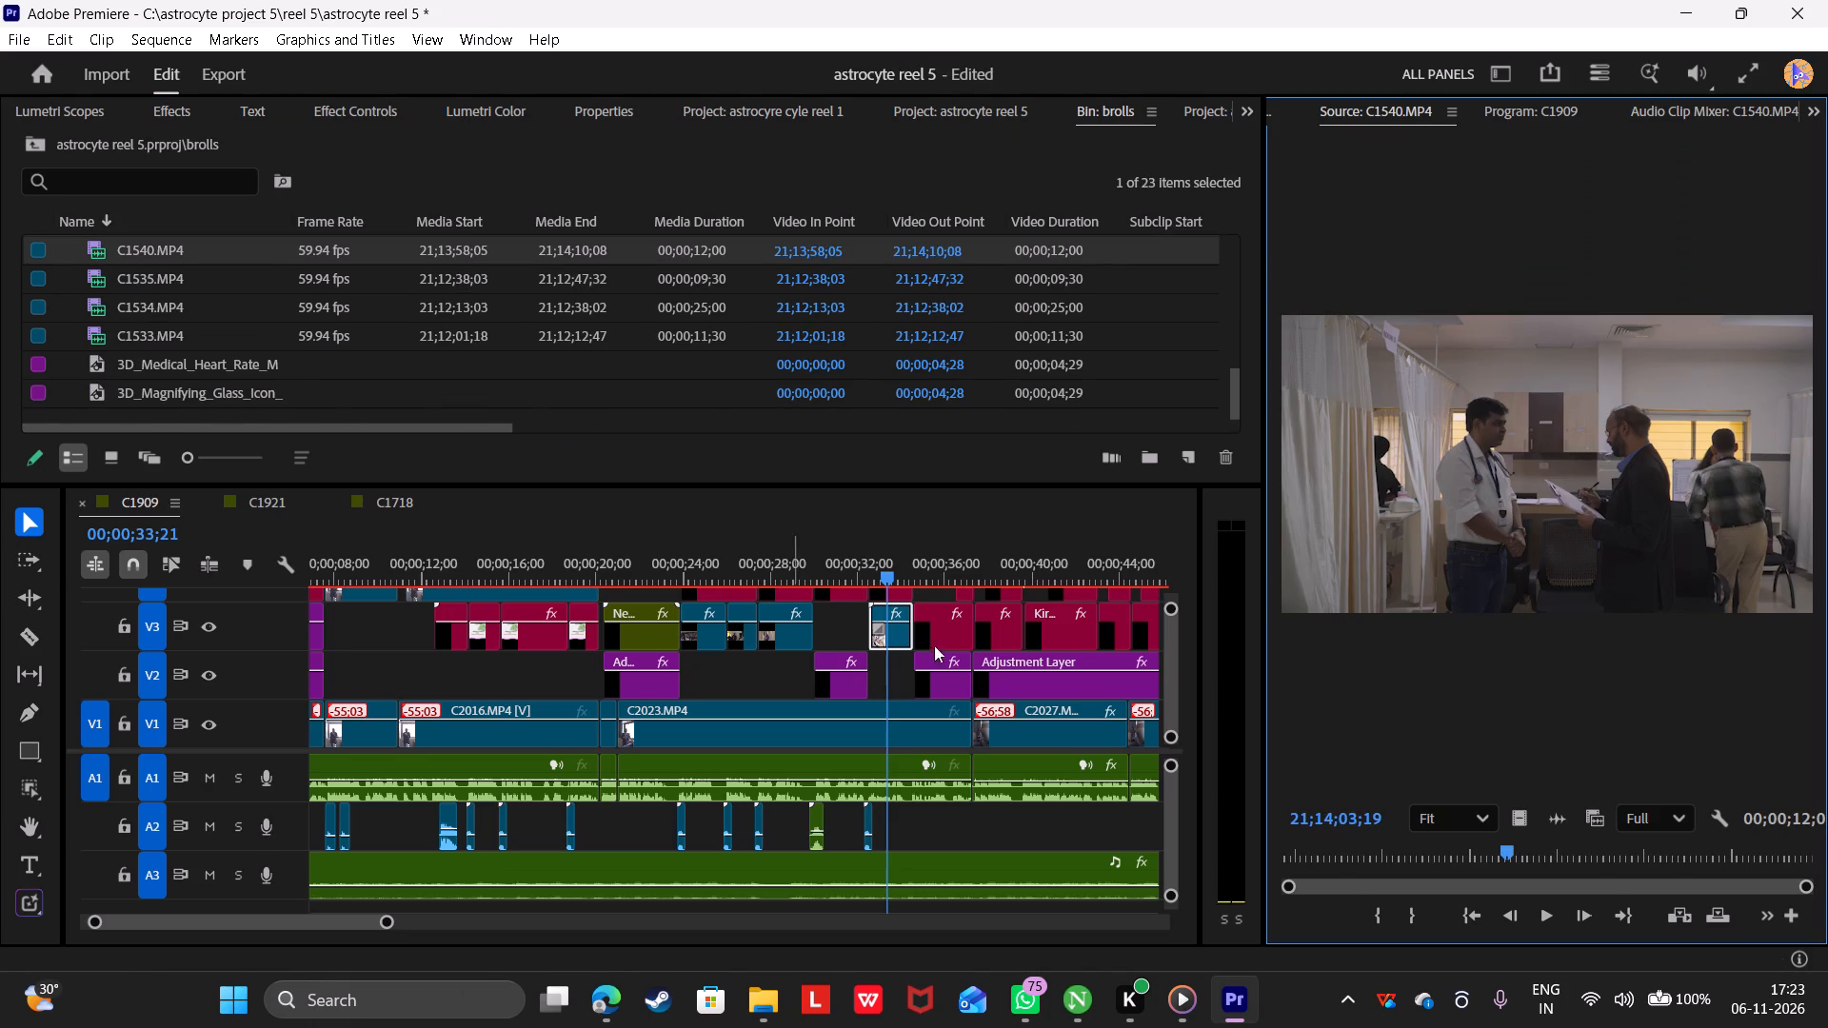
# Set C1540.MP4's In point at 21;14;01;48 and replace the V3 clip under "Senior clinicians matters" with its video, keeping the effects.
pyautogui.moveTo(1517, 859); pyautogui.dragTo(1745, 886)
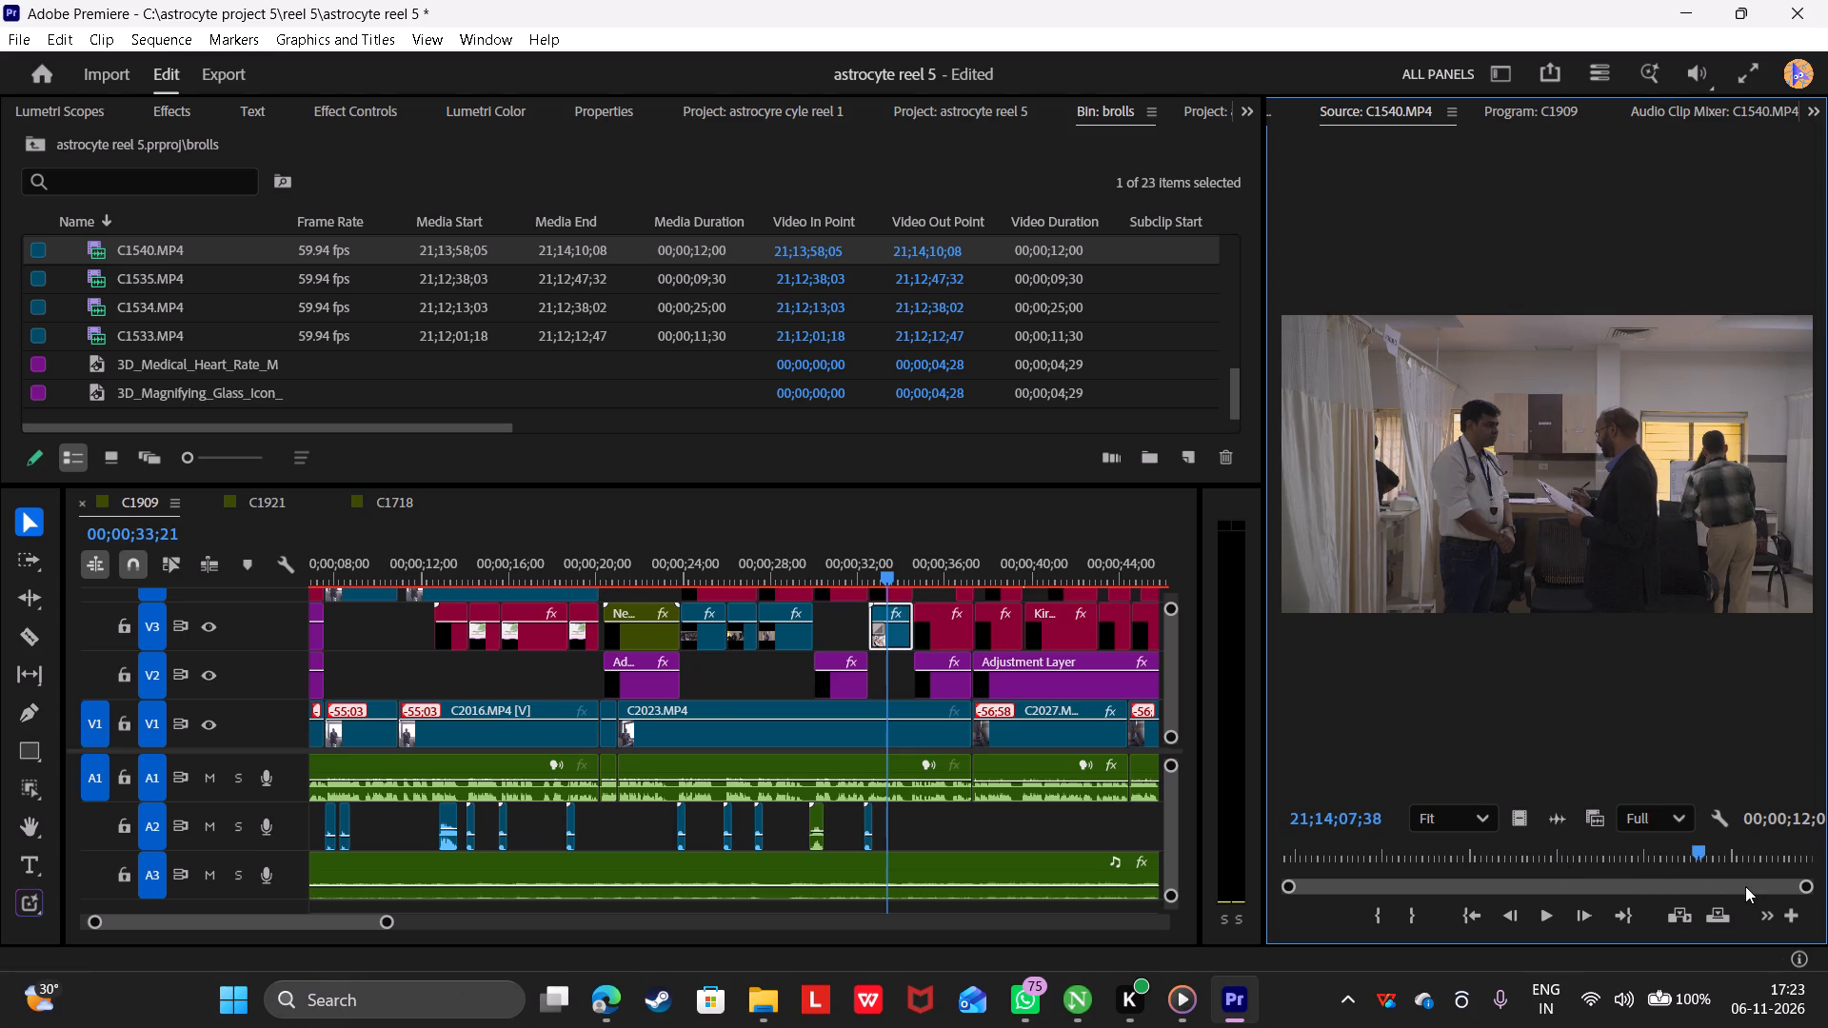
pyautogui.moveTo(1745, 886); pyautogui.dragTo(1443, 883)
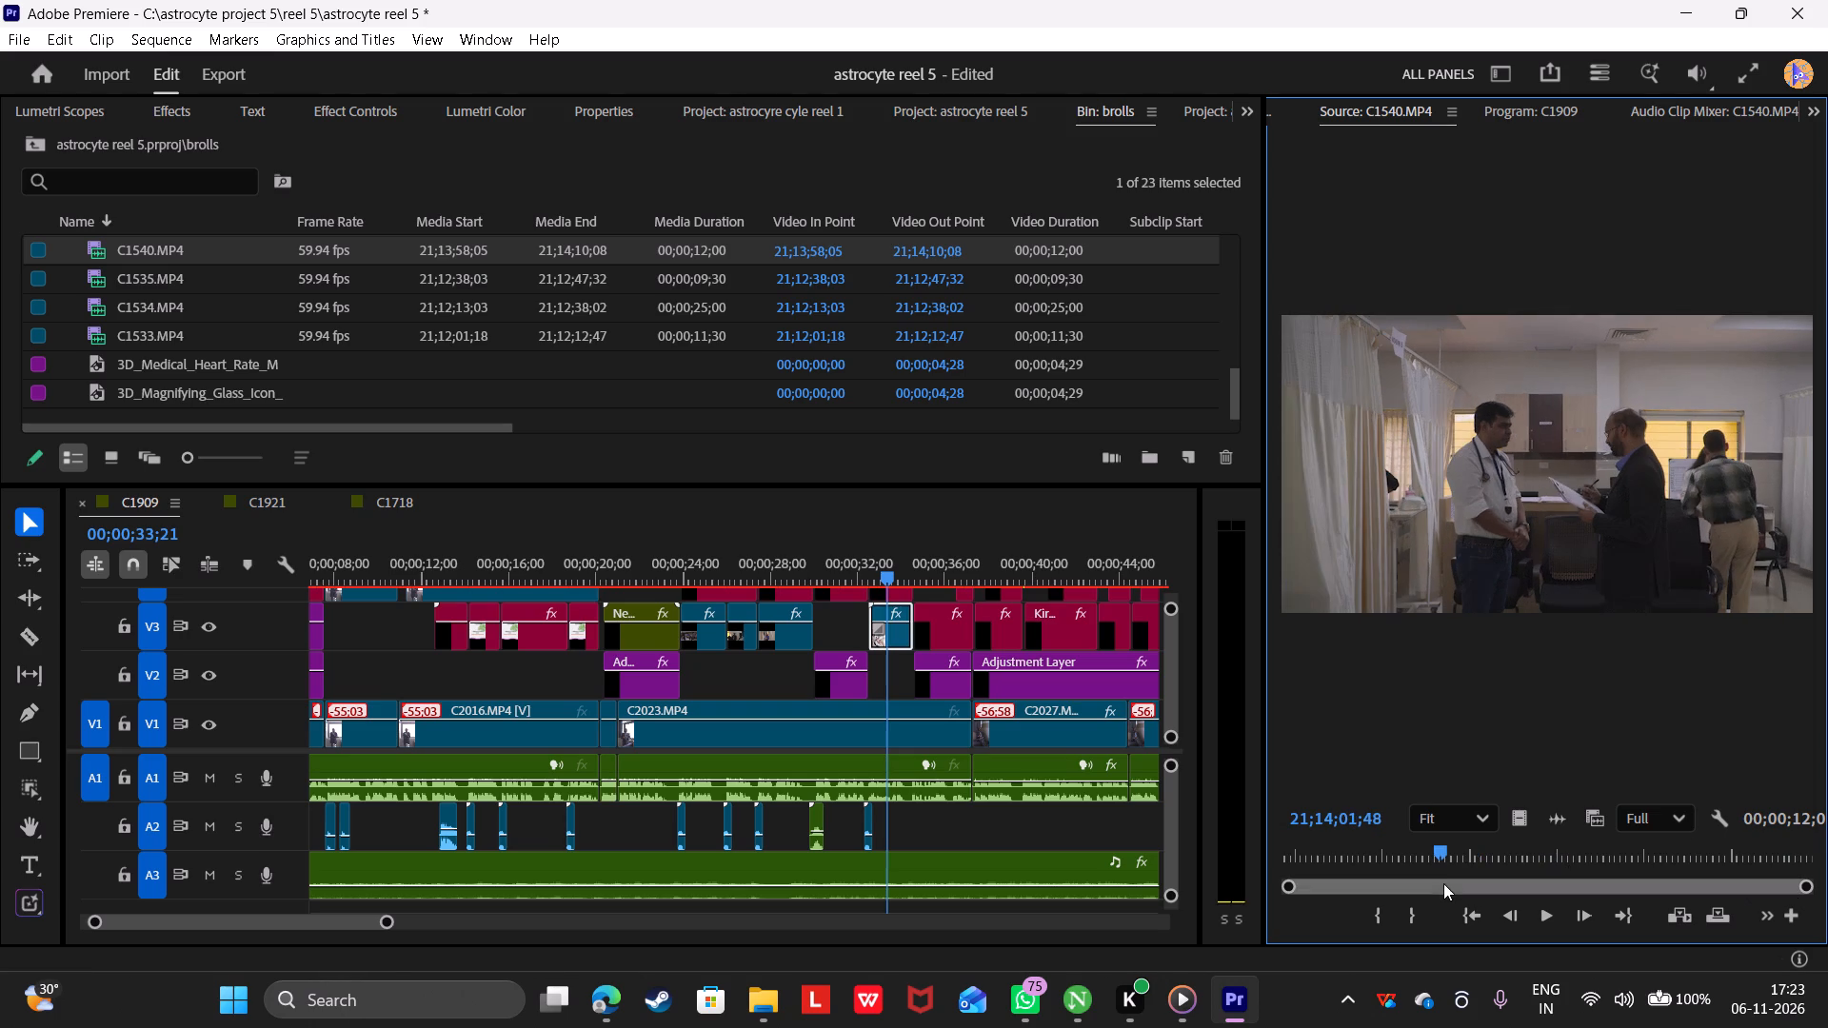
pyautogui.click(1378, 911)
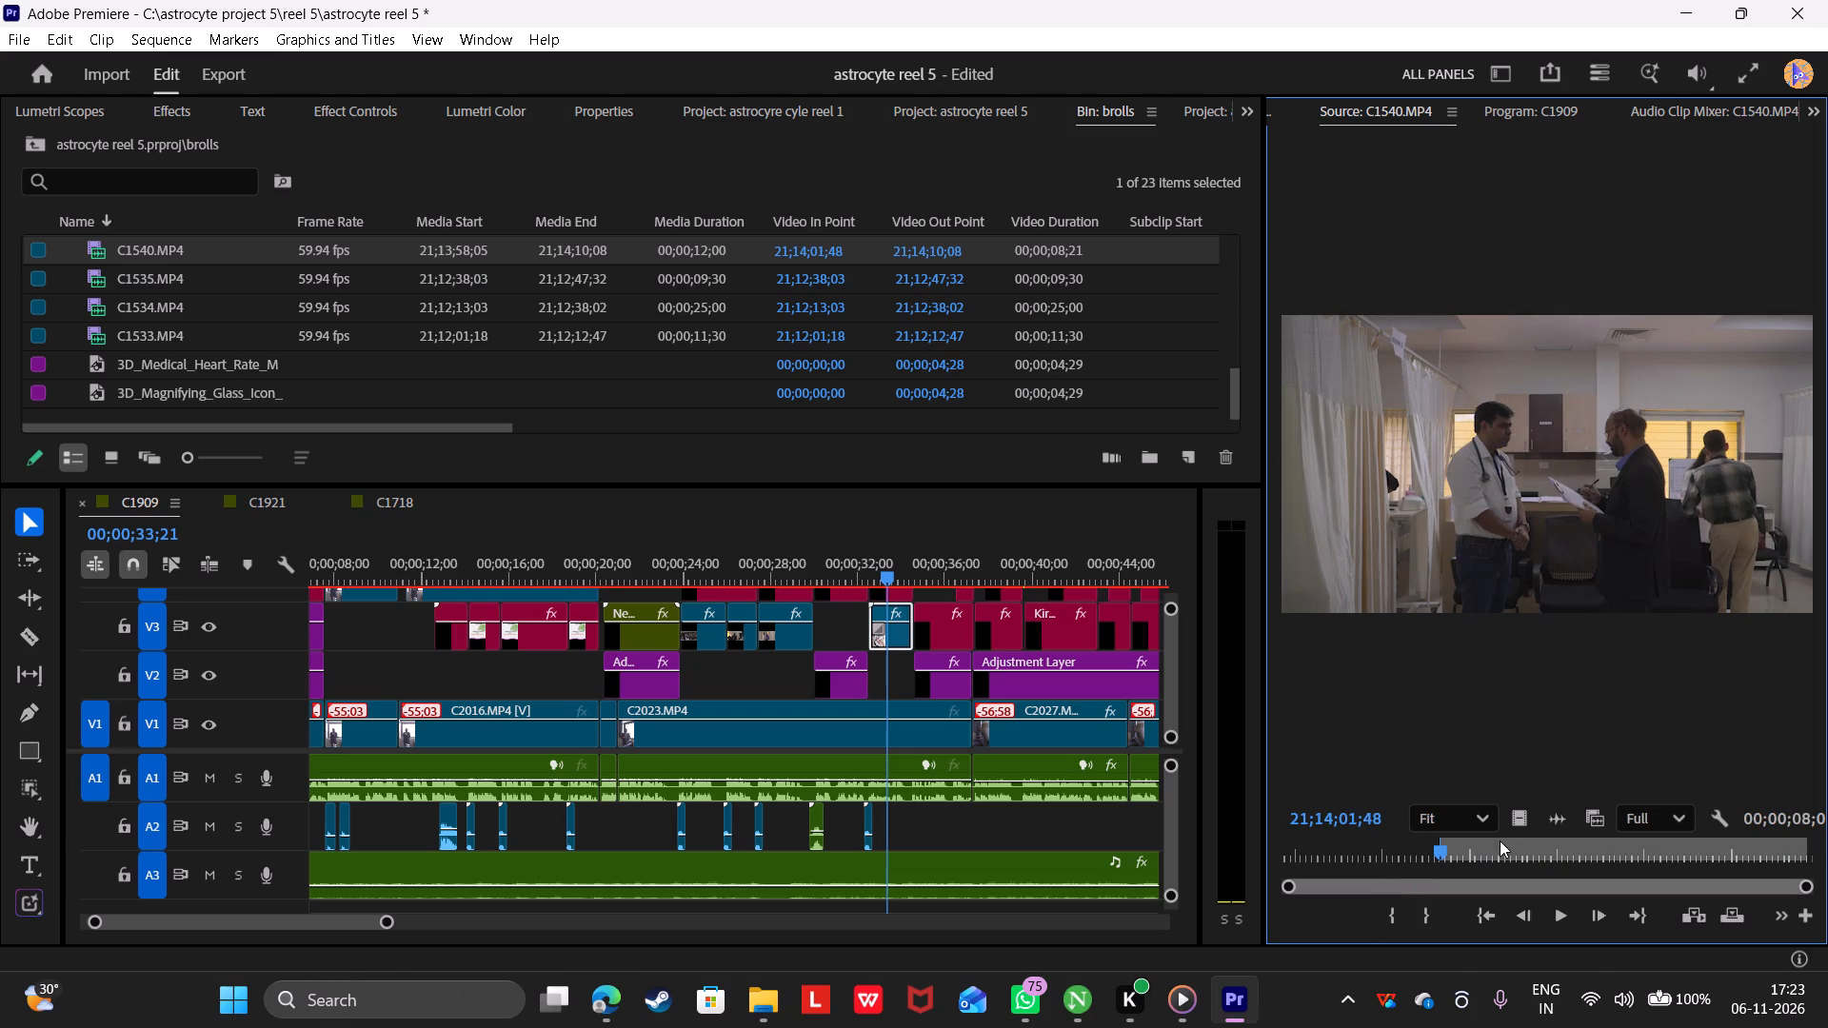
pyautogui.keyDown('alt'); pyautogui.moveTo(1516, 825); pyautogui.dragTo(882, 616); pyautogui.keyUp('alt')
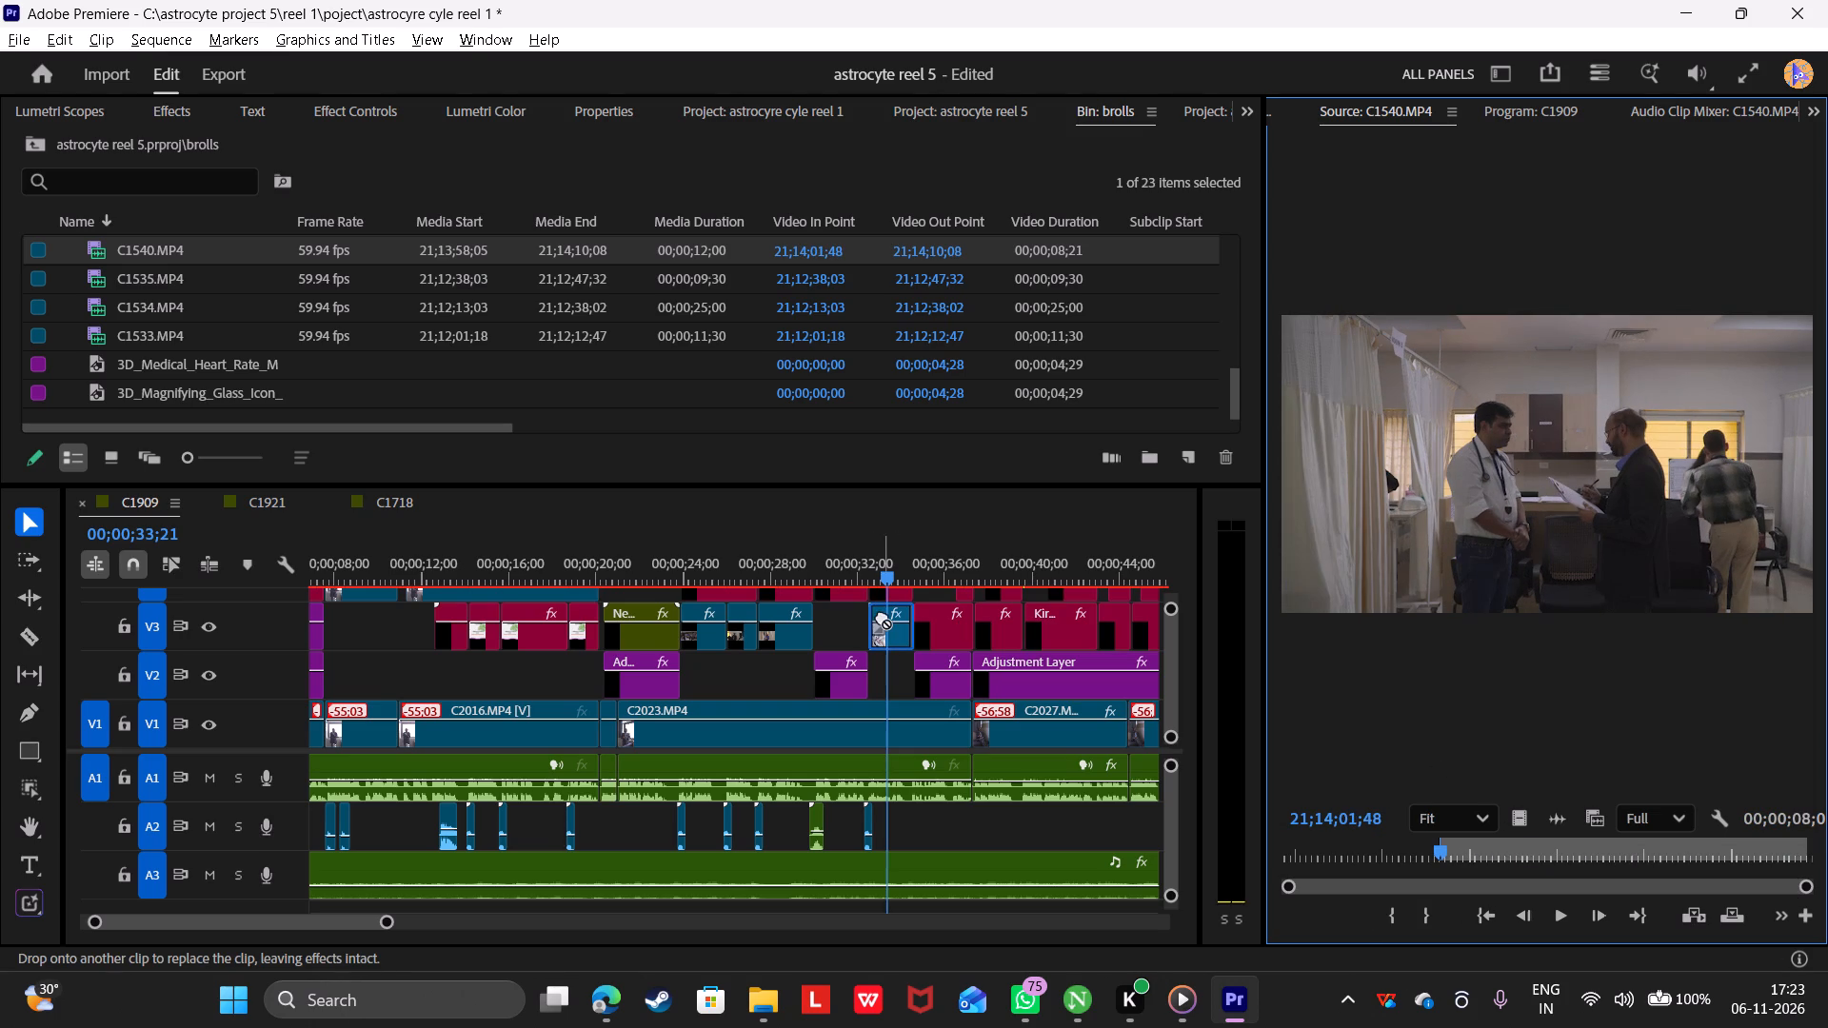
# Reframe the C1540.MP4 clip on V3 under "Senior clinicians matters" to scale 90 and horizontal position 506, and play it.
pyautogui.moveTo(869, 574); pyautogui.dragTo(879, 573)
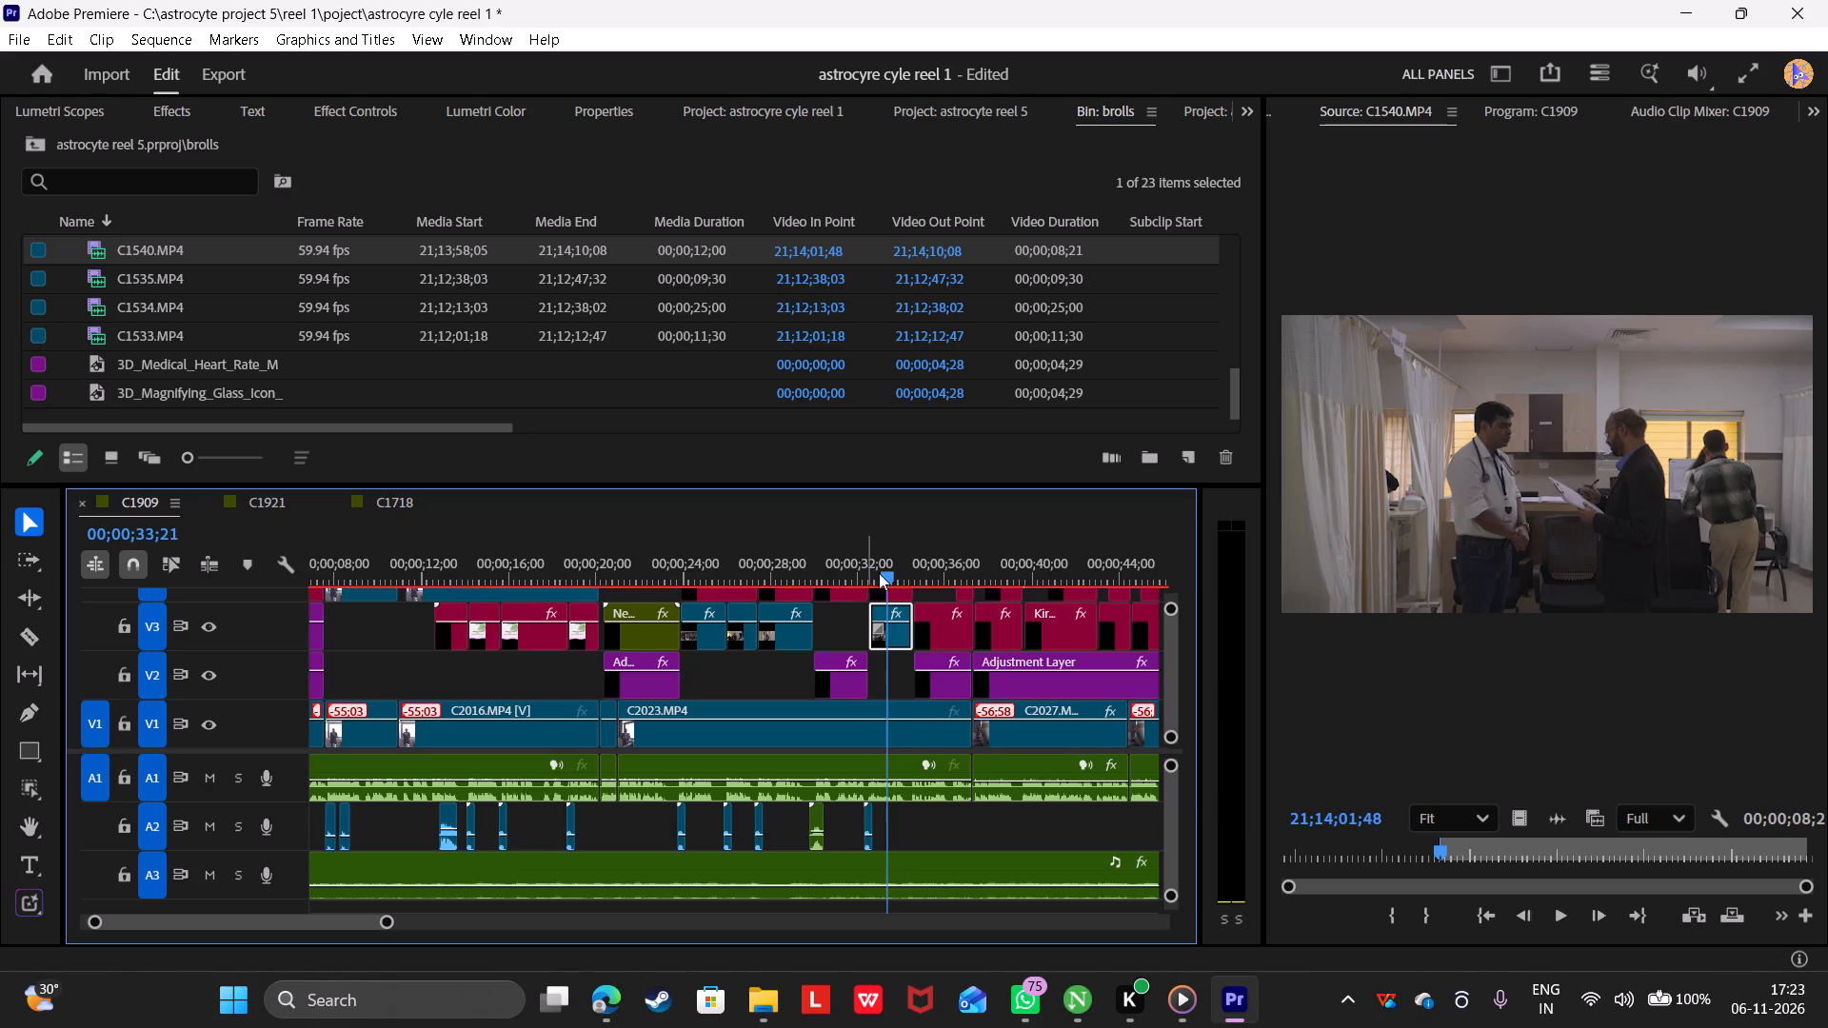
pyautogui.moveTo(879, 573); pyautogui.dragTo(884, 573)
pyautogui.click(381, 115)
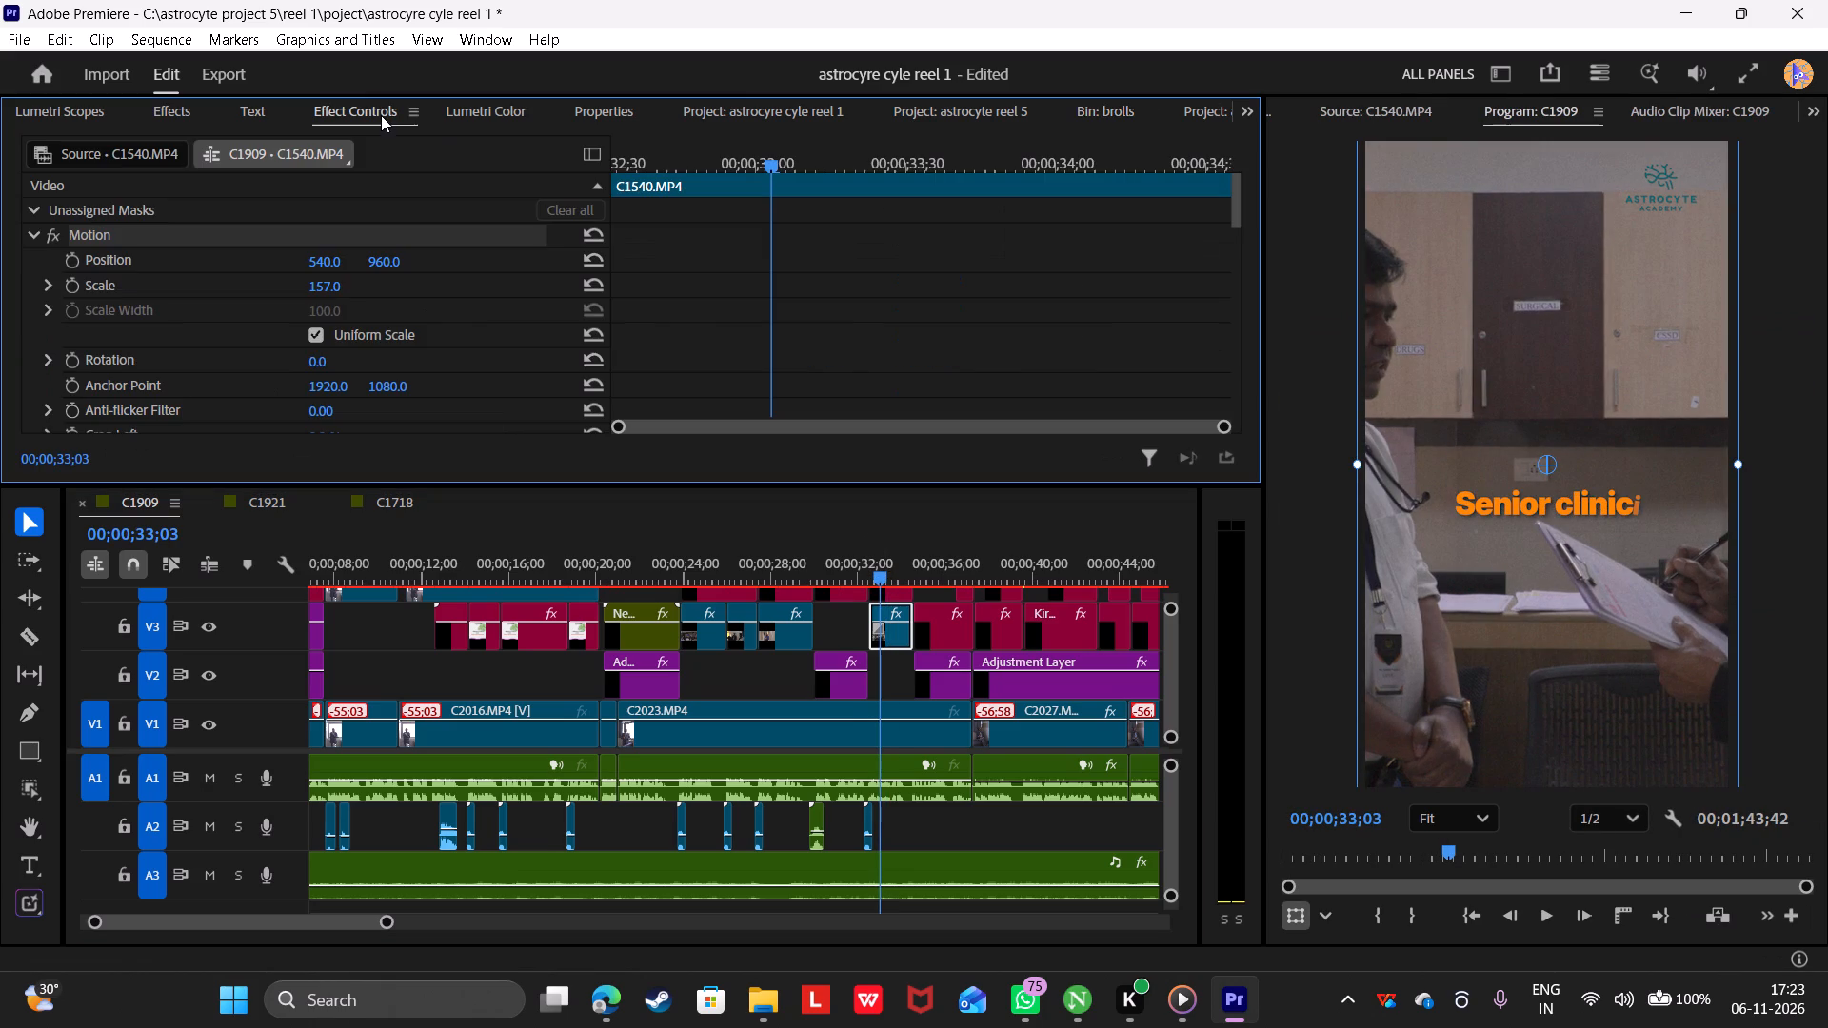
pyautogui.moveTo(338, 284); pyautogui.dragTo(306, 290)
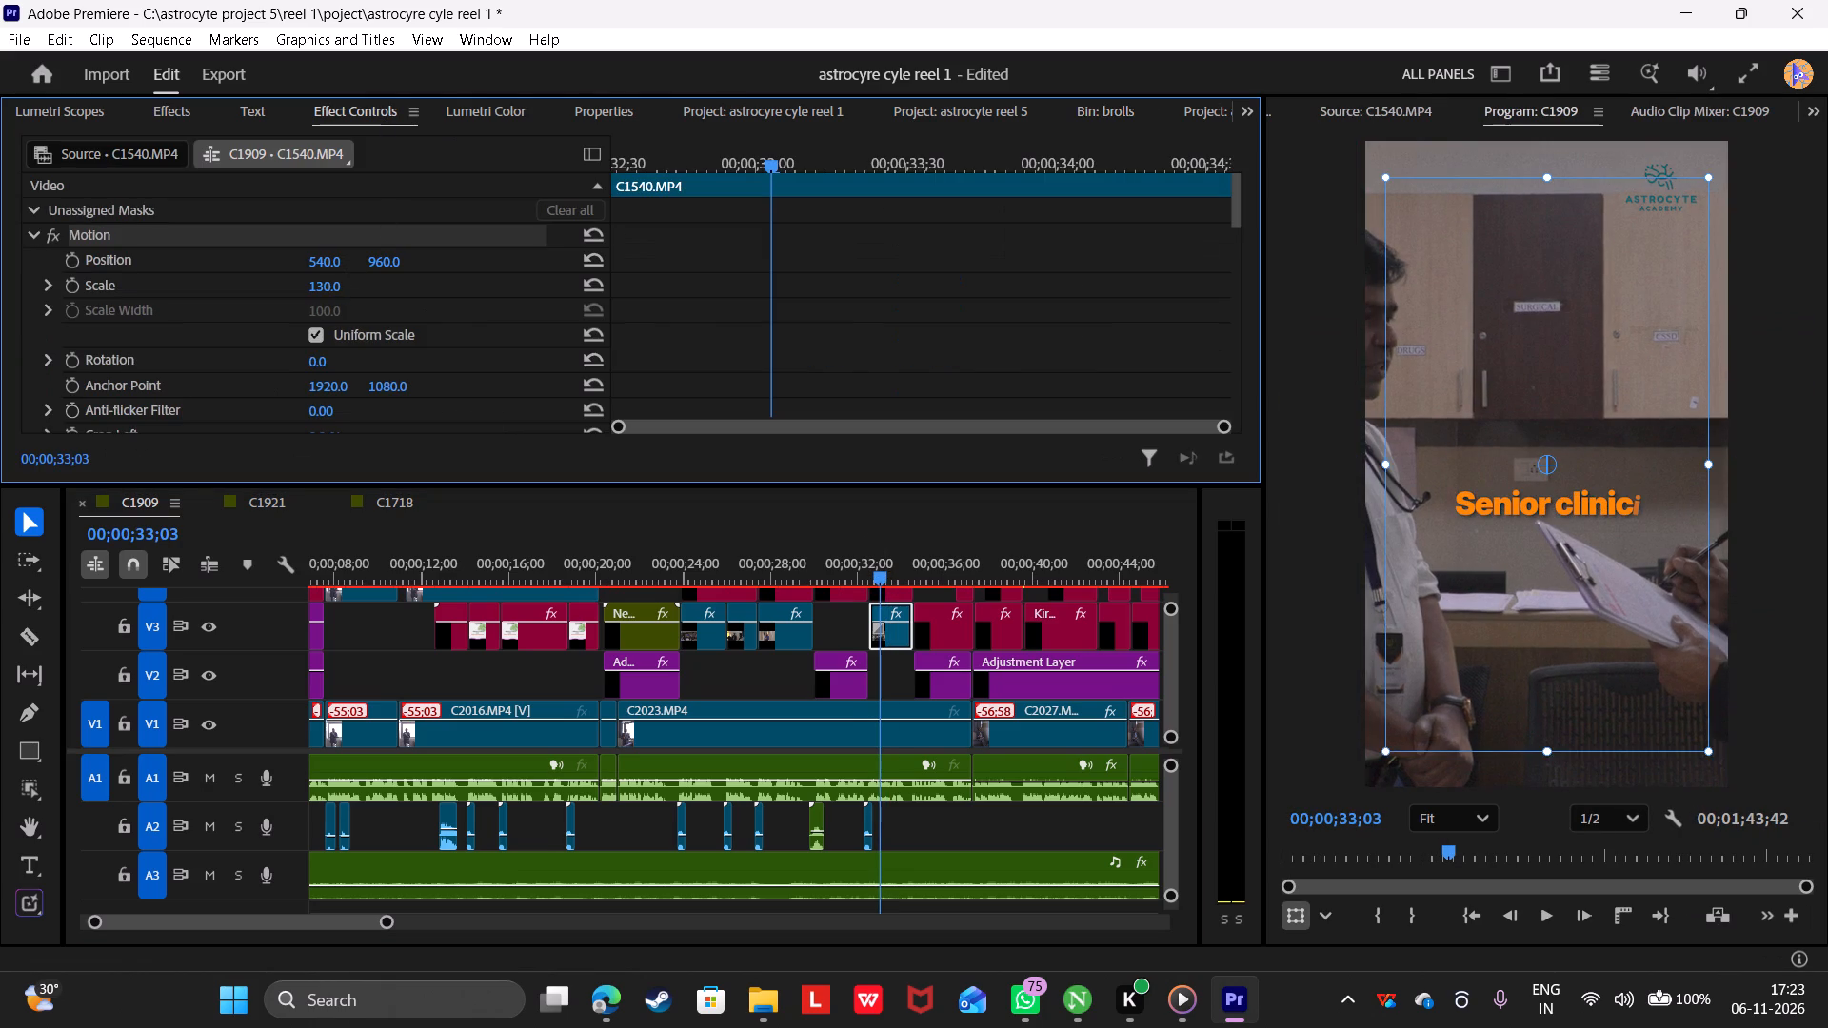
pyautogui.moveTo(306, 290); pyautogui.dragTo(298, 290)
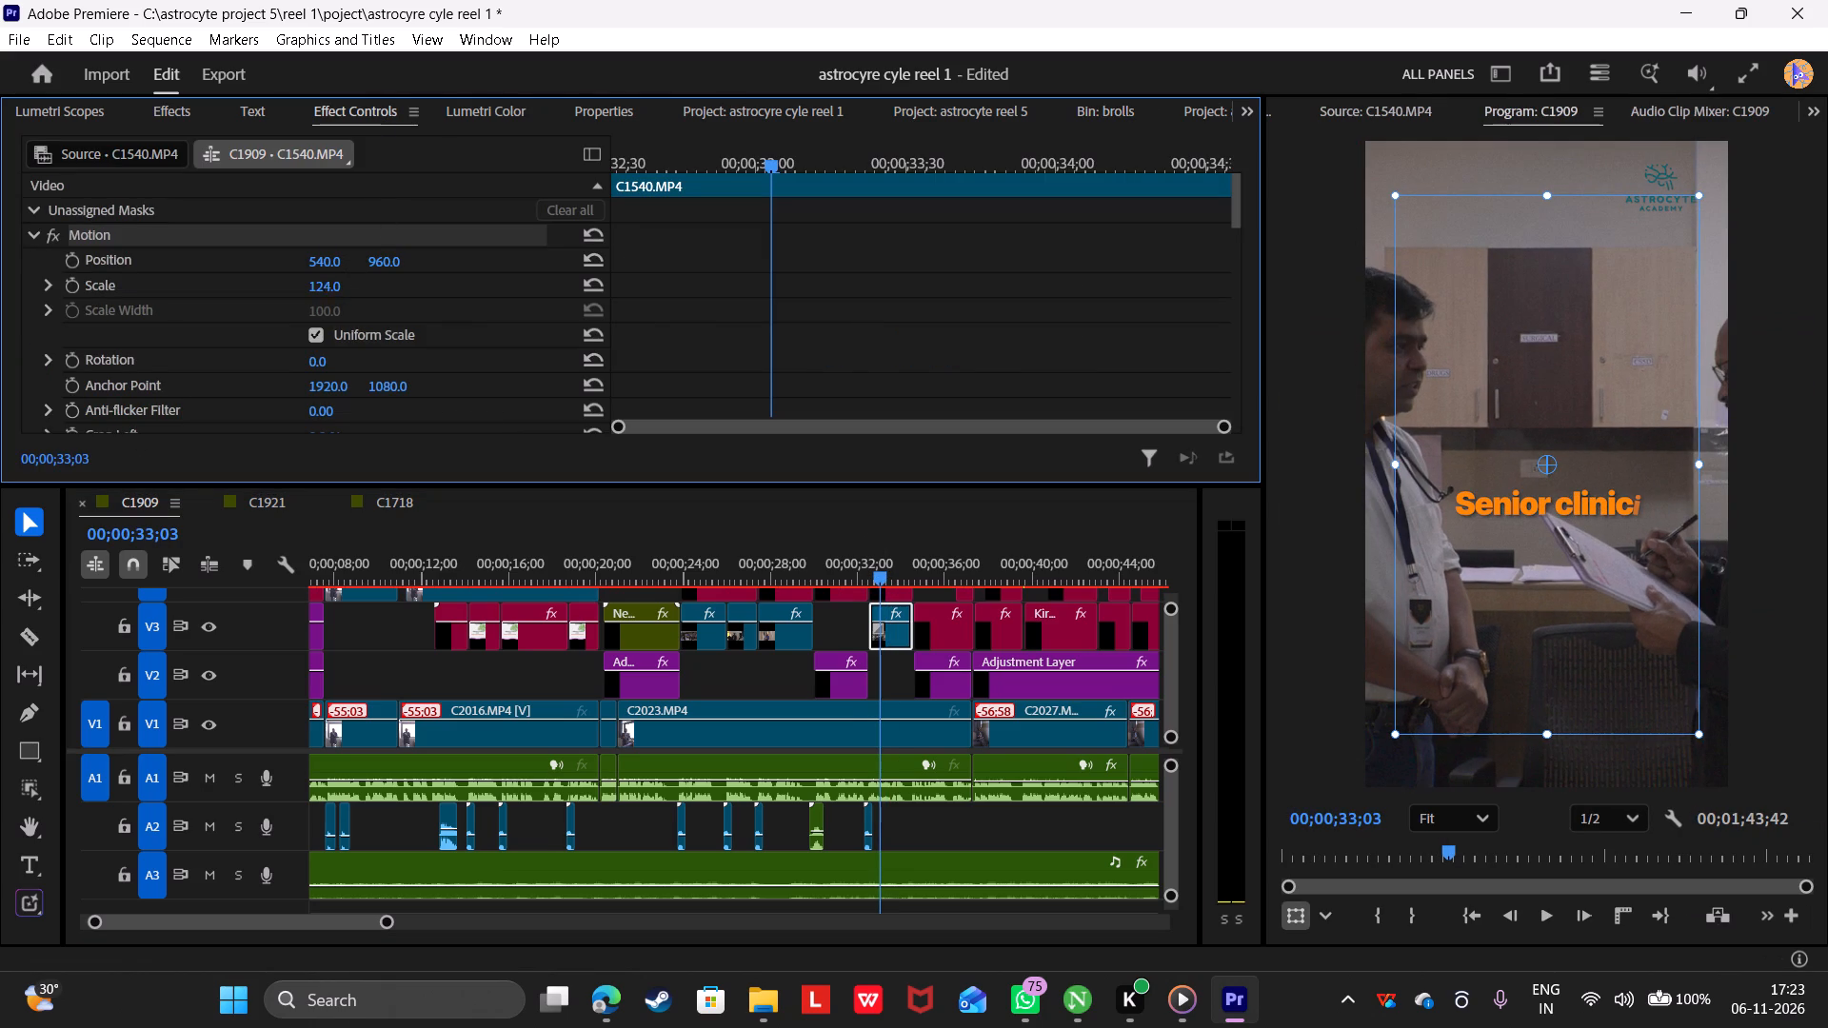
pyautogui.moveTo(298, 290); pyautogui.dragTo(280, 289)
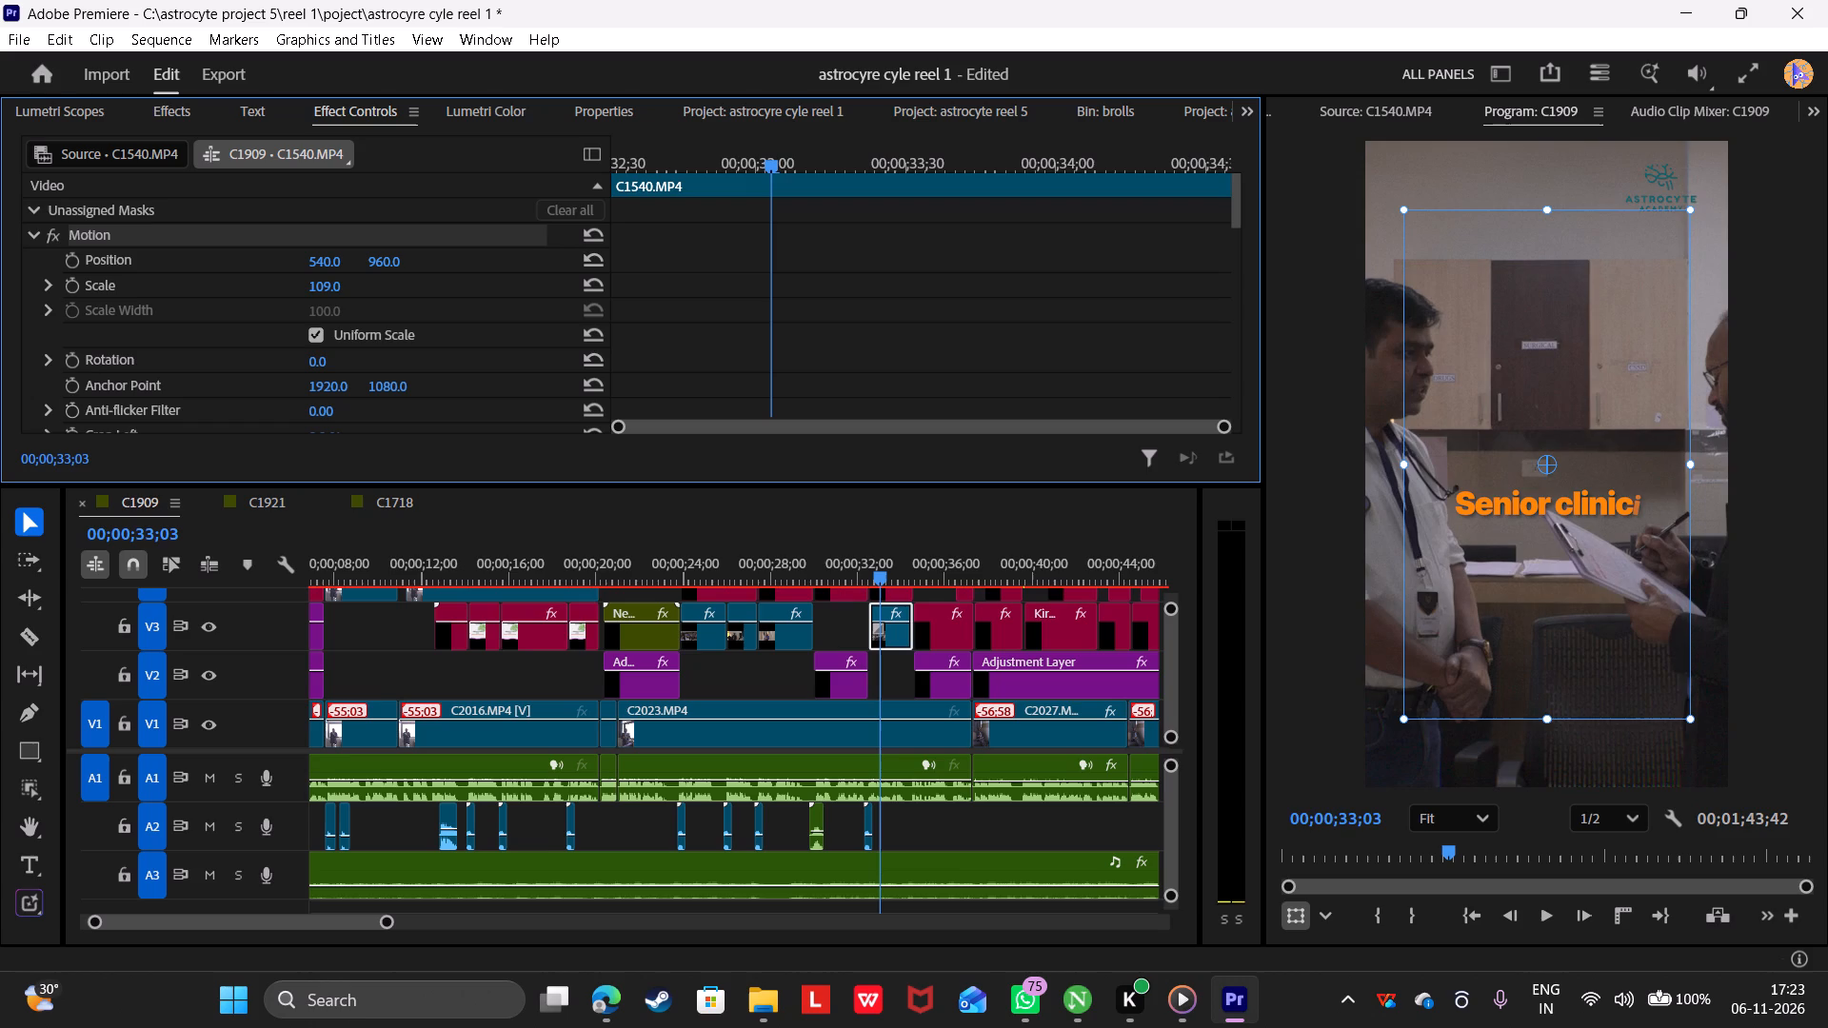
pyautogui.moveTo(280, 289); pyautogui.dragTo(258, 286)
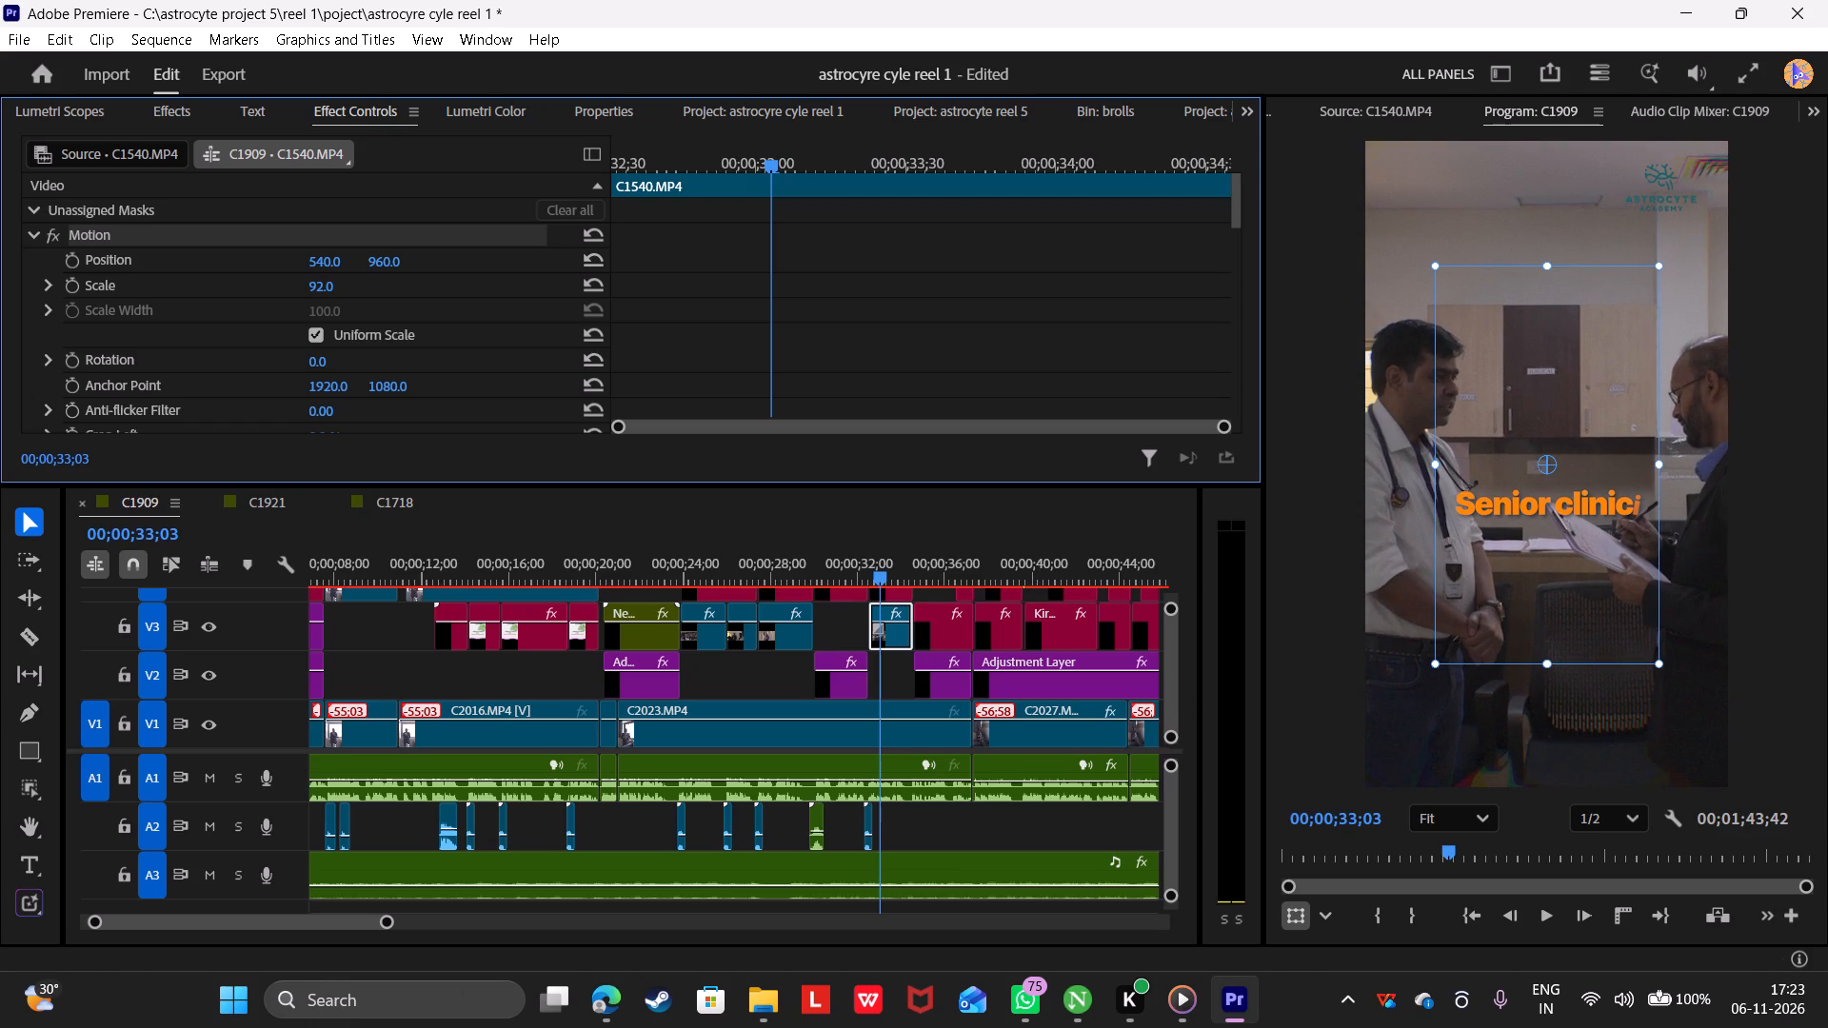
pyautogui.moveTo(258, 286); pyautogui.dragTo(240, 280)
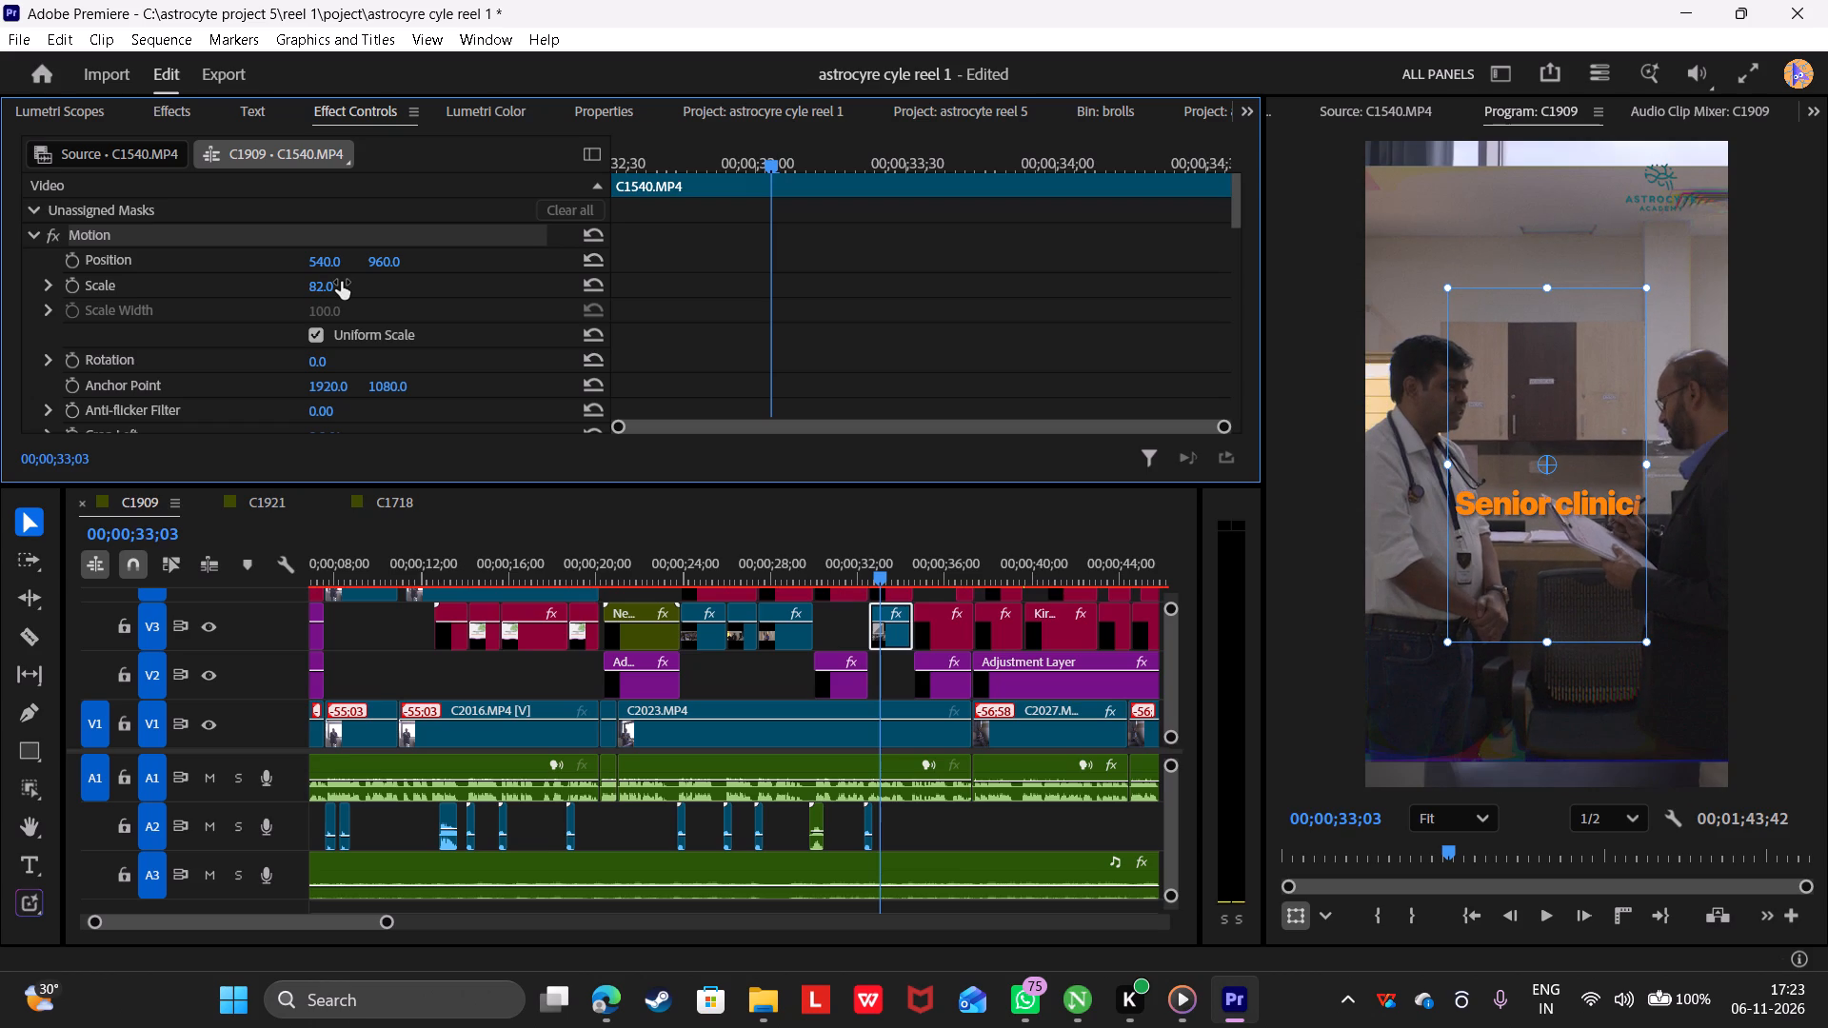
pyautogui.click(341, 282)
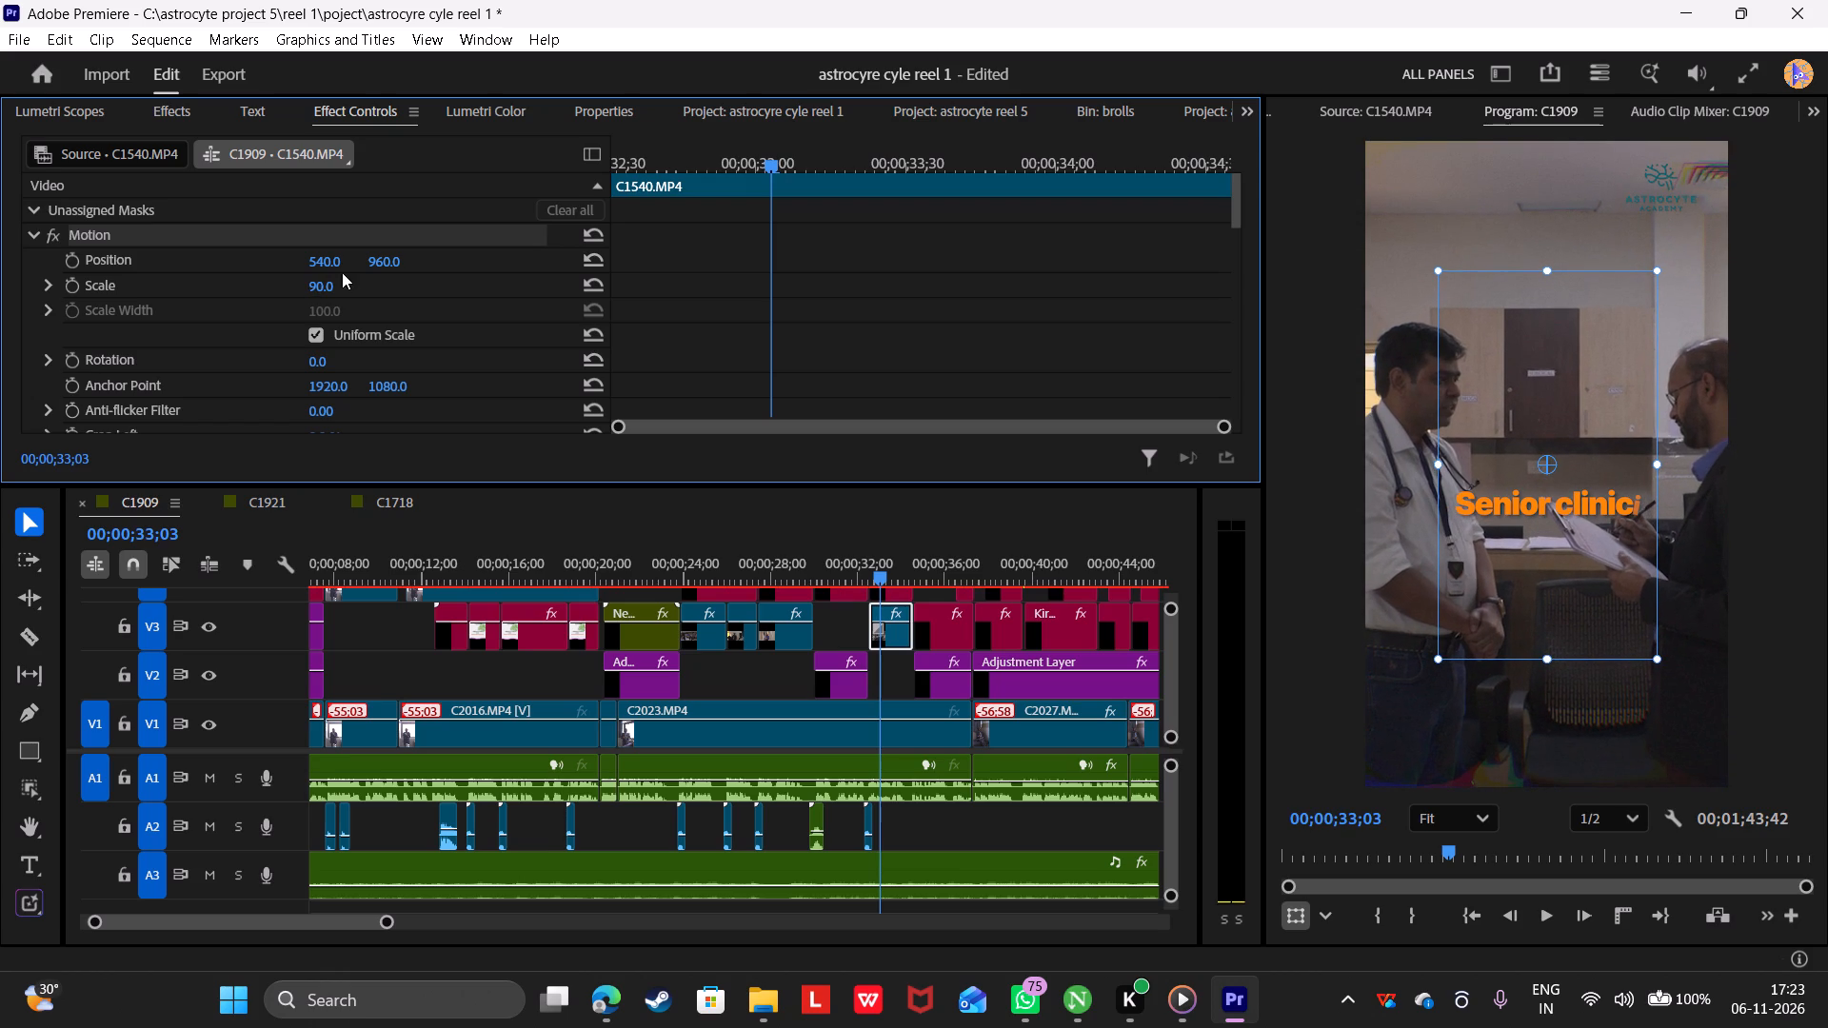
pyautogui.moveTo(335, 265); pyautogui.dragTo(295, 276)
pyautogui.click(842, 636)
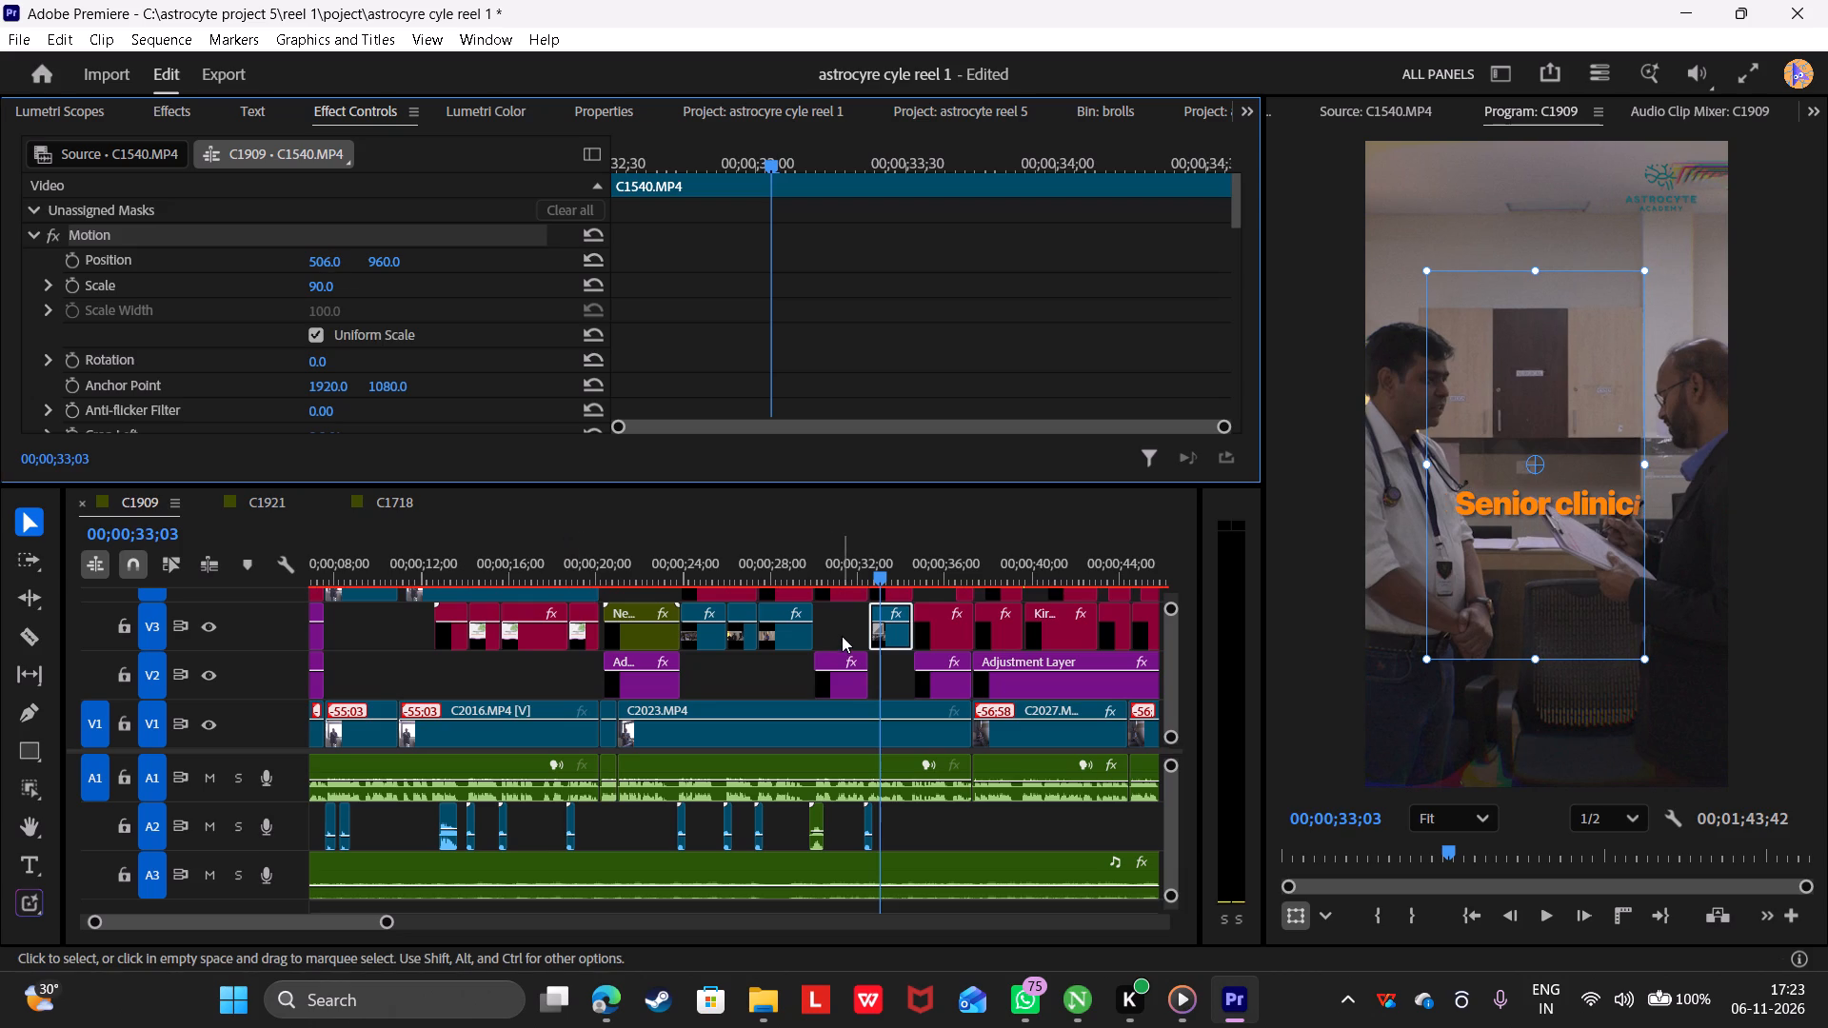
pyautogui.press('space')
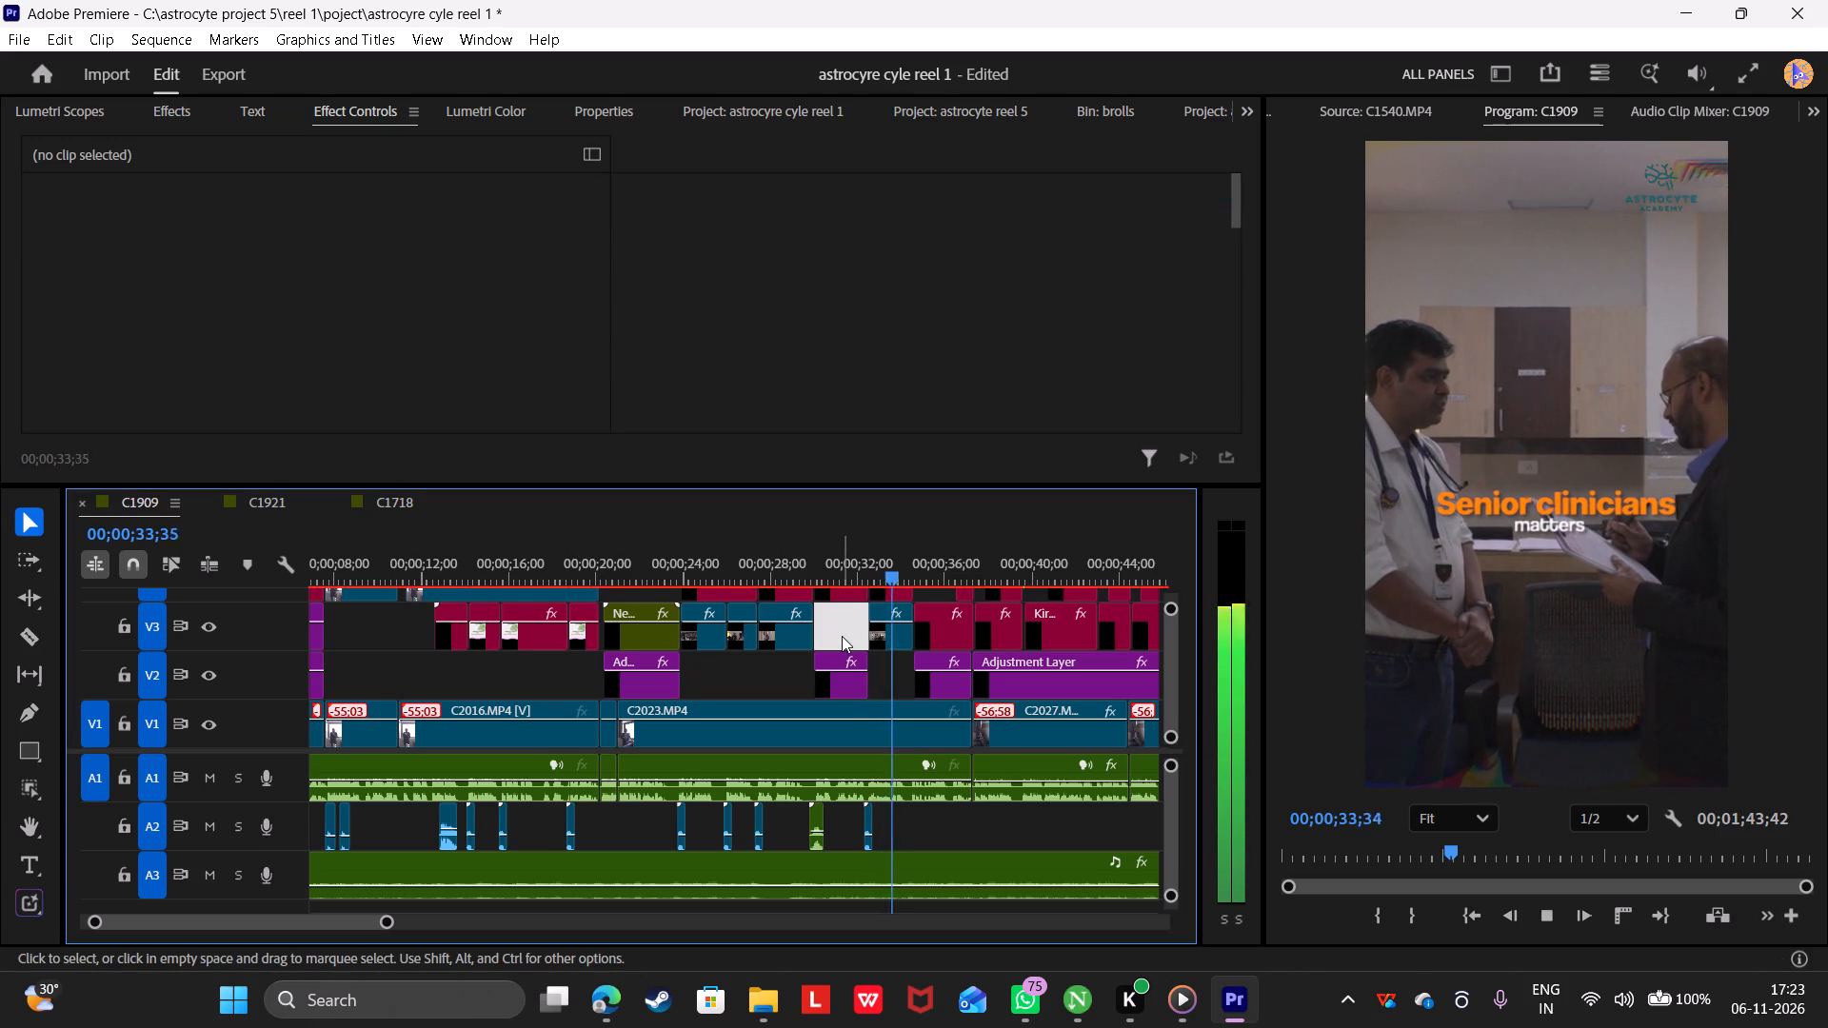
pyautogui.press('space')
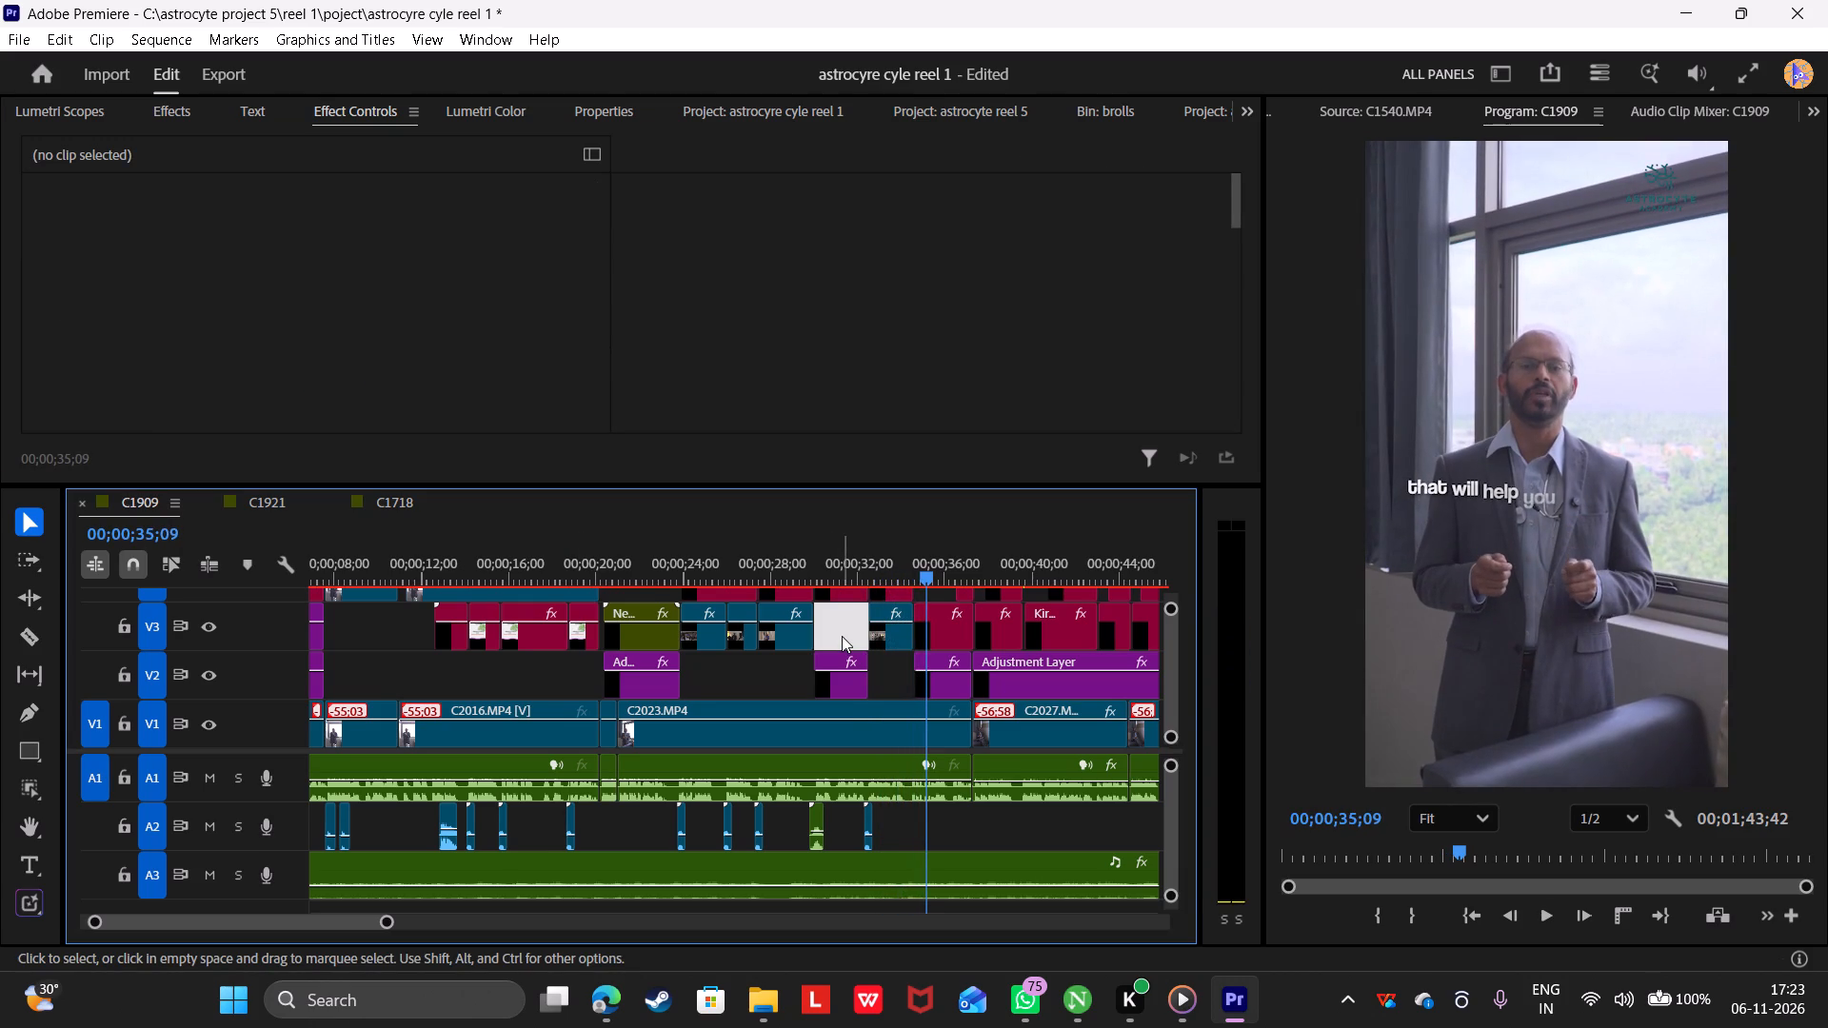
# Scrub through the earlier part of the sequence to review the B-roll behind "Examine patients", "Gather clinical findings" and "Clinical judgement".
pyautogui.moveTo(389, 919); pyautogui.dragTo(429, 919)
pyautogui.moveTo(835, 570); pyautogui.dragTo(197, 685)
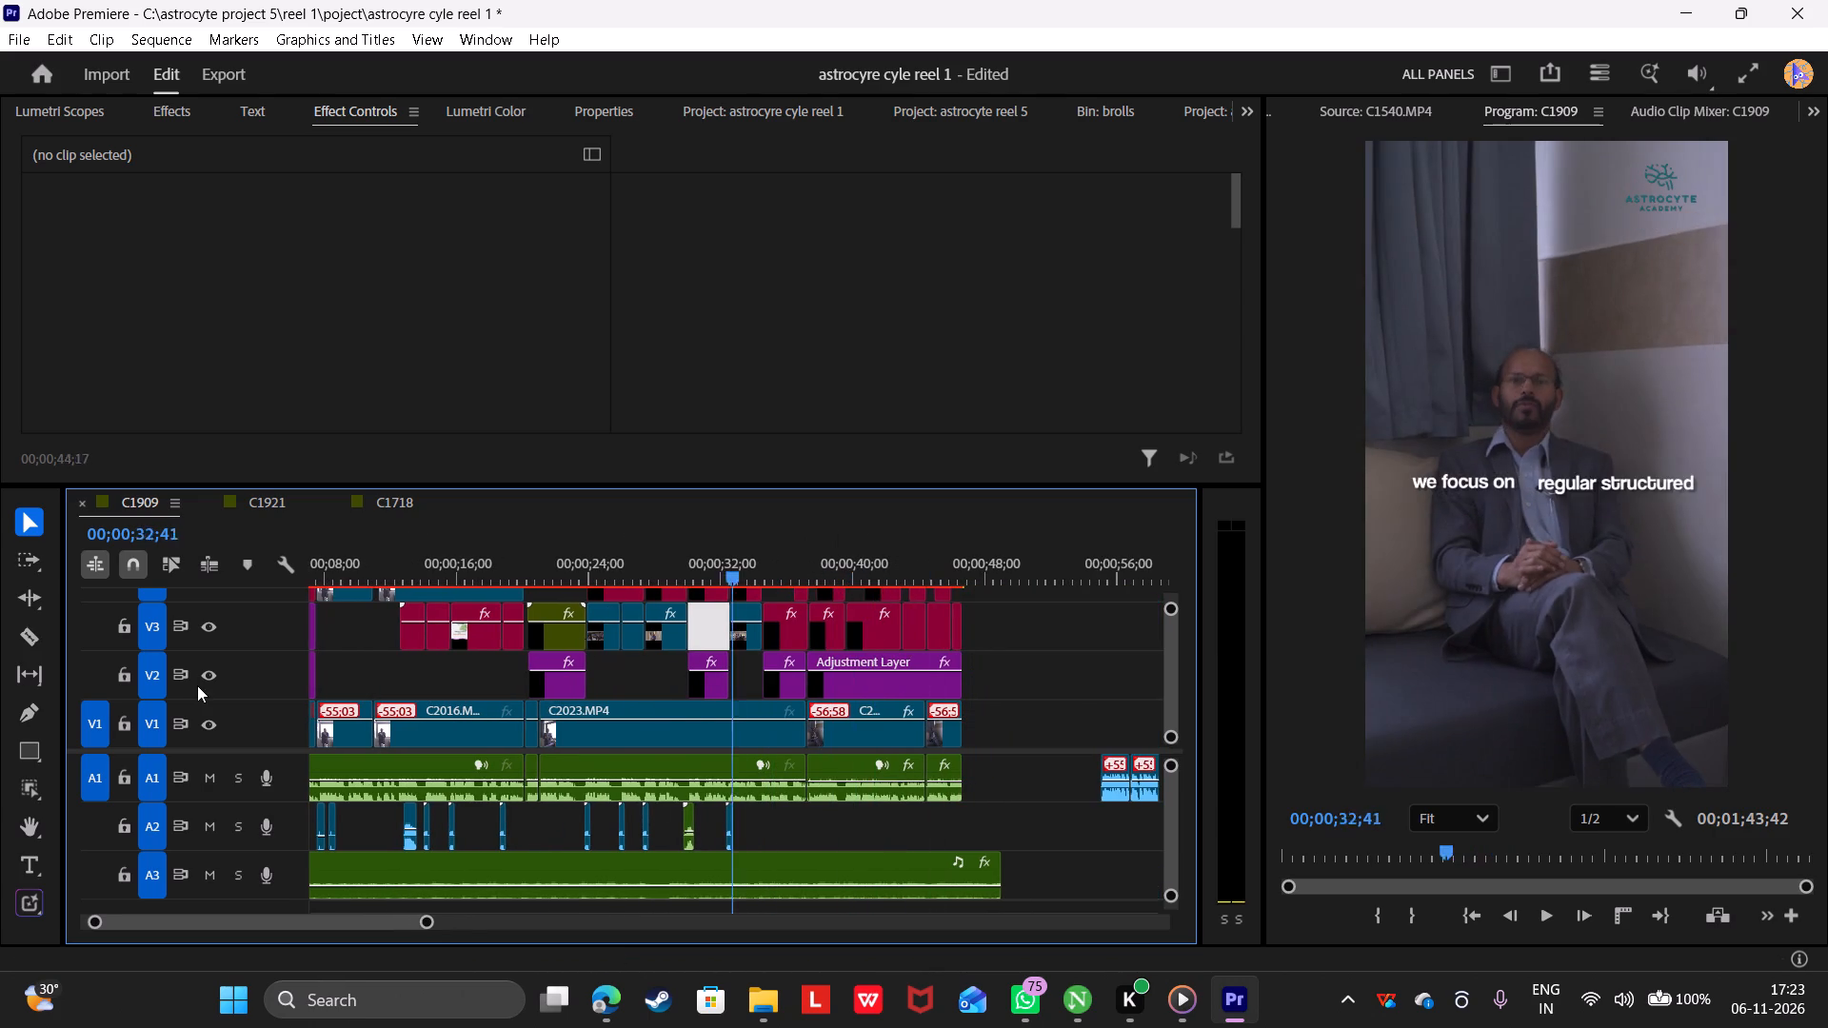
pyautogui.moveTo(197, 685); pyautogui.dragTo(423, 695)
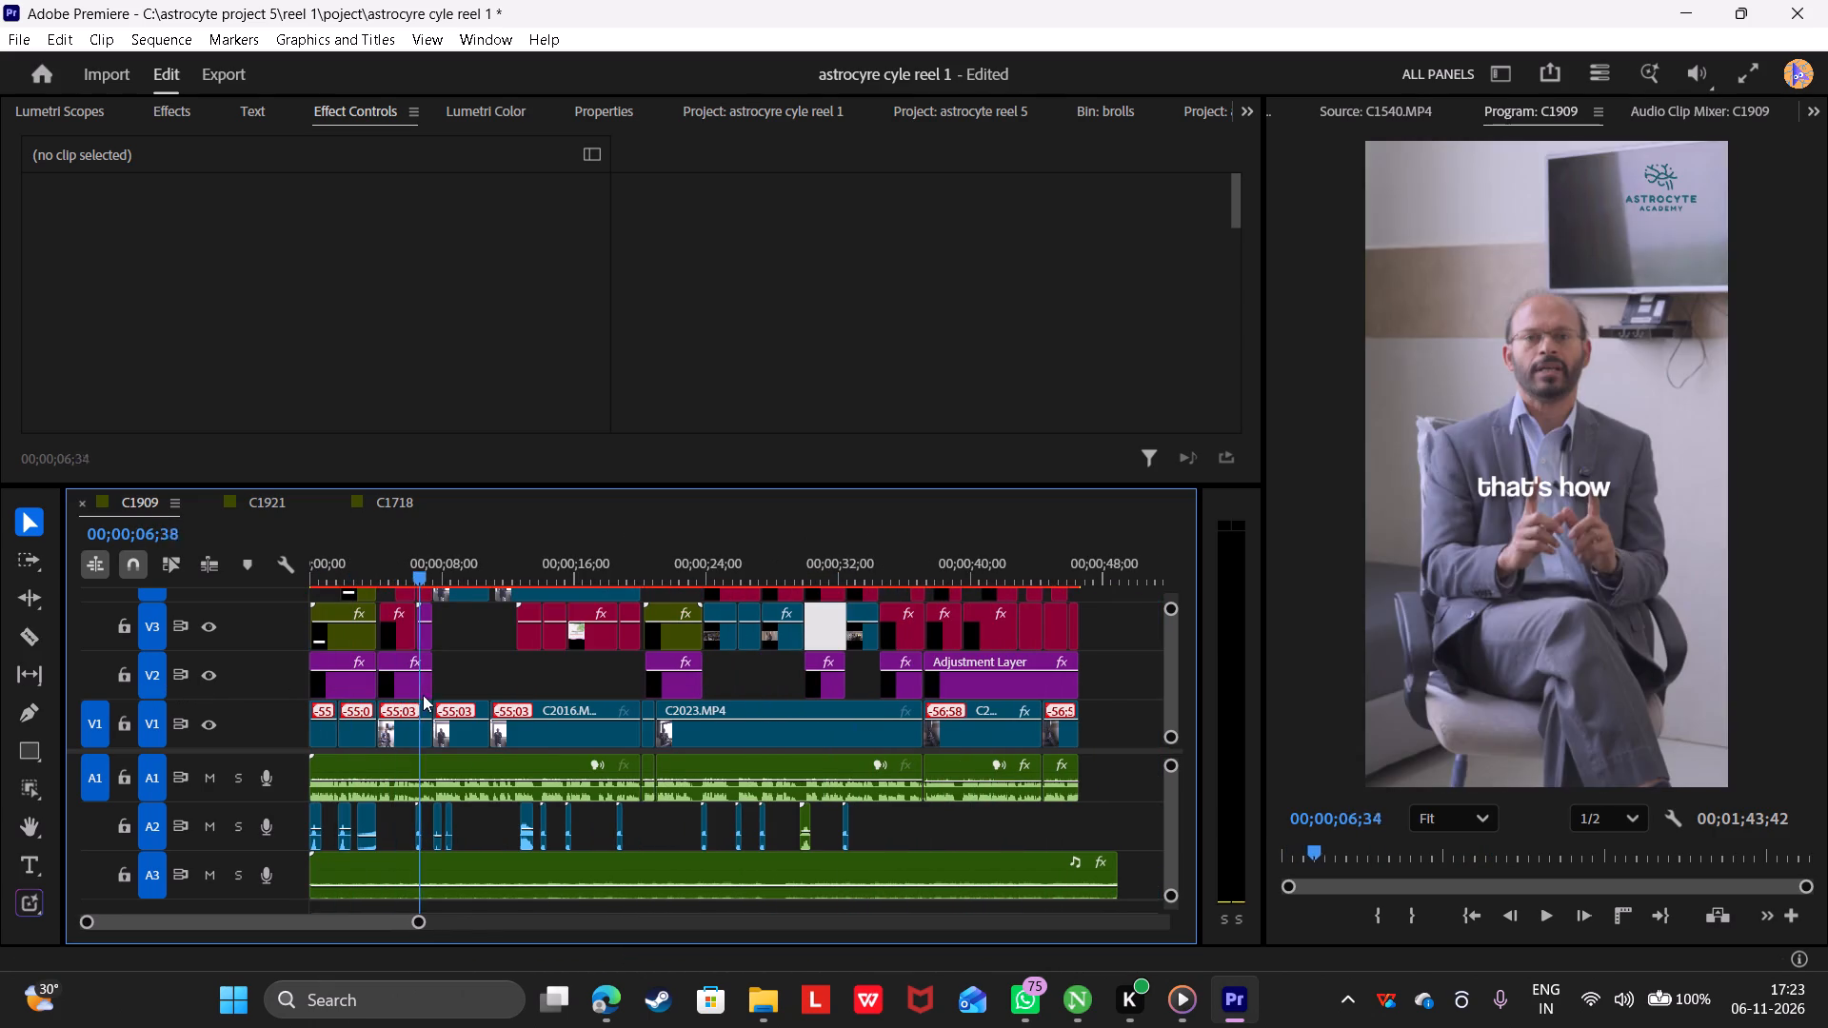
pyautogui.moveTo(423, 695); pyautogui.dragTo(542, 704)
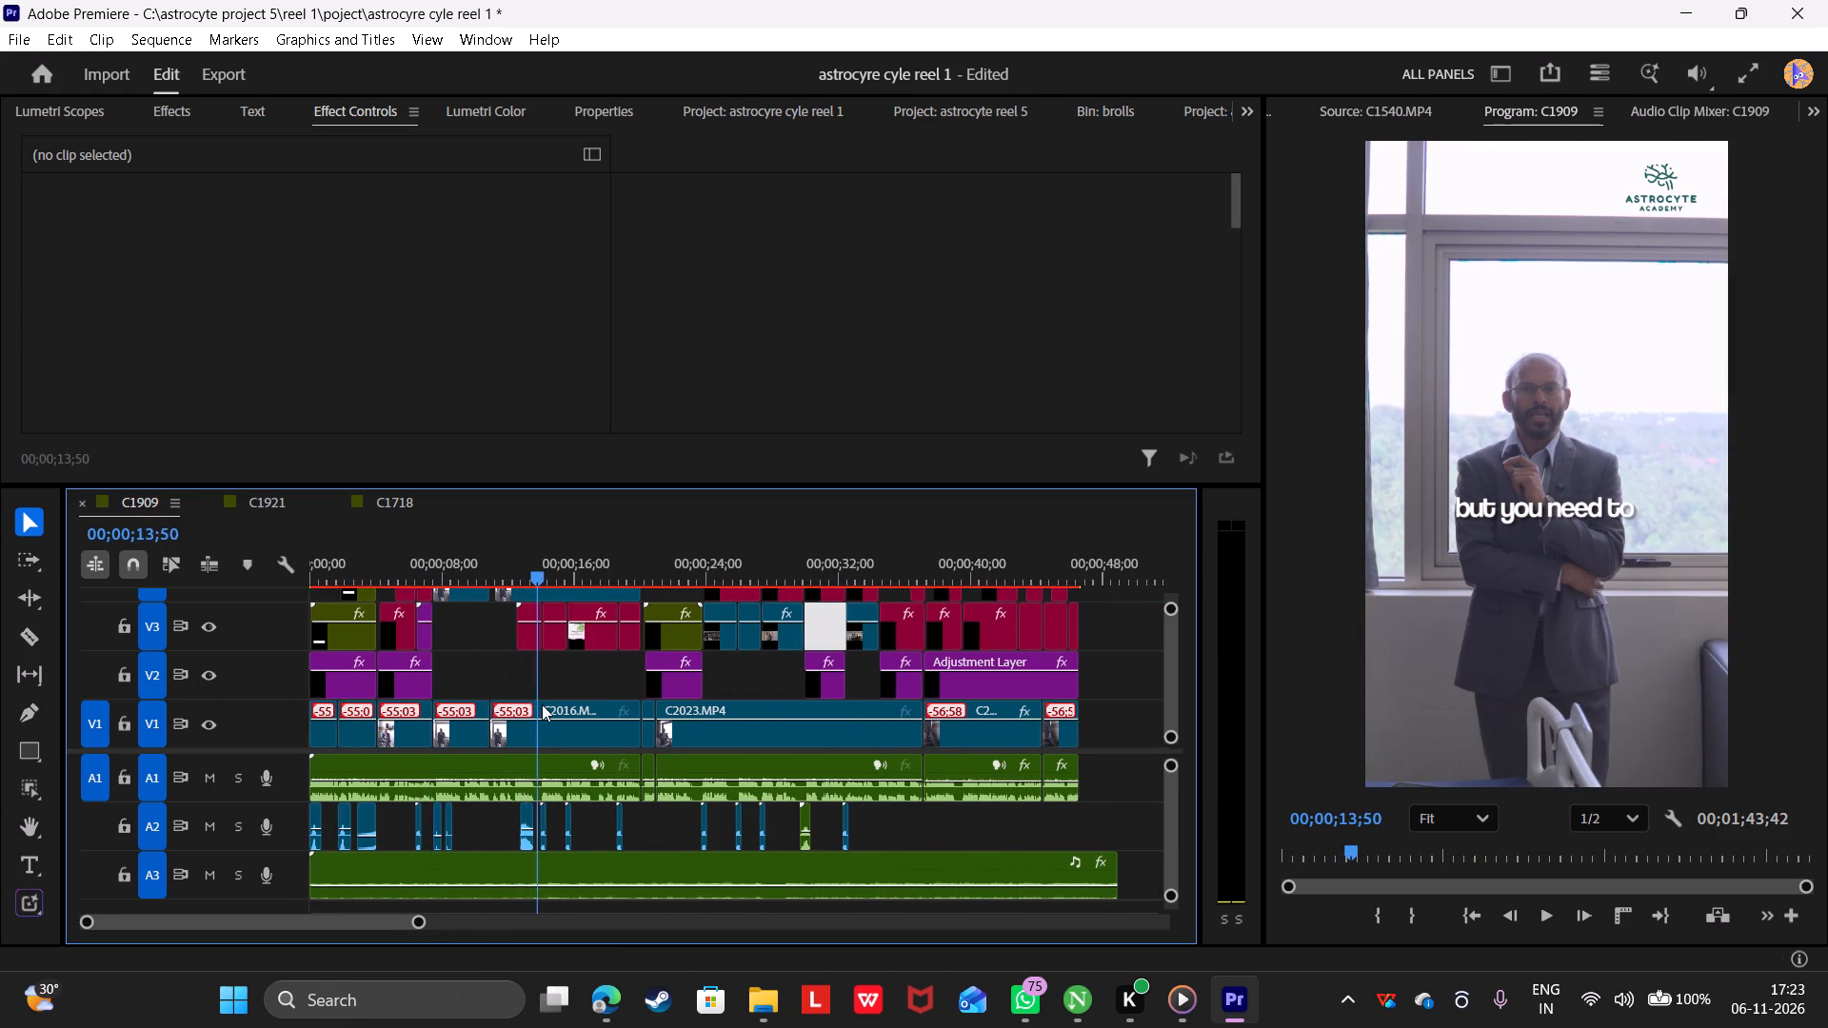
pyautogui.moveTo(542, 704); pyautogui.dragTo(548, 705)
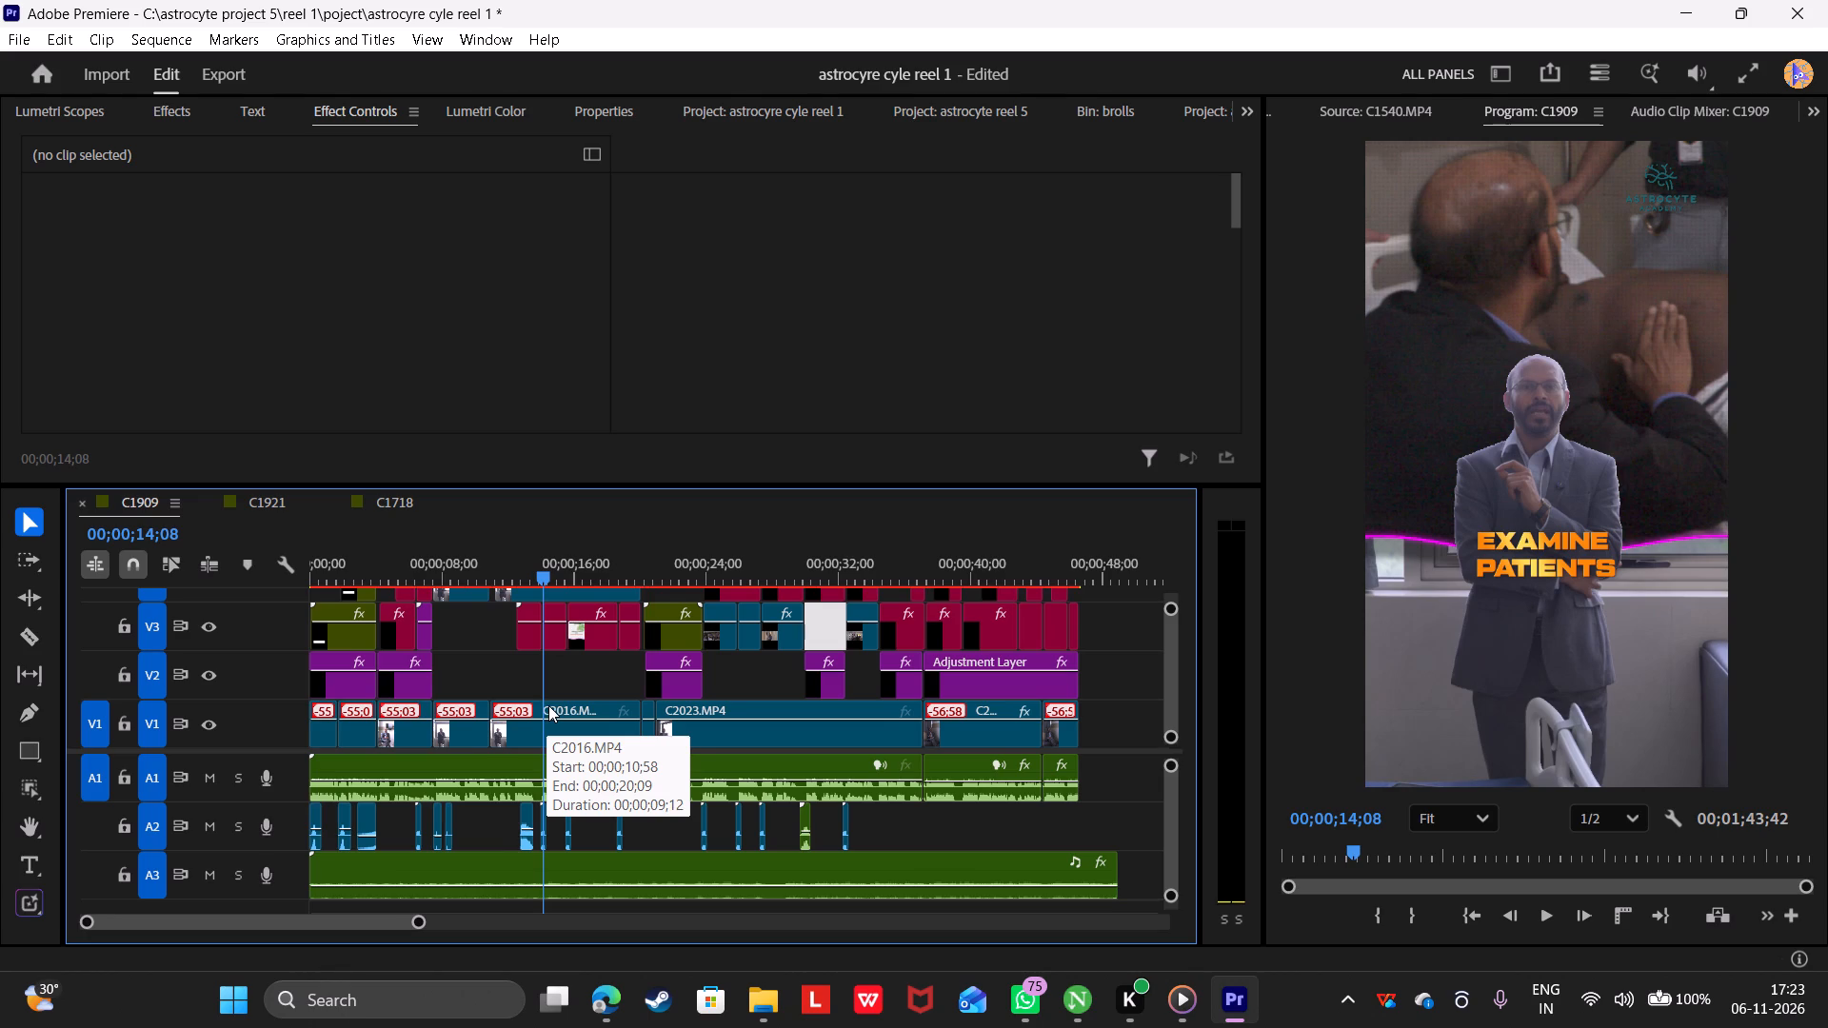
pyautogui.moveTo(548, 705); pyautogui.dragTo(610, 709)
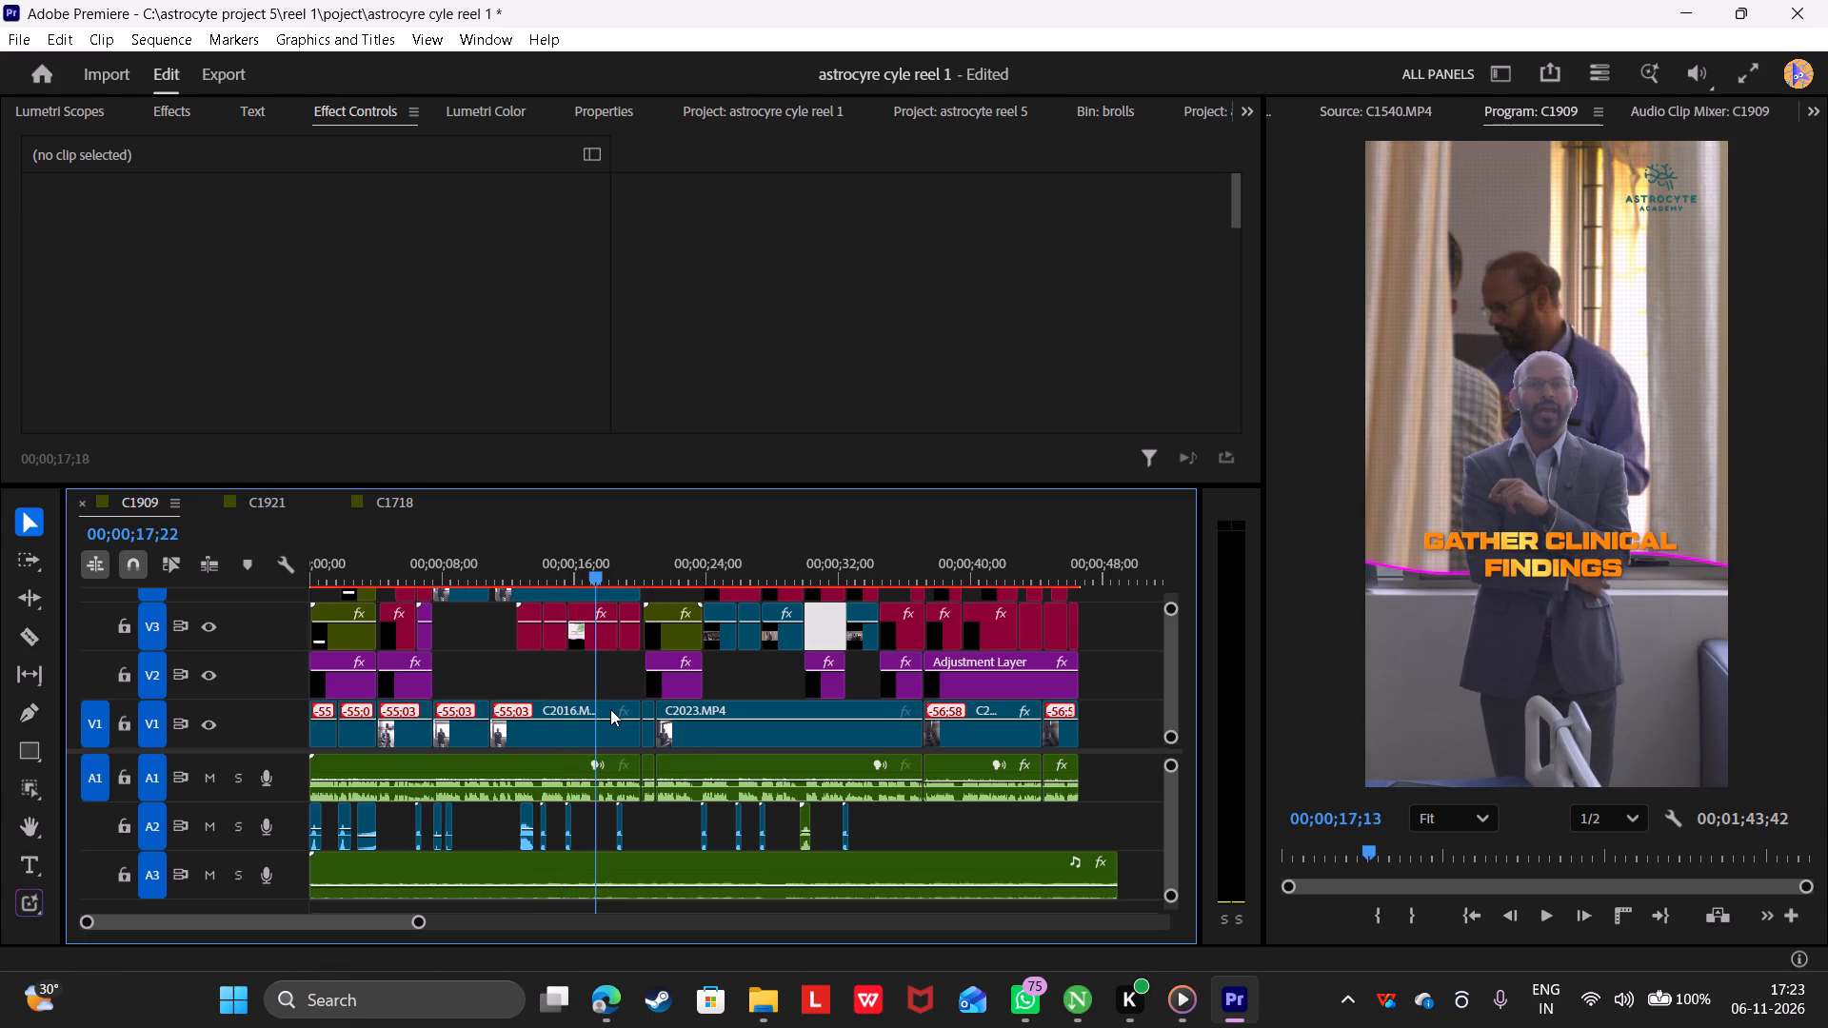
pyautogui.moveTo(610, 709); pyautogui.dragTo(633, 712)
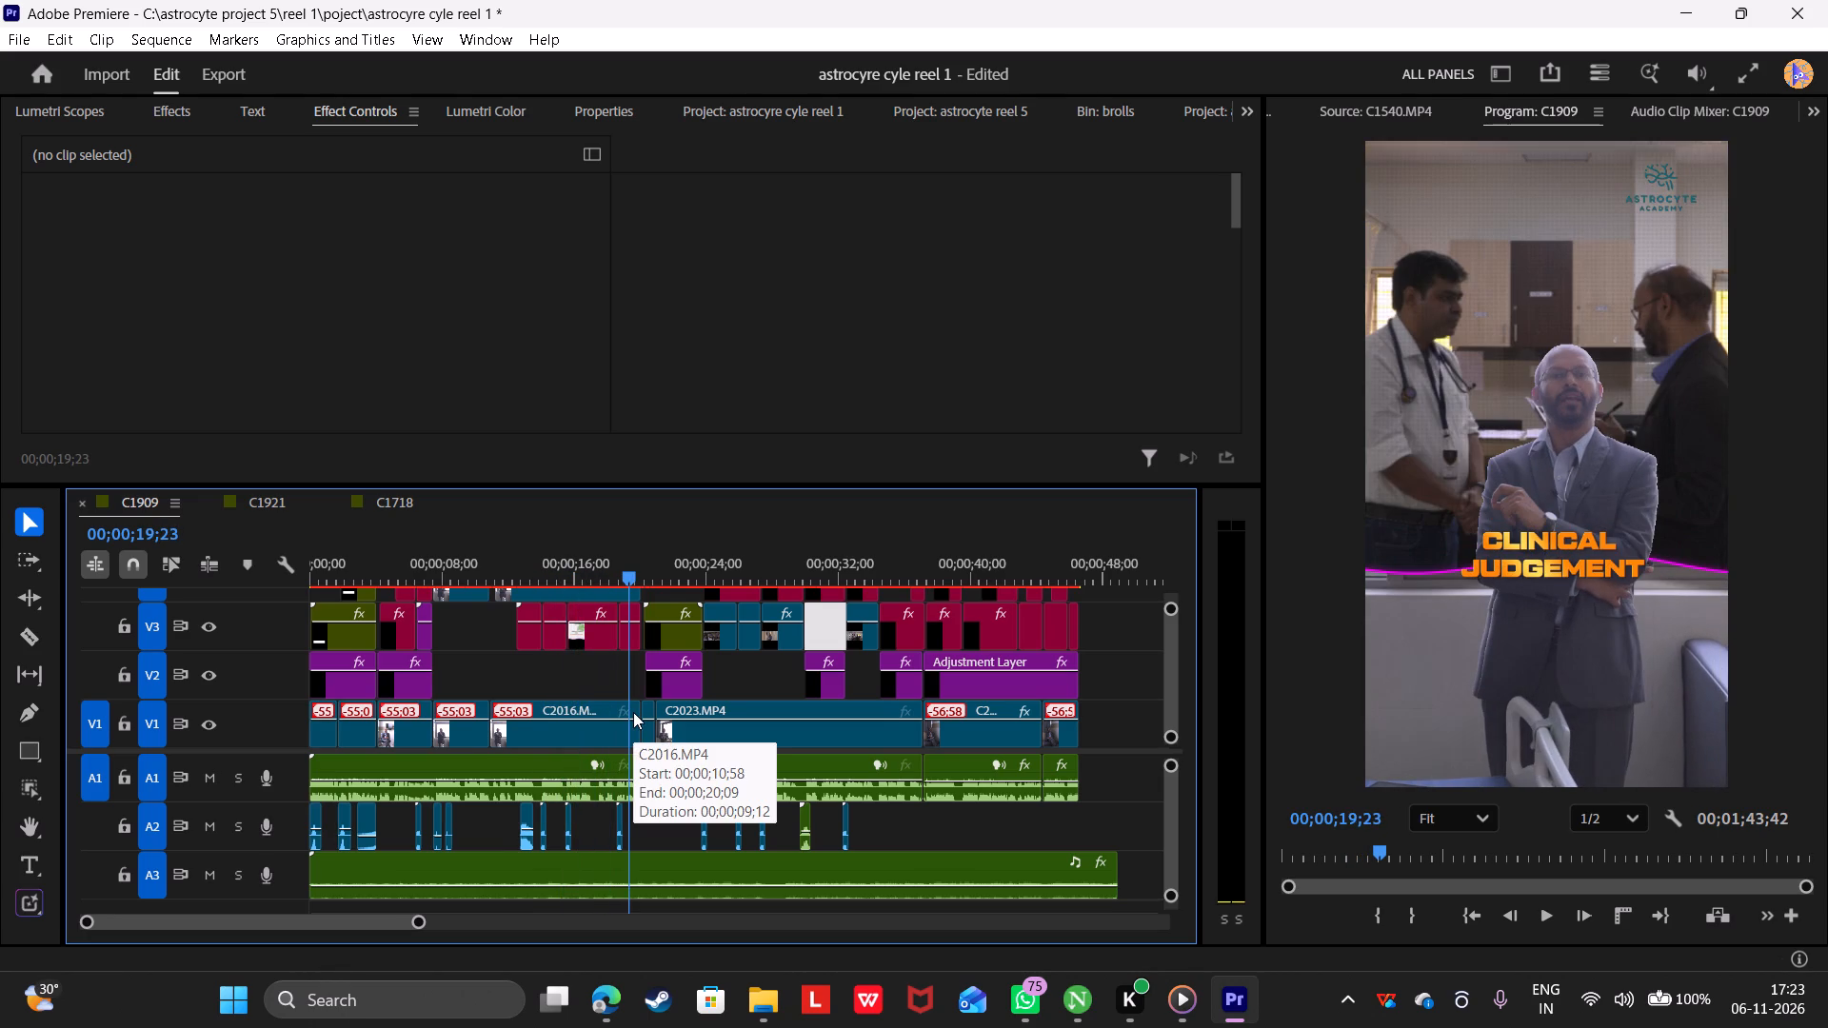
pyautogui.moveTo(633, 712); pyautogui.dragTo(618, 719)
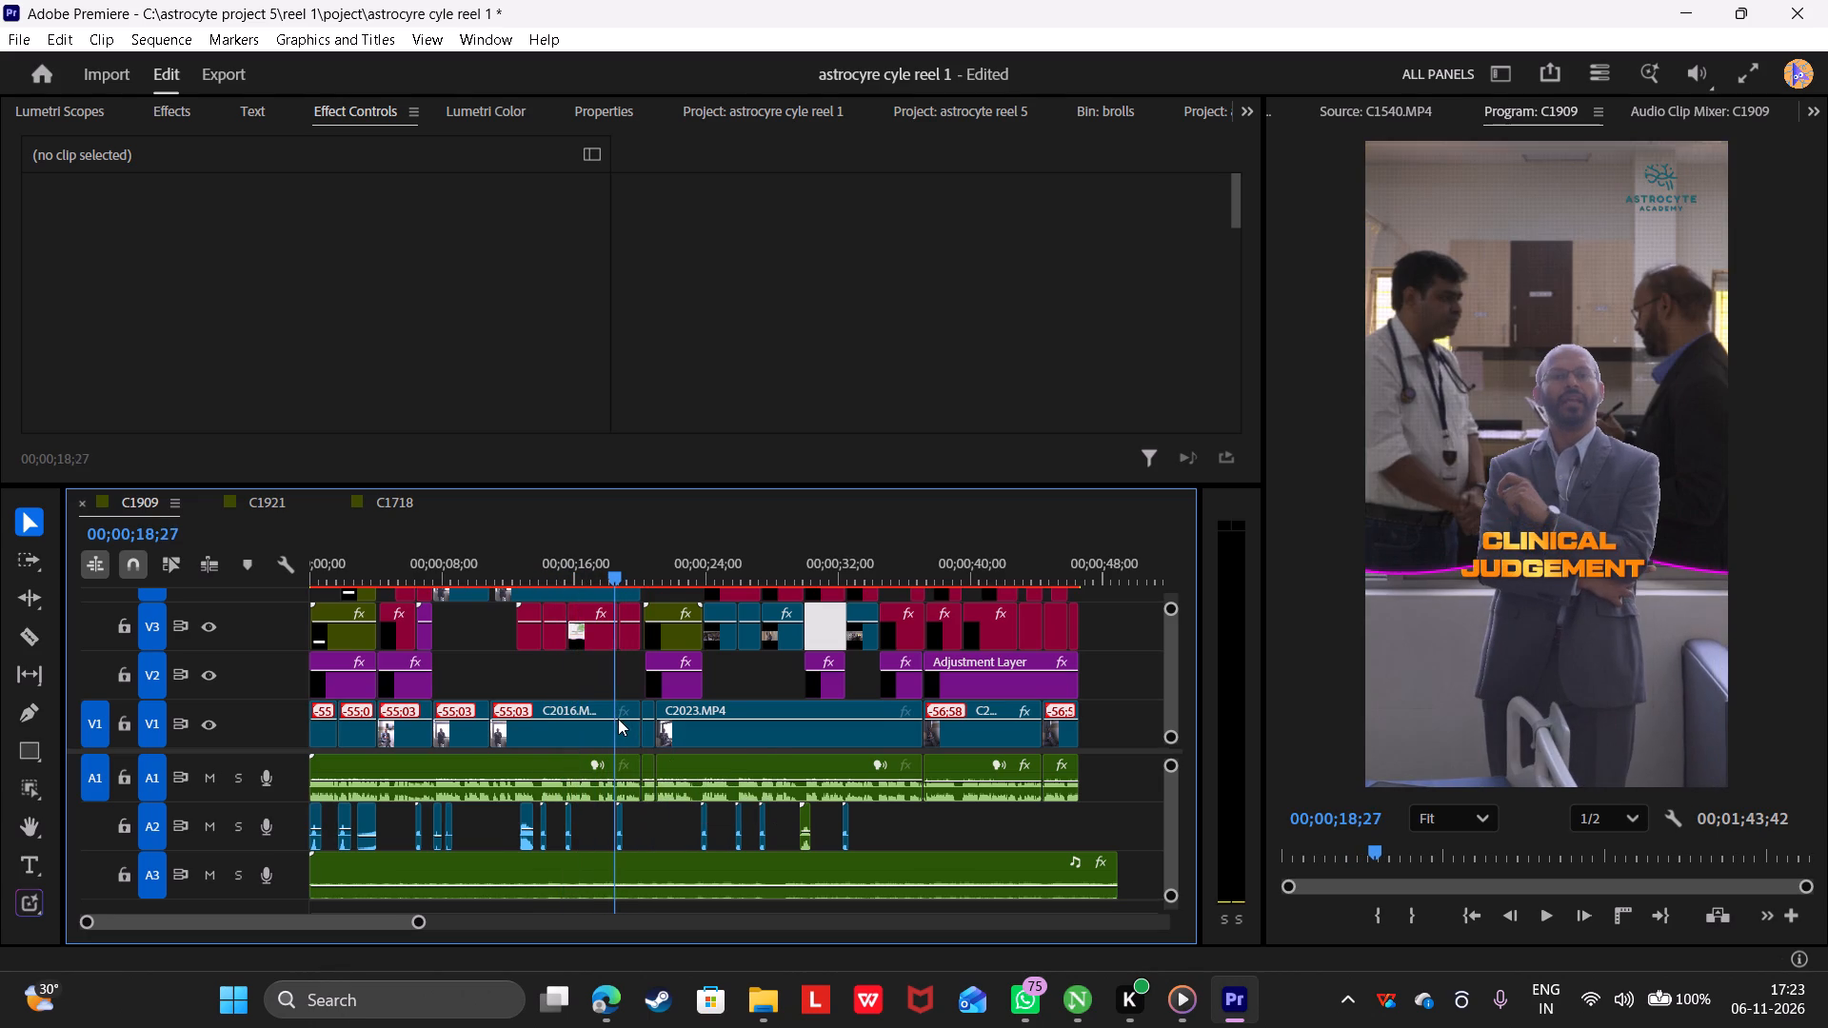
# Scrub through the rest of the C1909 sequence from "Communicate clearly" to "we focus on" to review the B-roll and captions.
pyautogui.moveTo(618, 719); pyautogui.dragTo(620, 719)
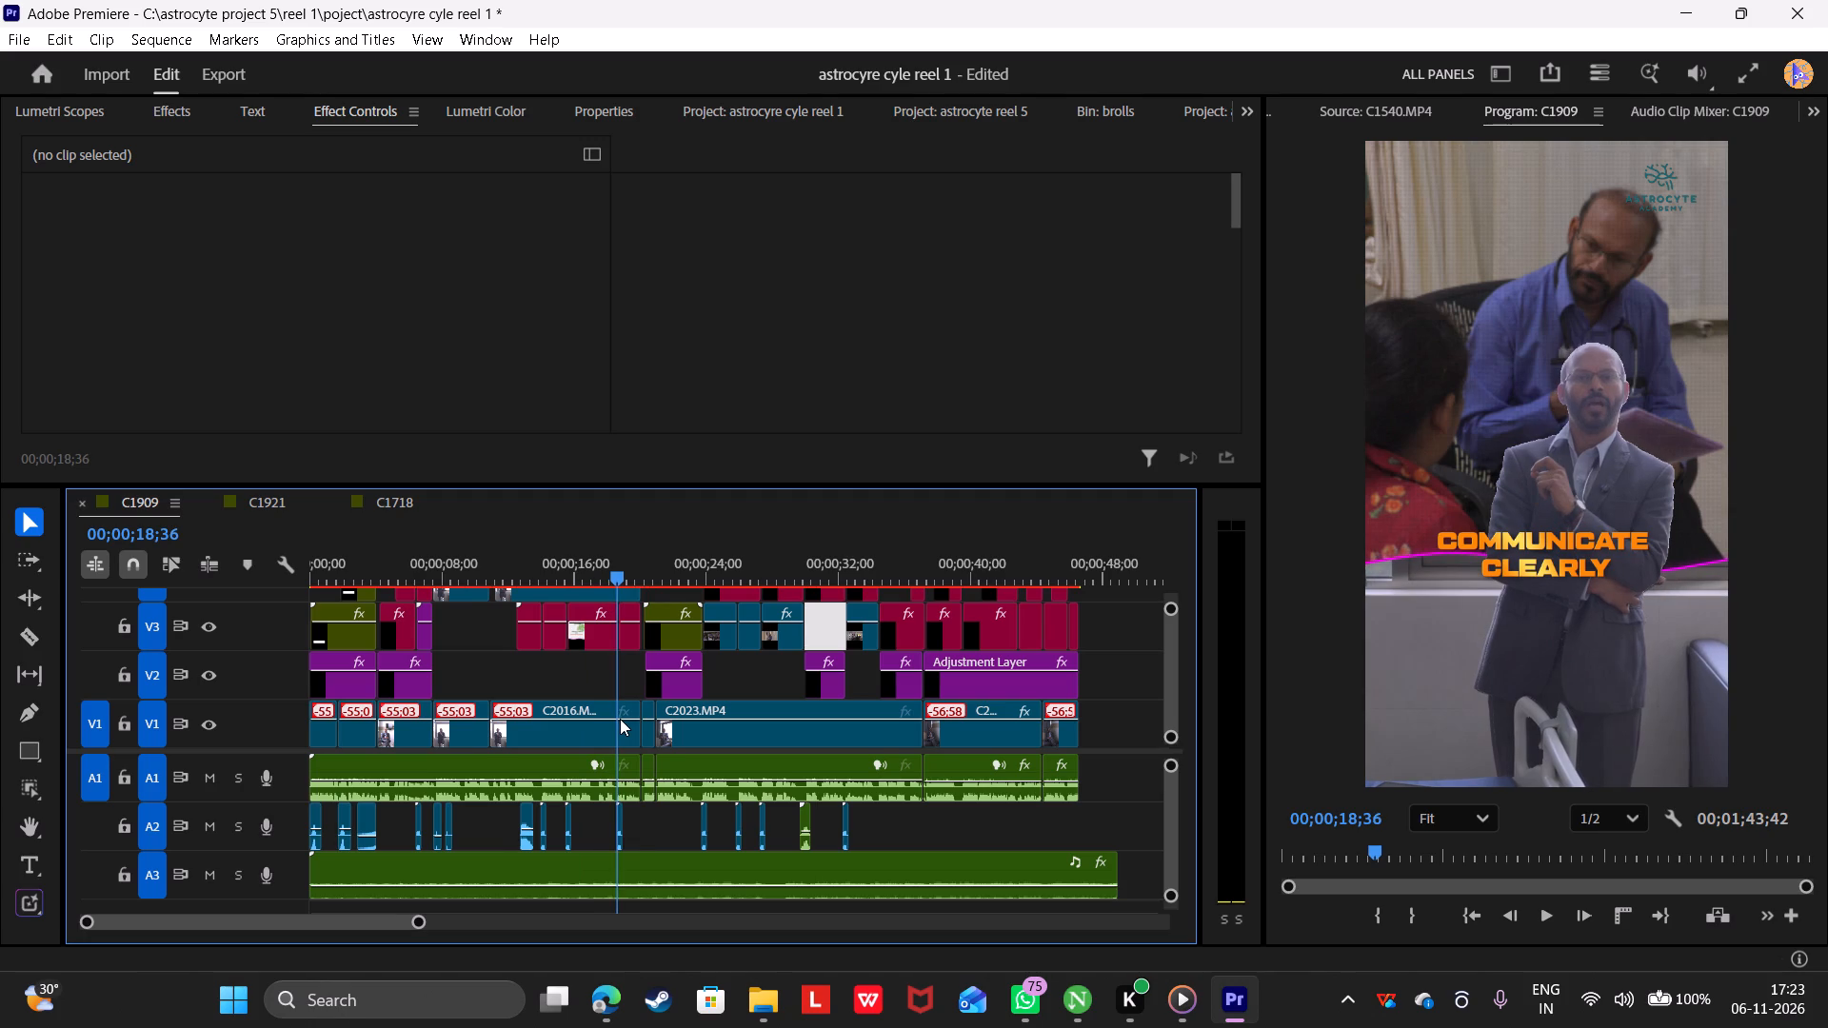
pyautogui.moveTo(620, 719); pyautogui.dragTo(634, 719)
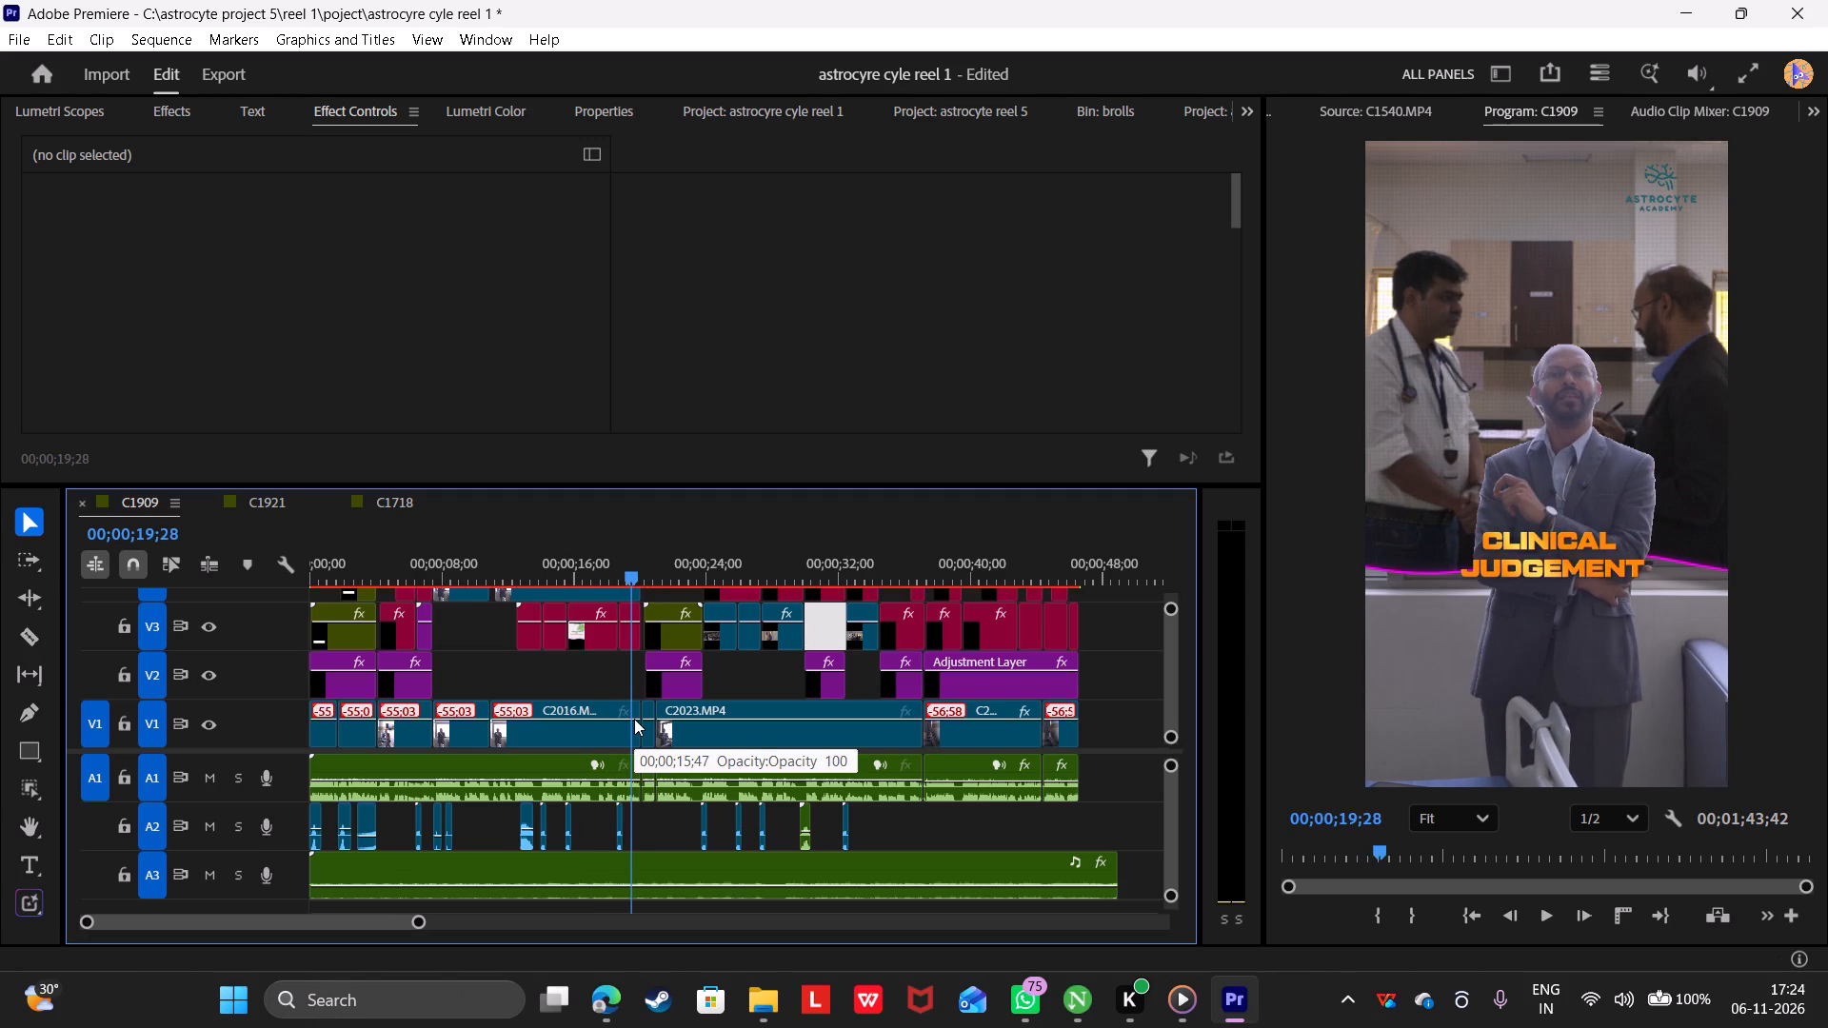
pyautogui.moveTo(634, 719); pyautogui.dragTo(672, 721)
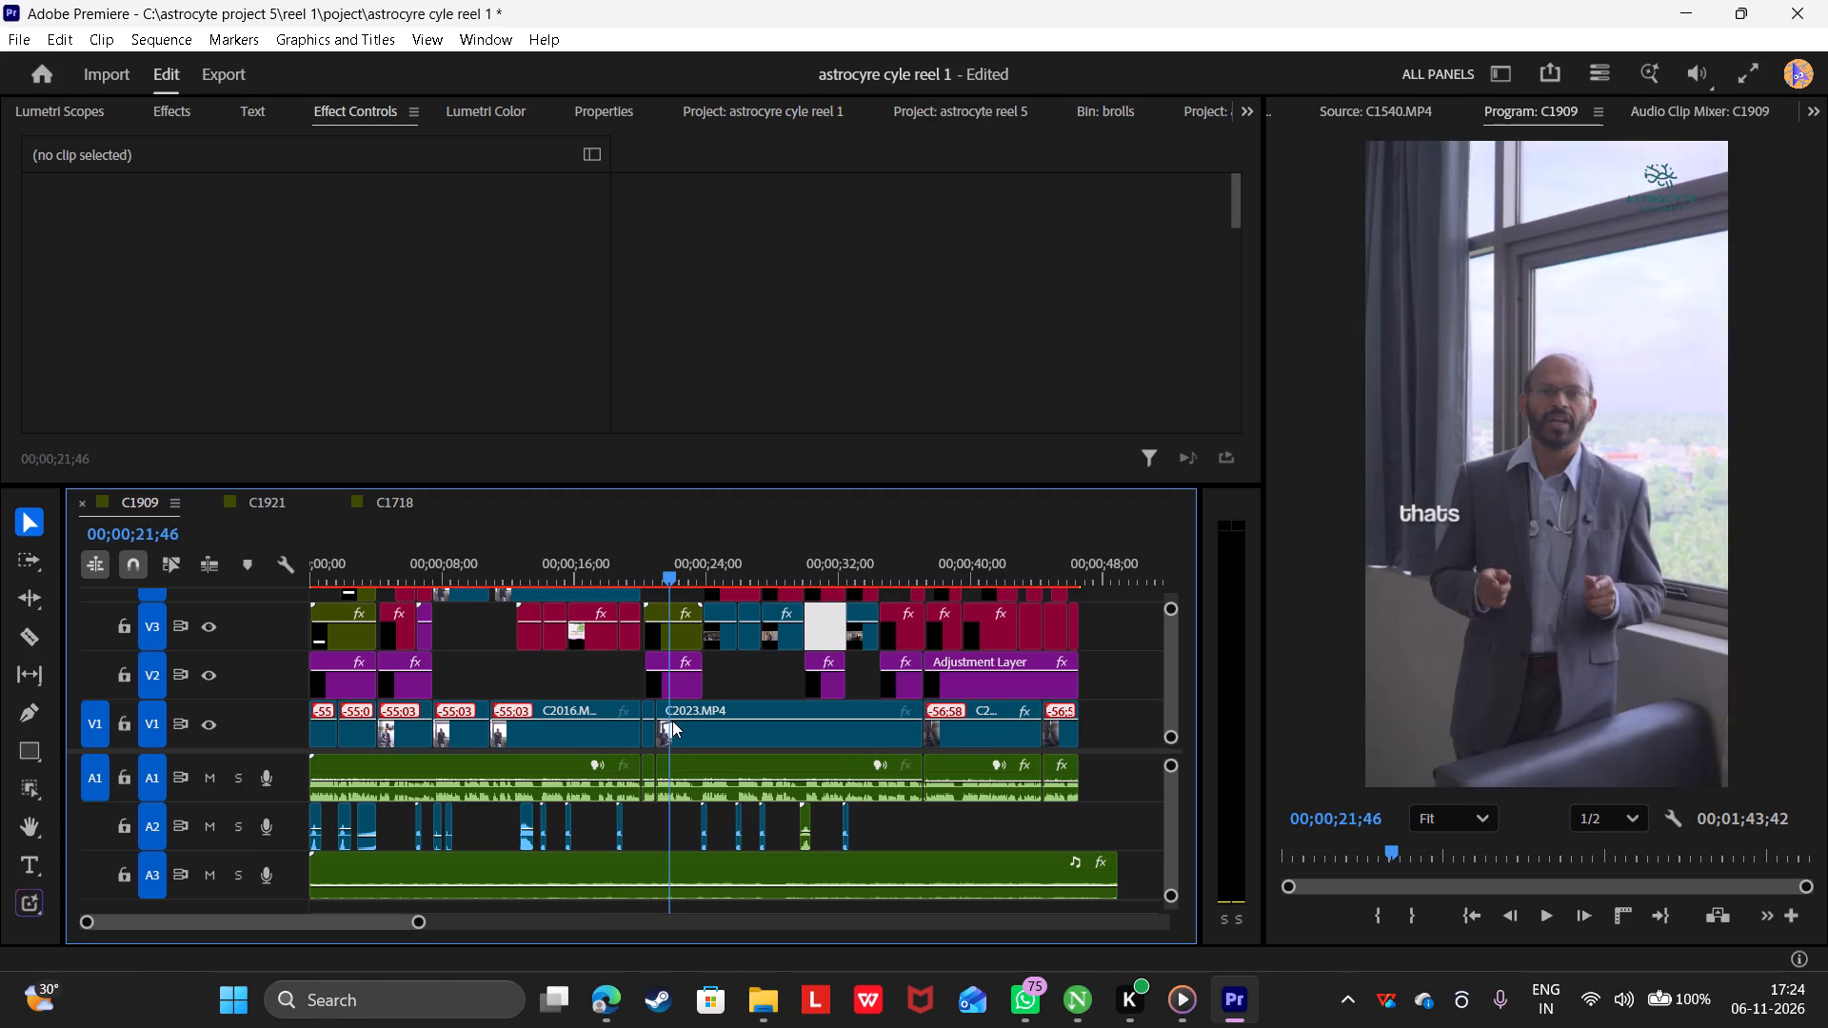
pyautogui.moveTo(672, 721); pyautogui.dragTo(671, 720)
pyautogui.moveTo(693, 563); pyautogui.dragTo(718, 576)
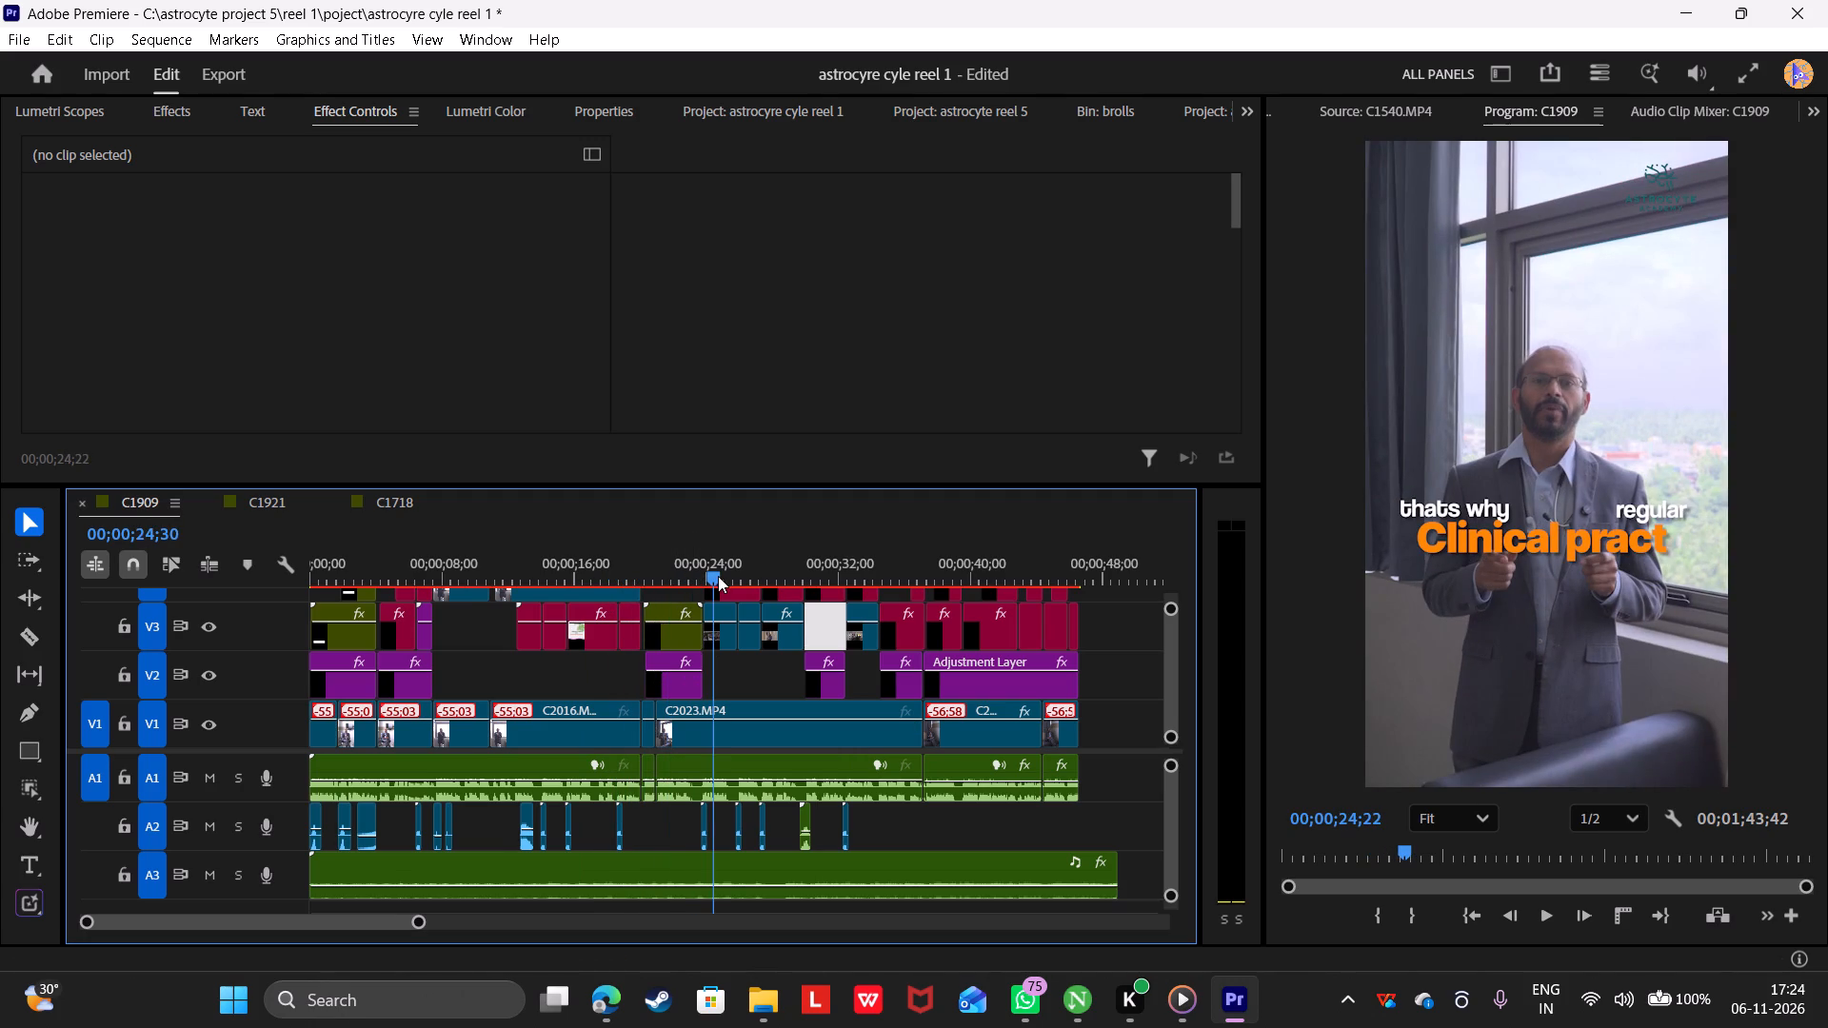
pyautogui.moveTo(718, 576); pyautogui.dragTo(728, 576)
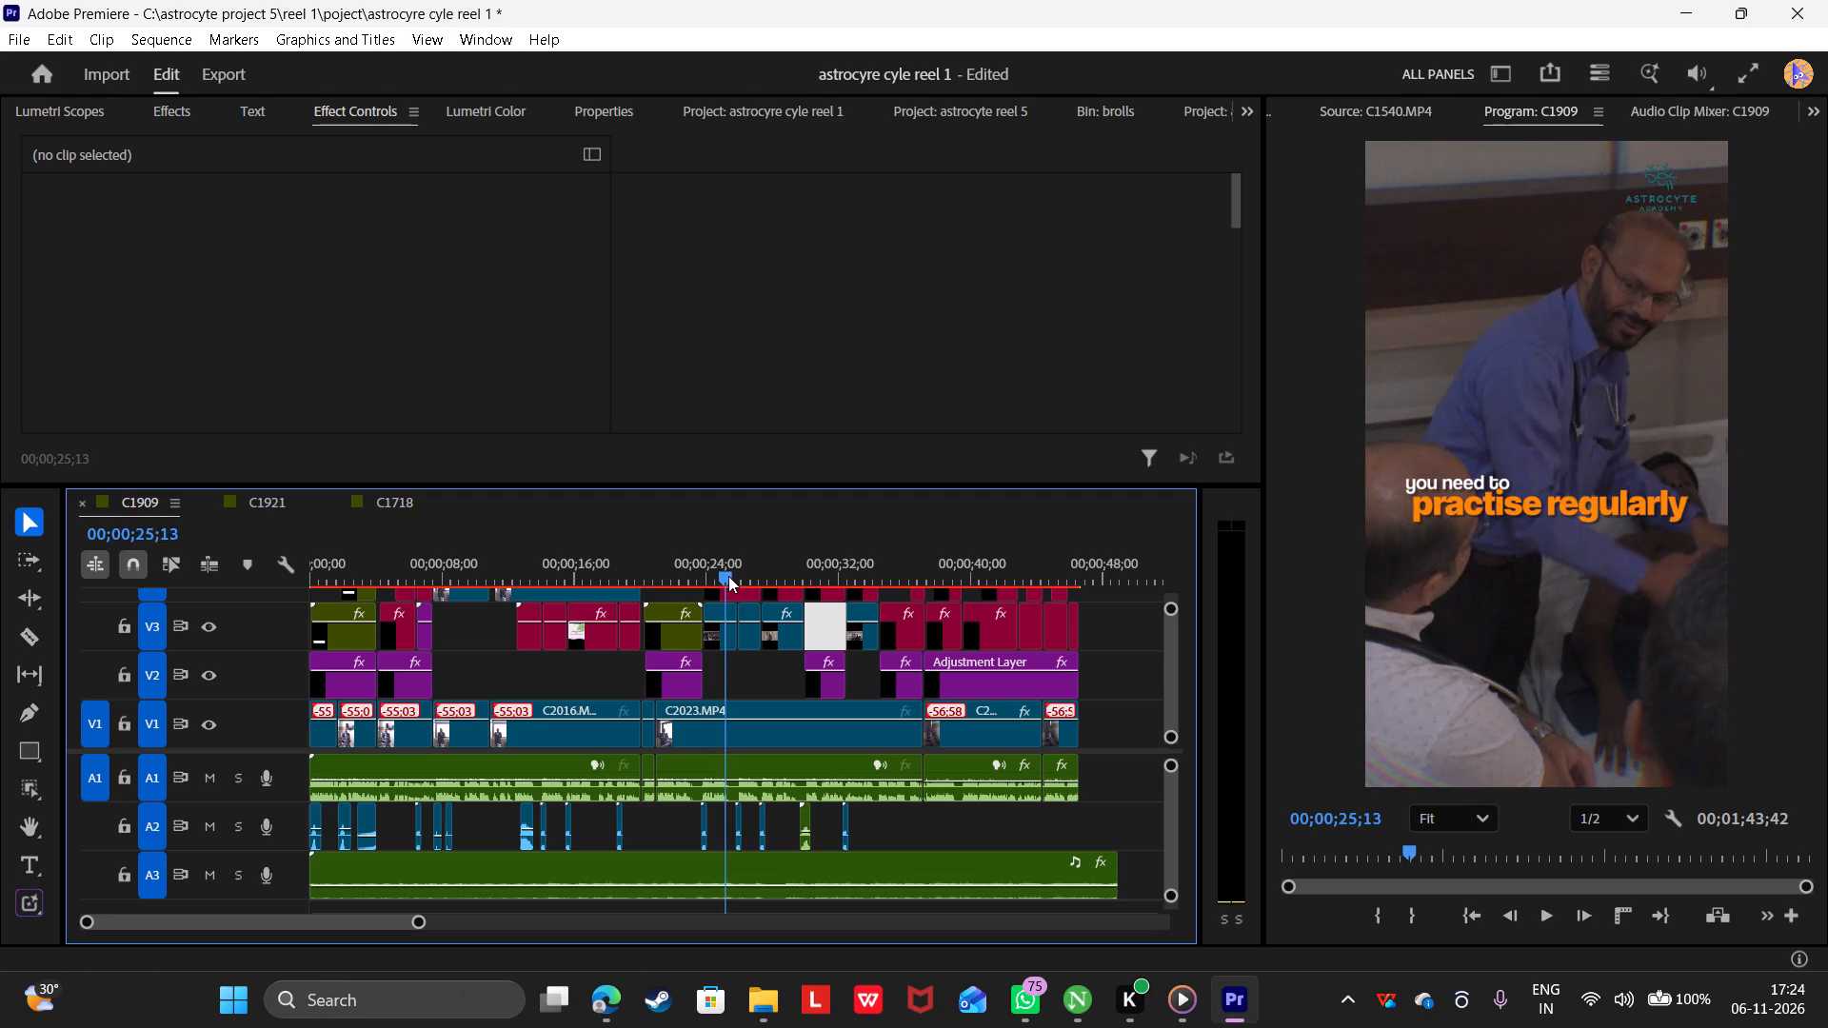
pyautogui.moveTo(728, 576); pyautogui.dragTo(749, 579)
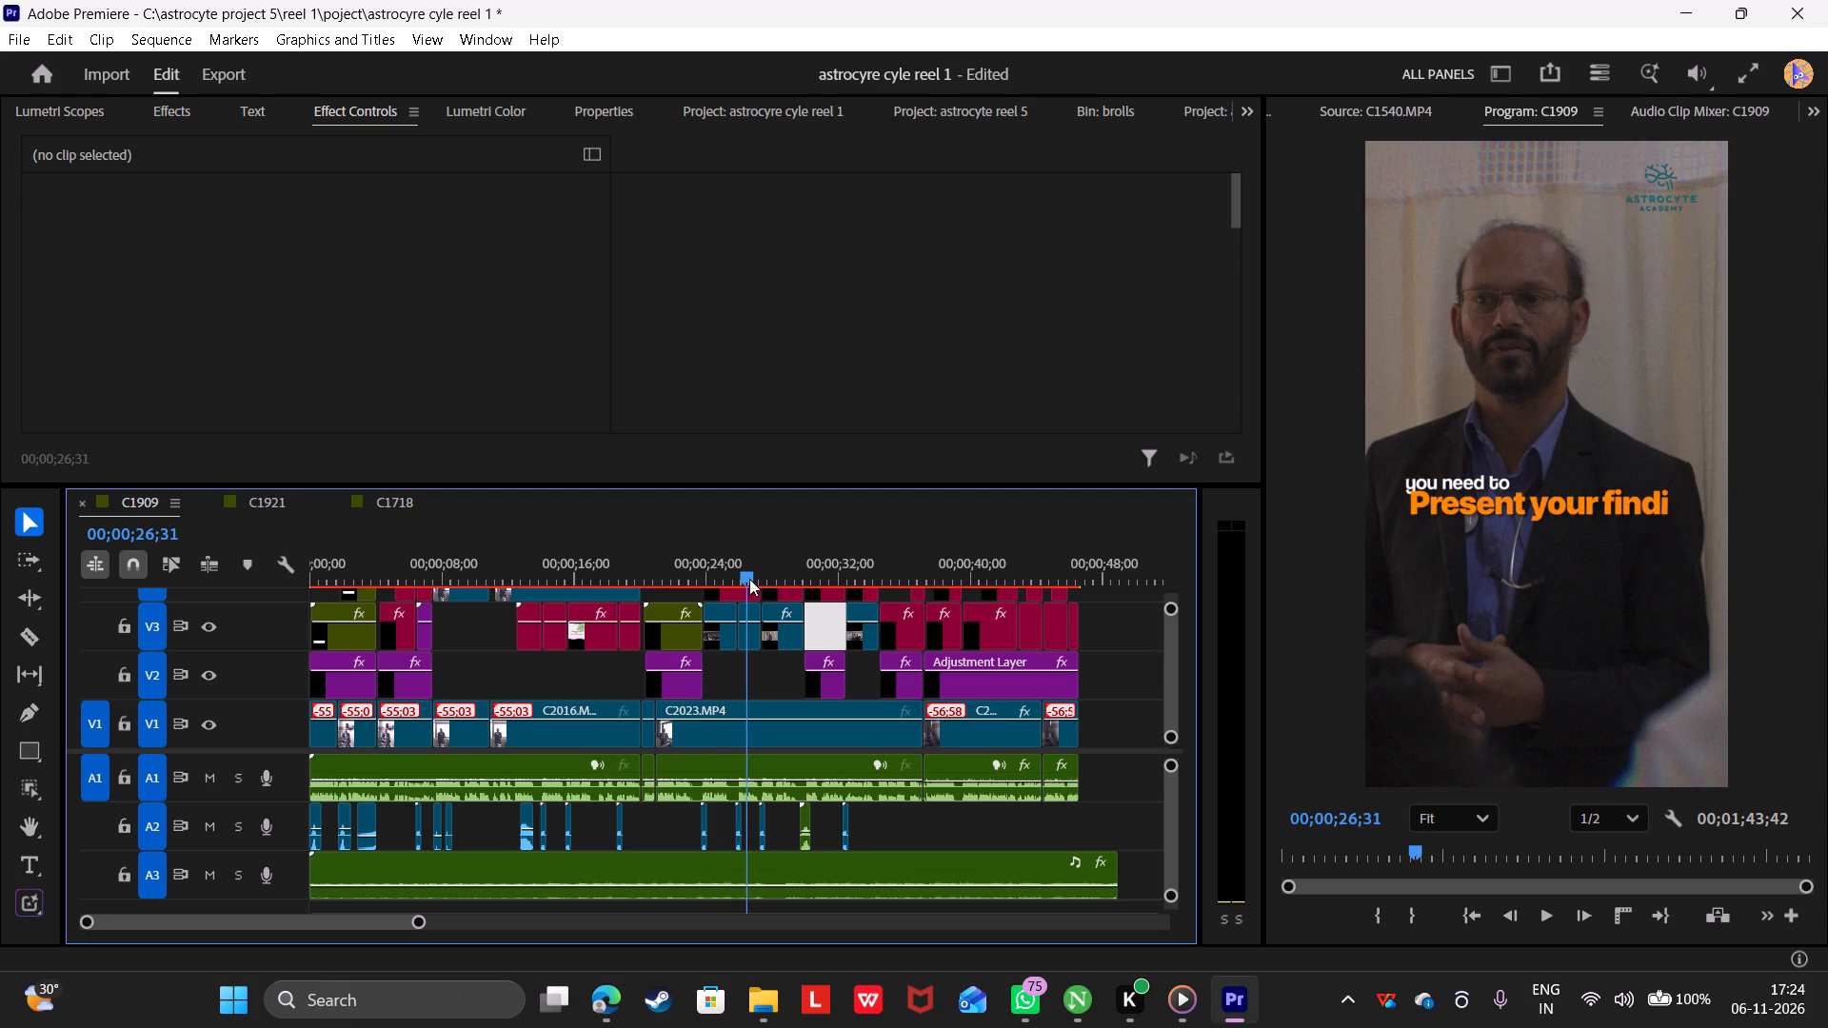
pyautogui.moveTo(749, 579); pyautogui.dragTo(755, 580)
pyautogui.moveTo(755, 580); pyautogui.dragTo(791, 583)
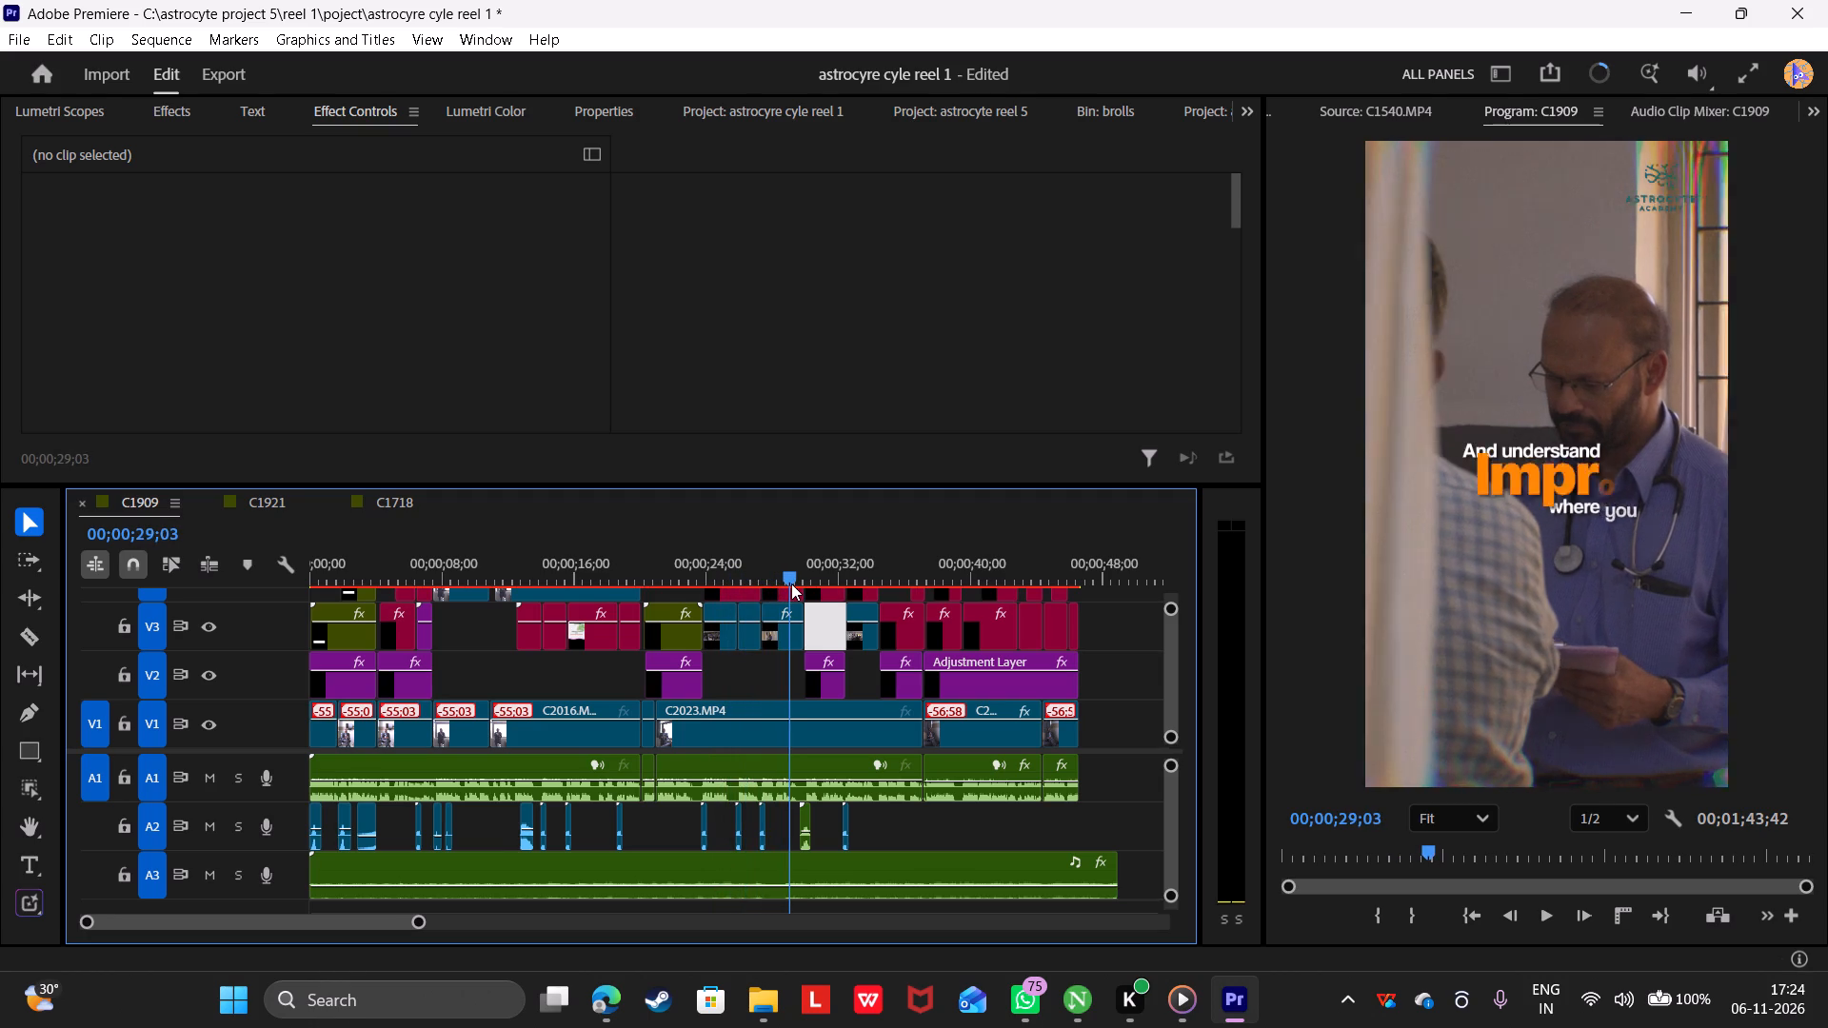
pyautogui.moveTo(791, 583); pyautogui.dragTo(856, 597)
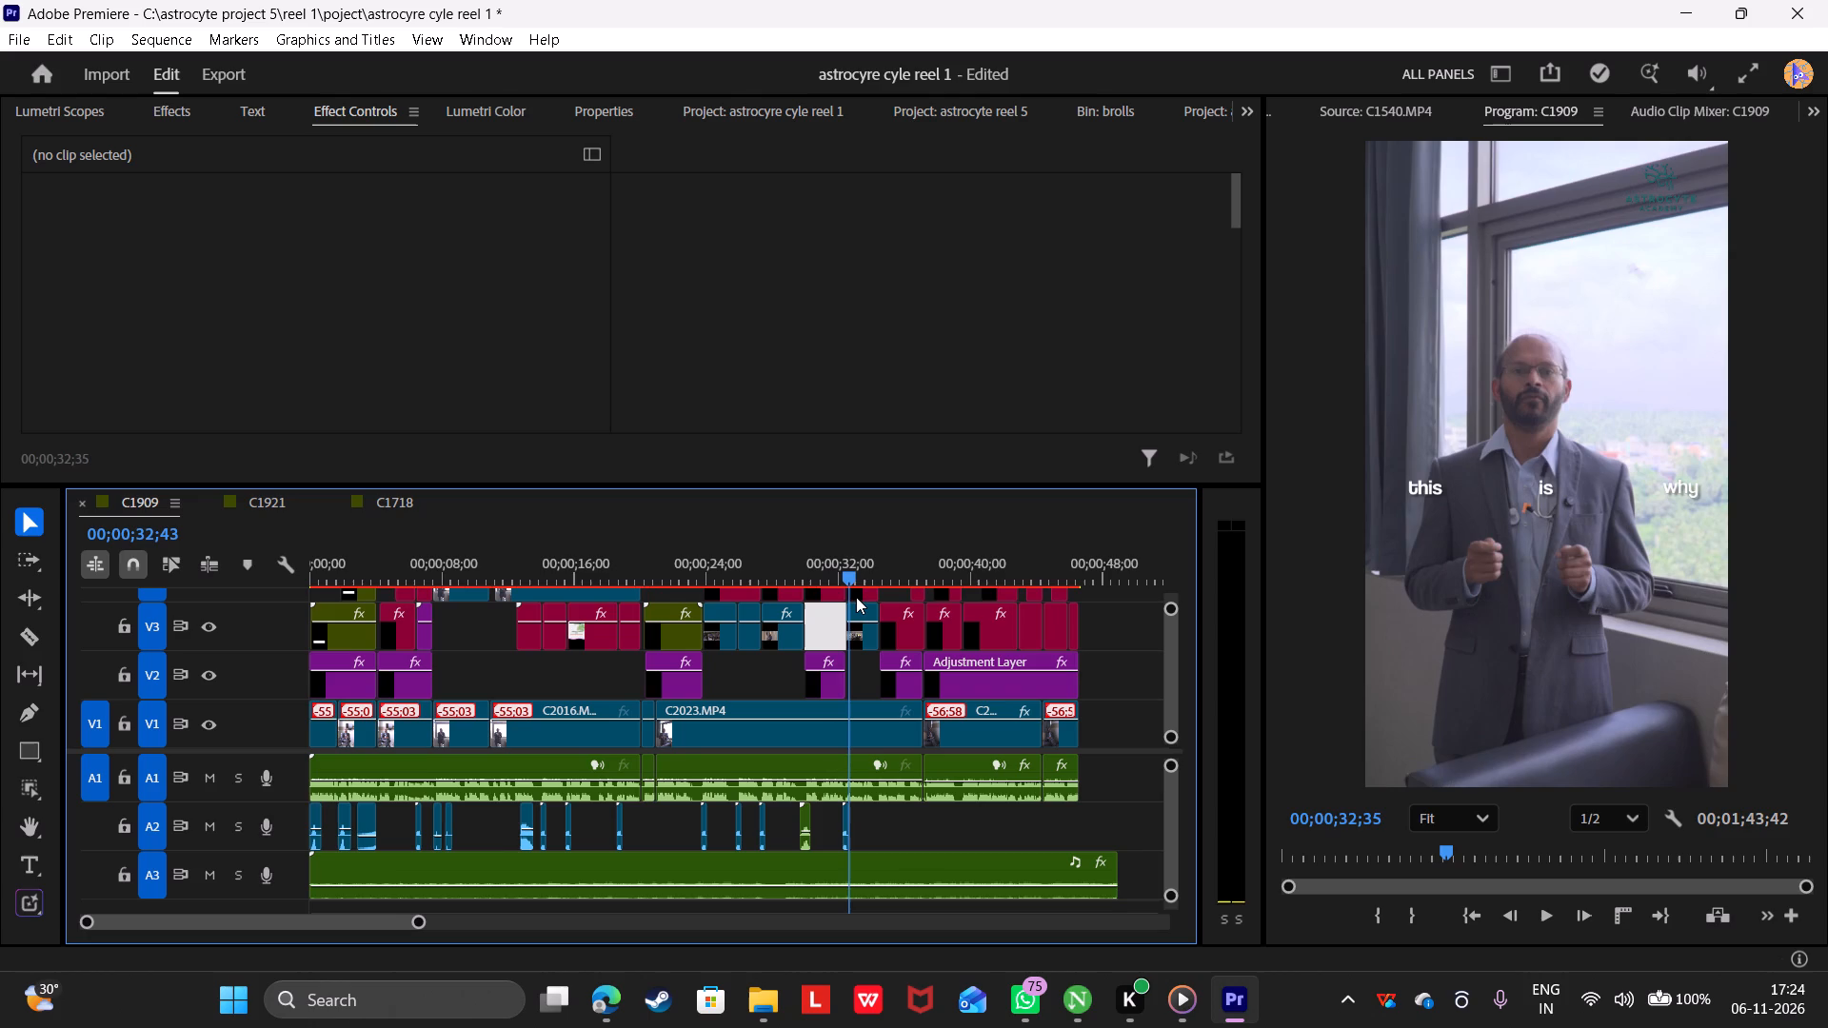
pyautogui.moveTo(856, 597); pyautogui.dragTo(880, 599)
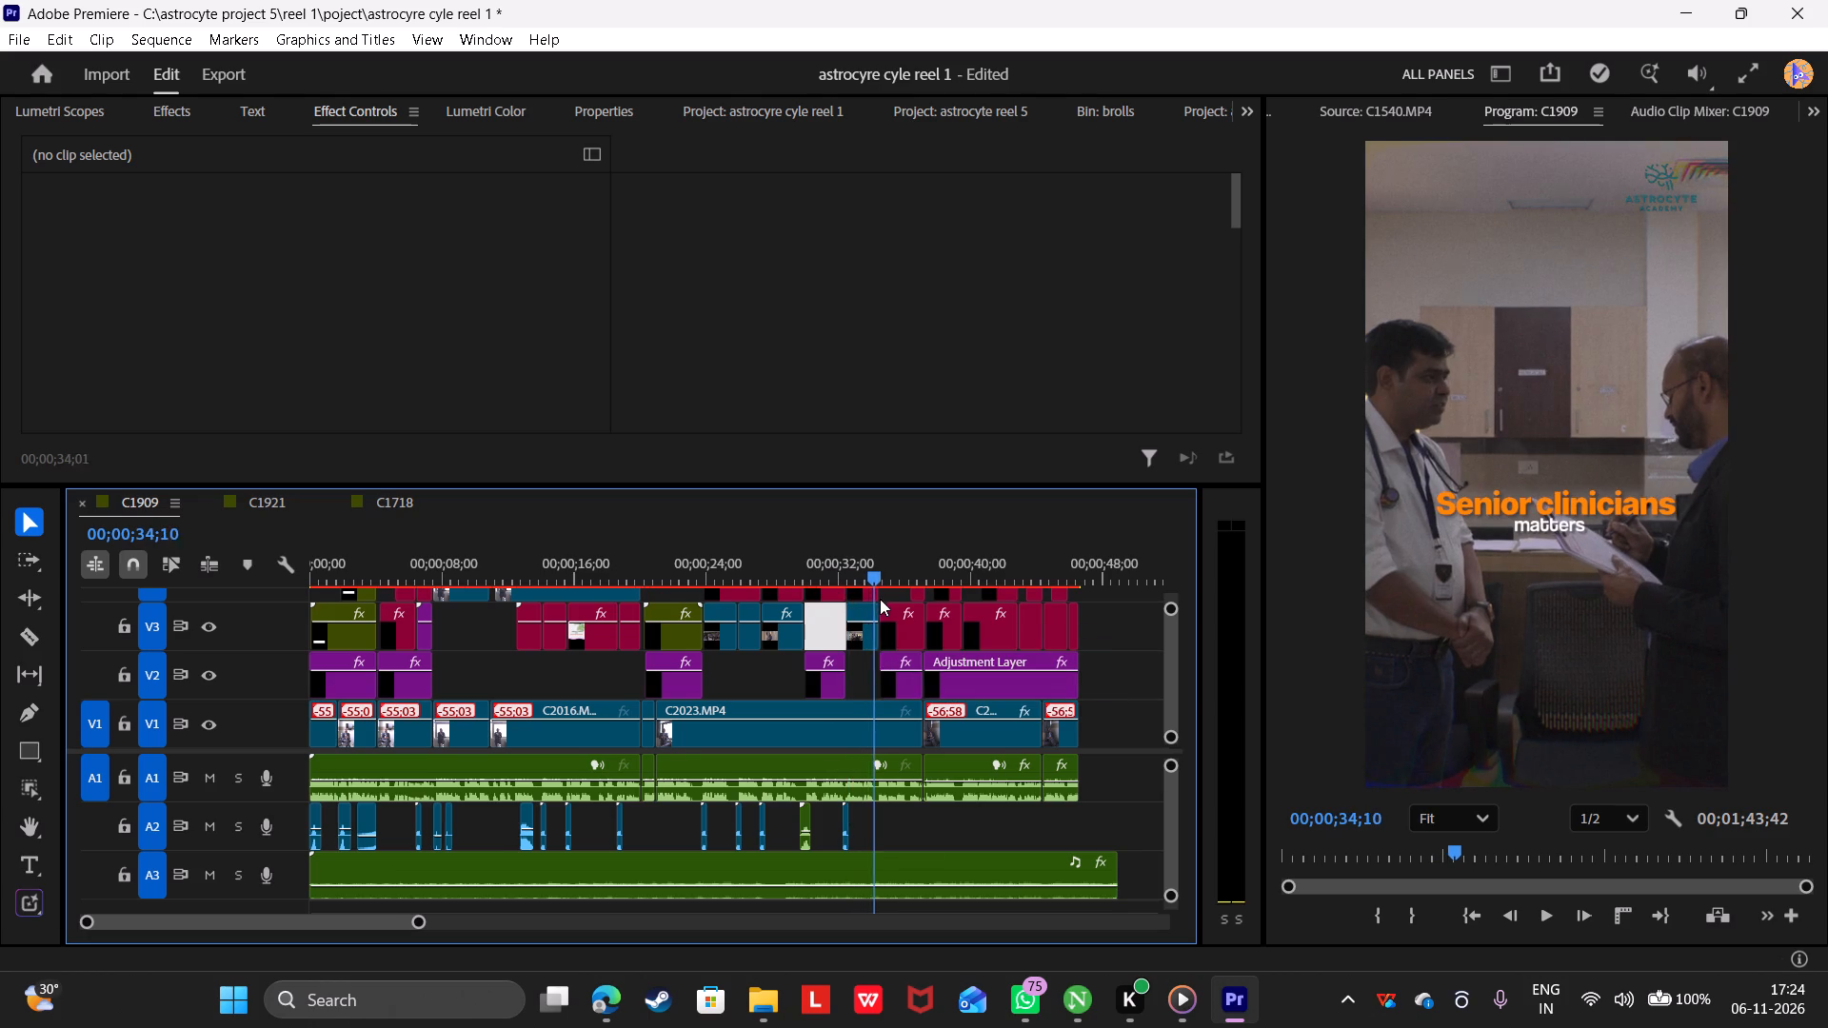
pyautogui.moveTo(880, 599); pyautogui.dragTo(973, 698)
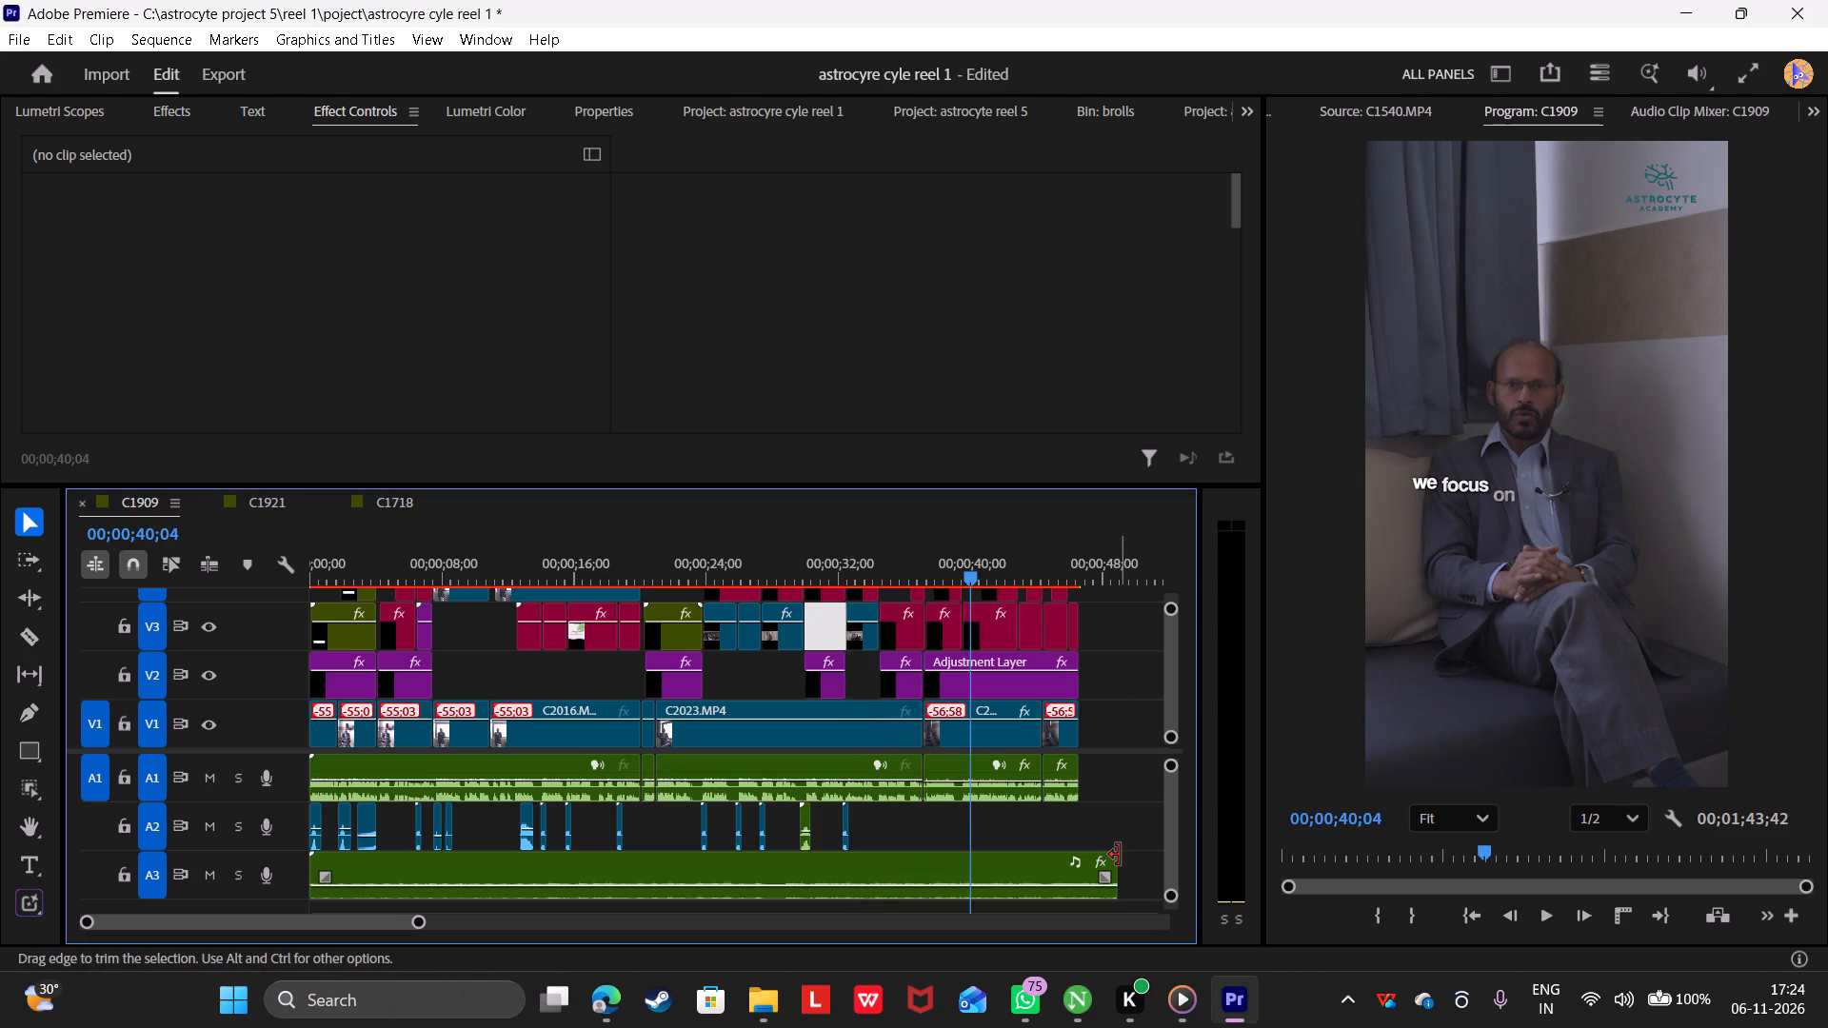
# Trim the end of the music clip on A3 back to where the video clips end, and clear the timeline selection.
pyautogui.moveTo(1119, 855); pyautogui.dragTo(1079, 860)
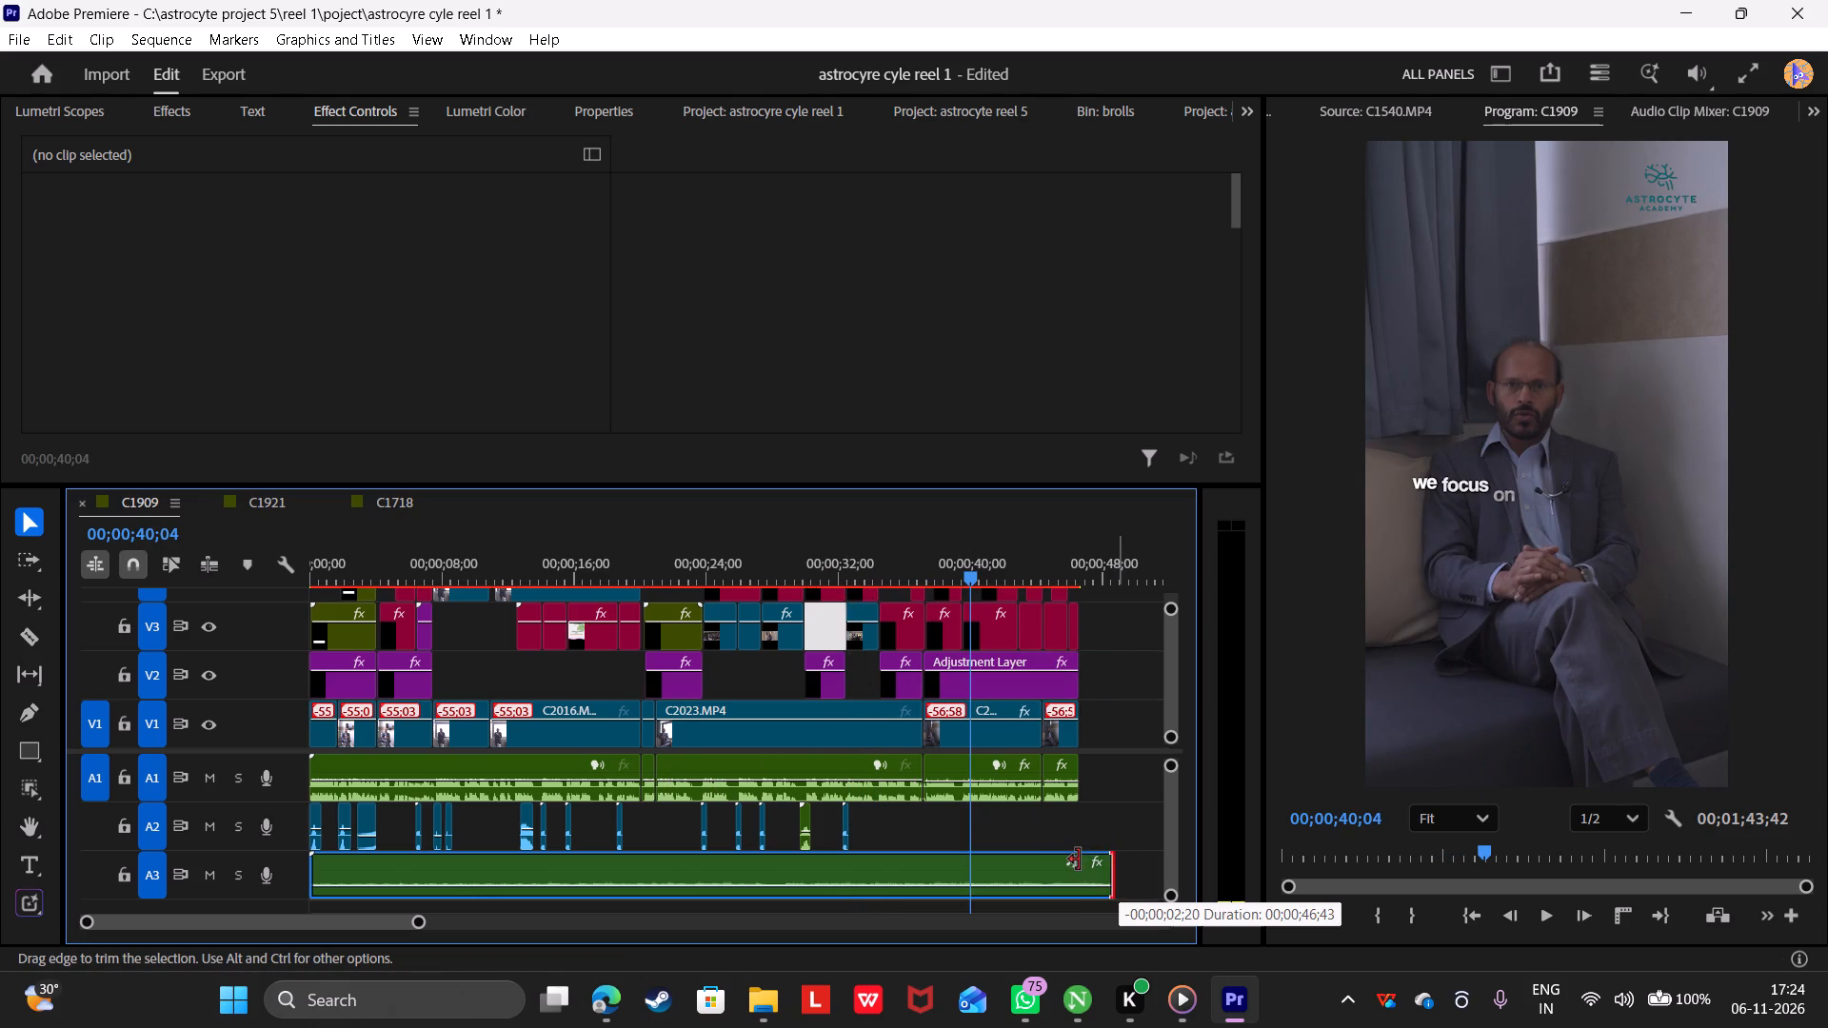
pyautogui.moveTo(1079, 860); pyautogui.dragTo(1077, 860)
pyautogui.keyDown('ctrl'); pyautogui.scroll(1, 1087, 840); pyautogui.keyUp('ctrl')
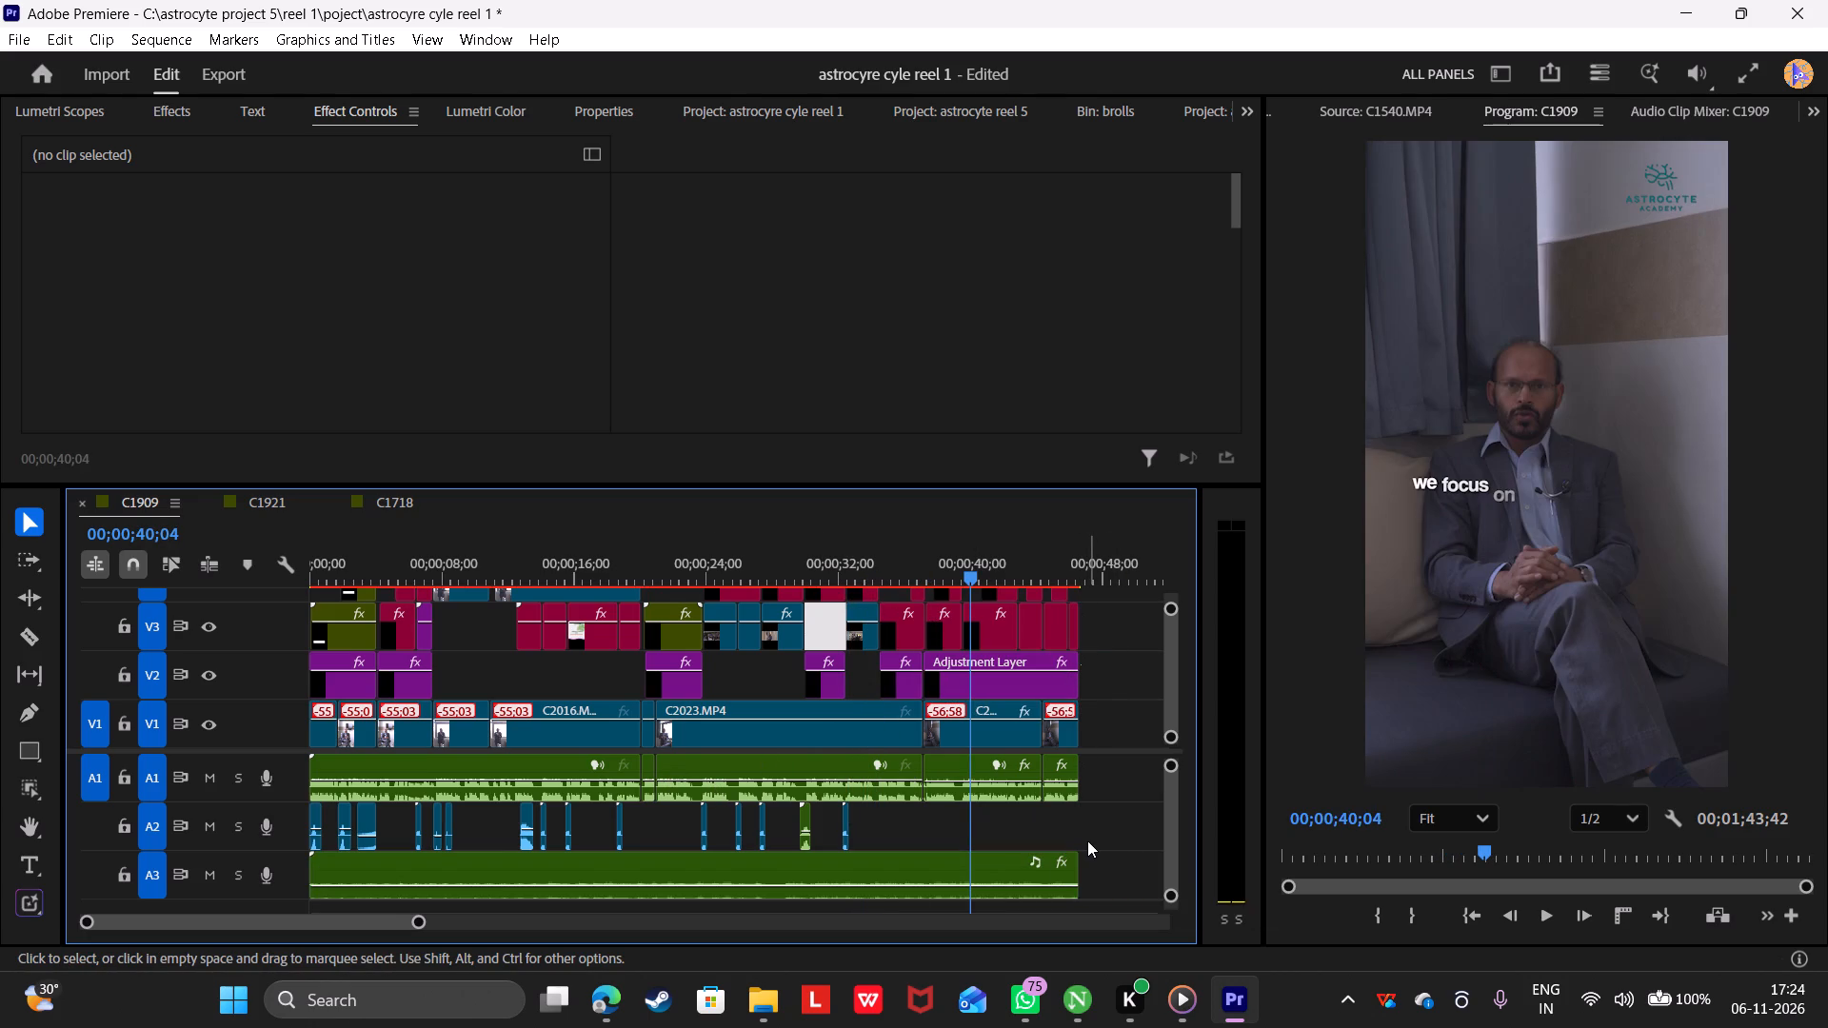
pyautogui.keyDown('ctrl'); pyautogui.scroll(1, 1087, 840); pyautogui.keyUp('ctrl')
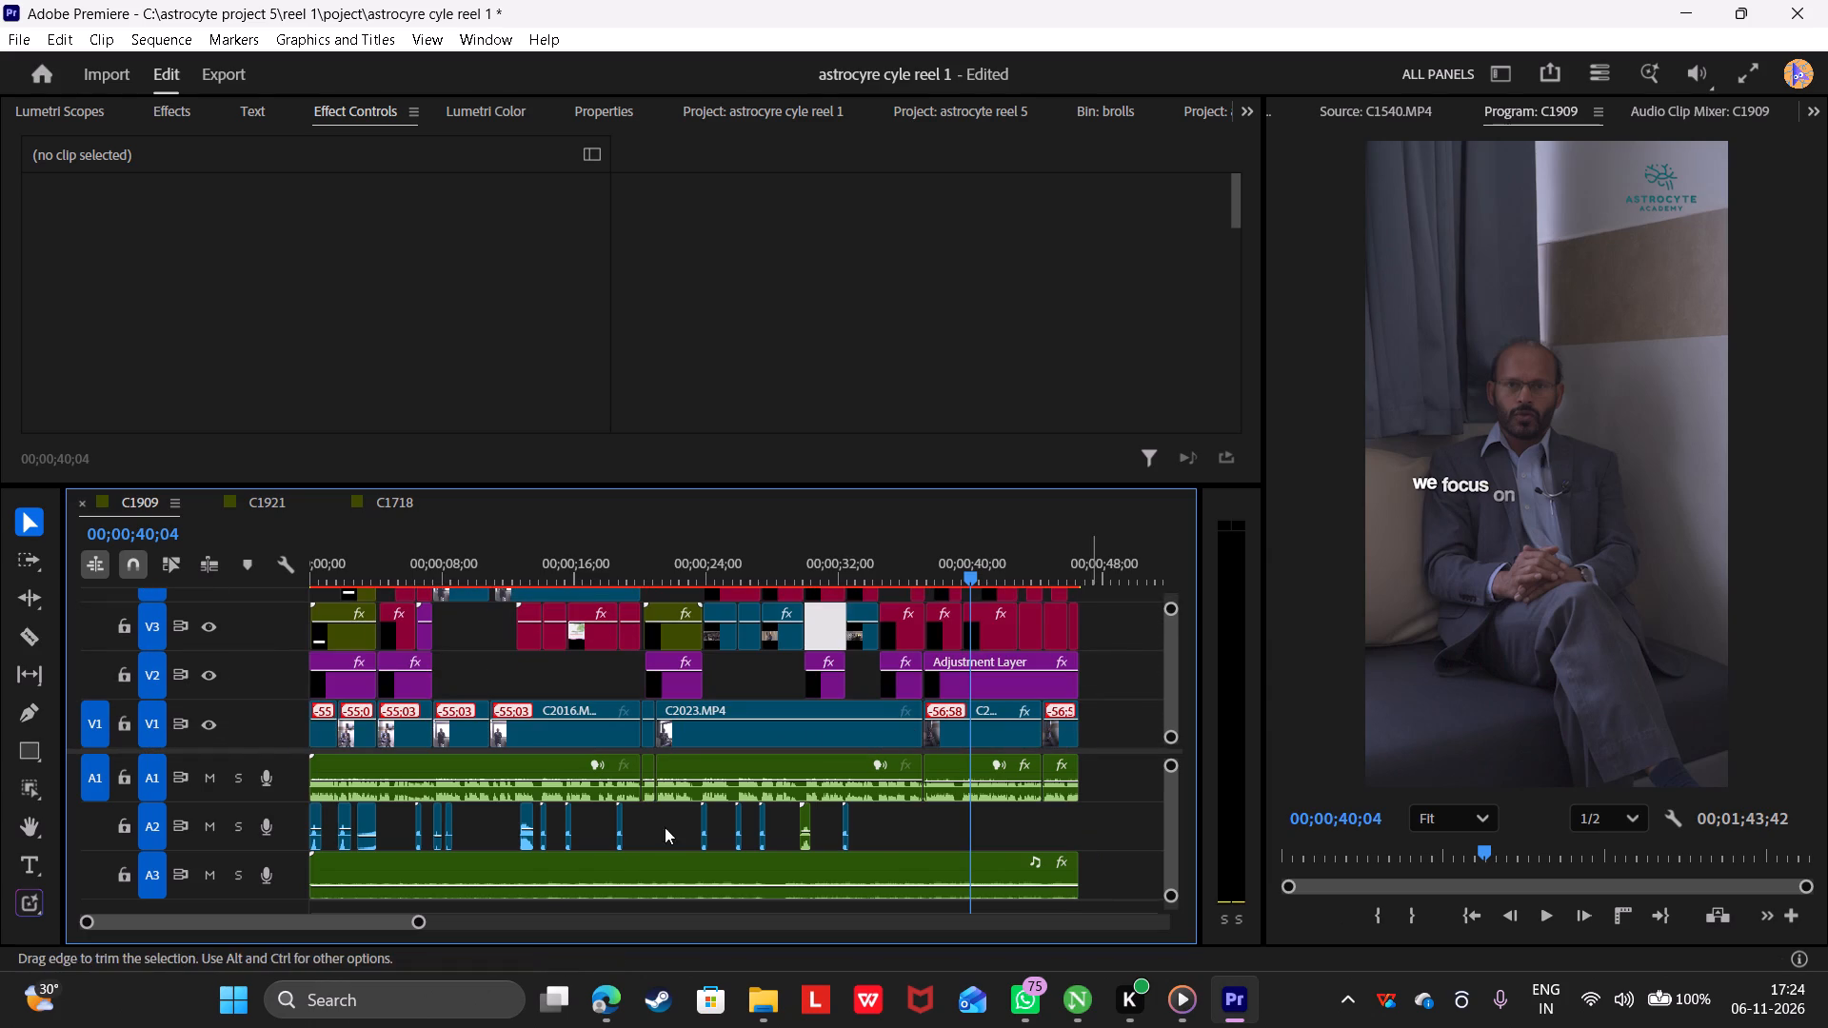
pyautogui.moveTo(415, 924); pyautogui.dragTo(566, 911)
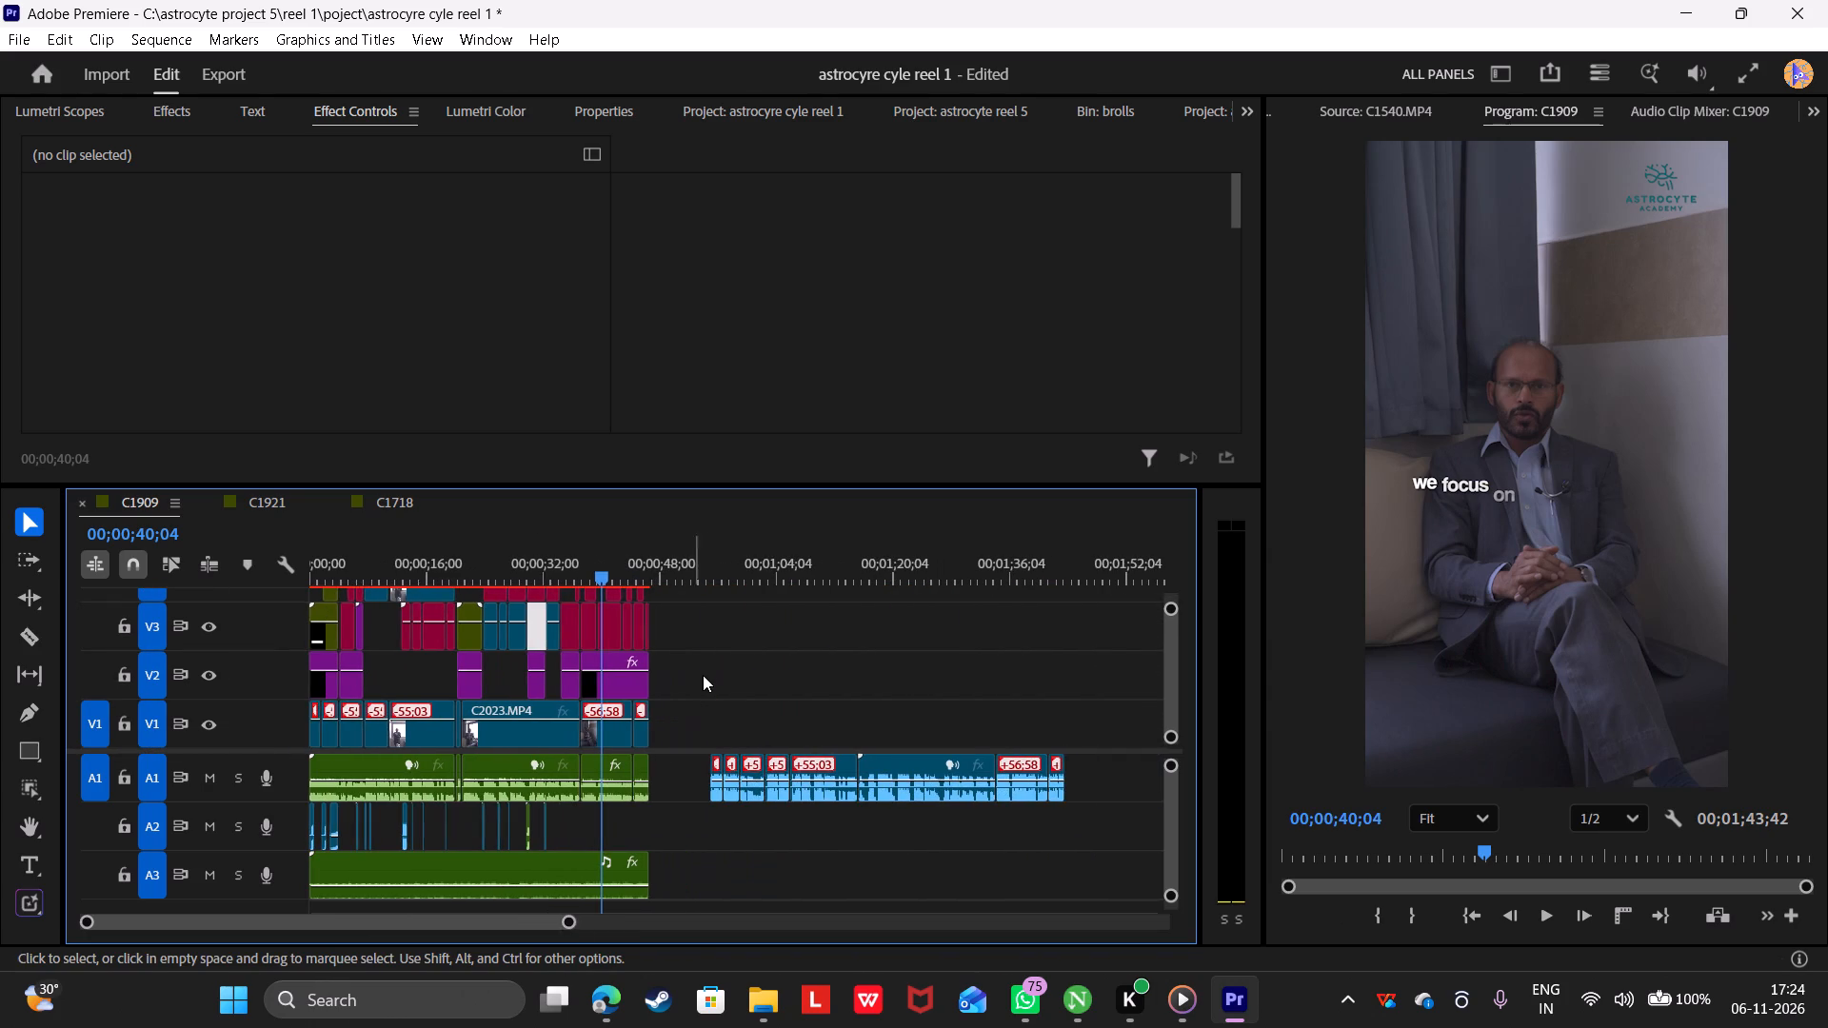
pyautogui.click(704, 662)
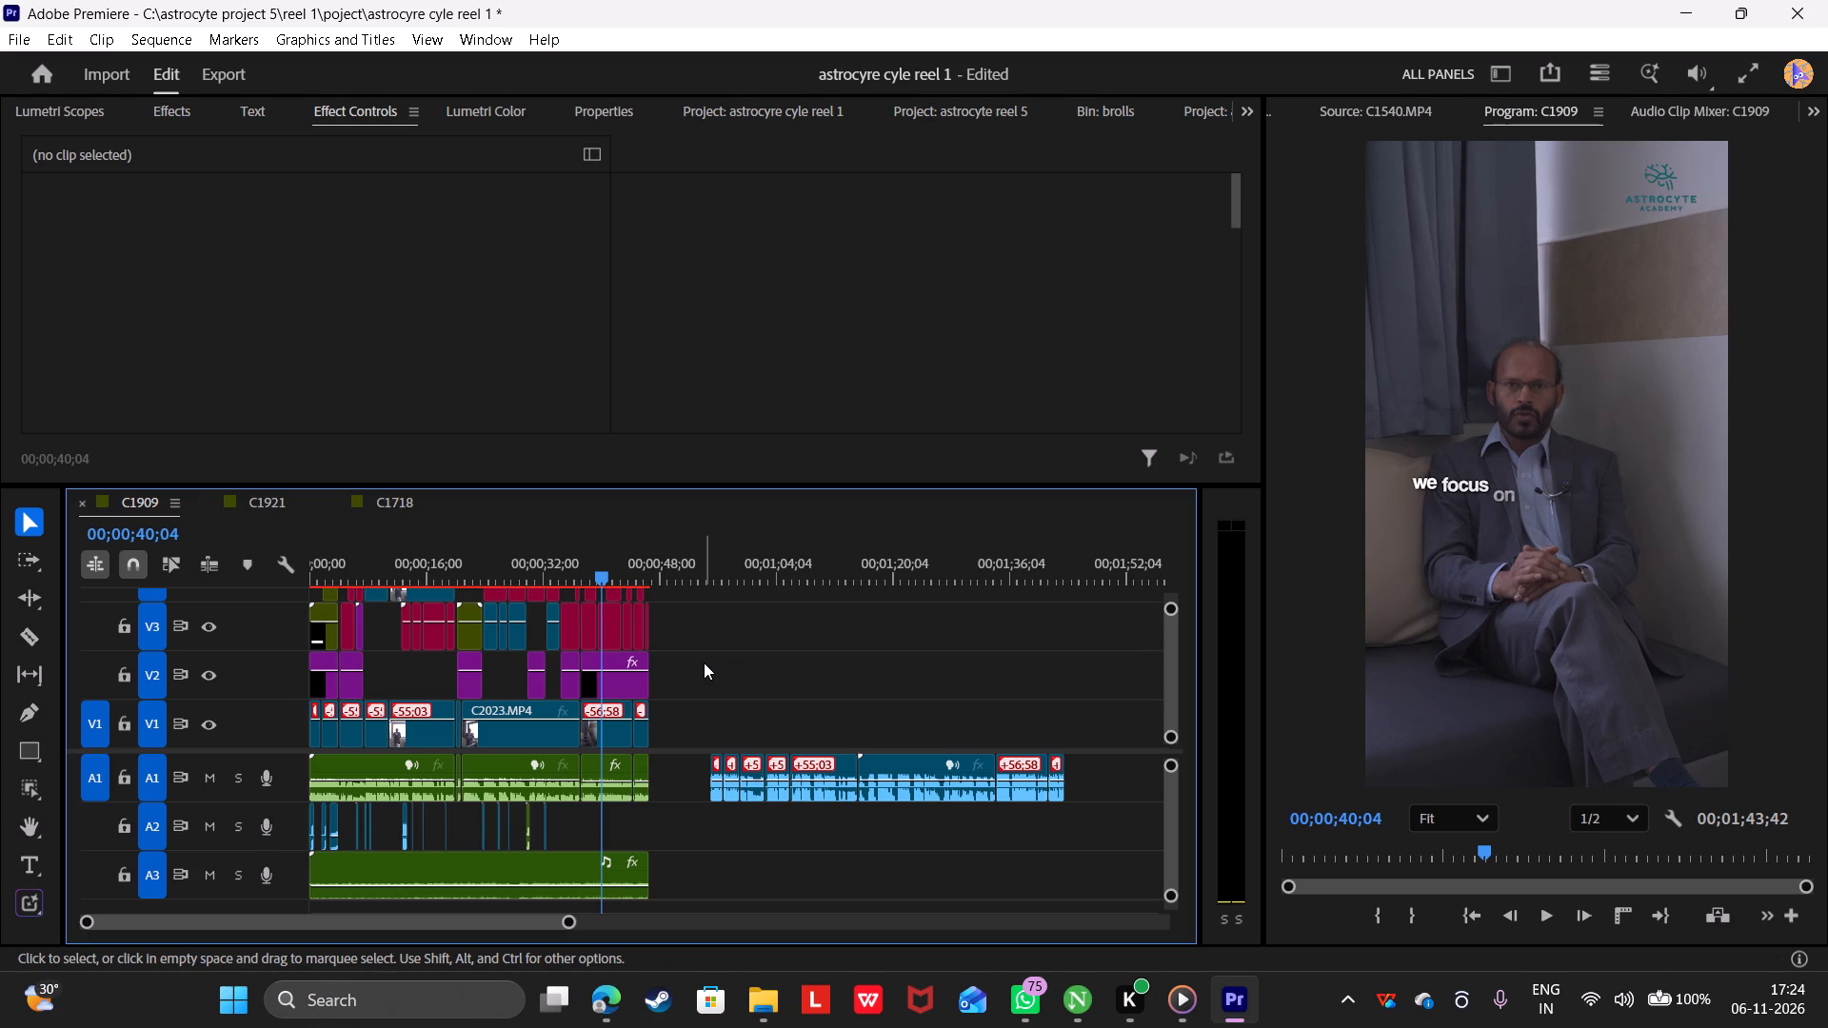
pyautogui.click(704, 662)
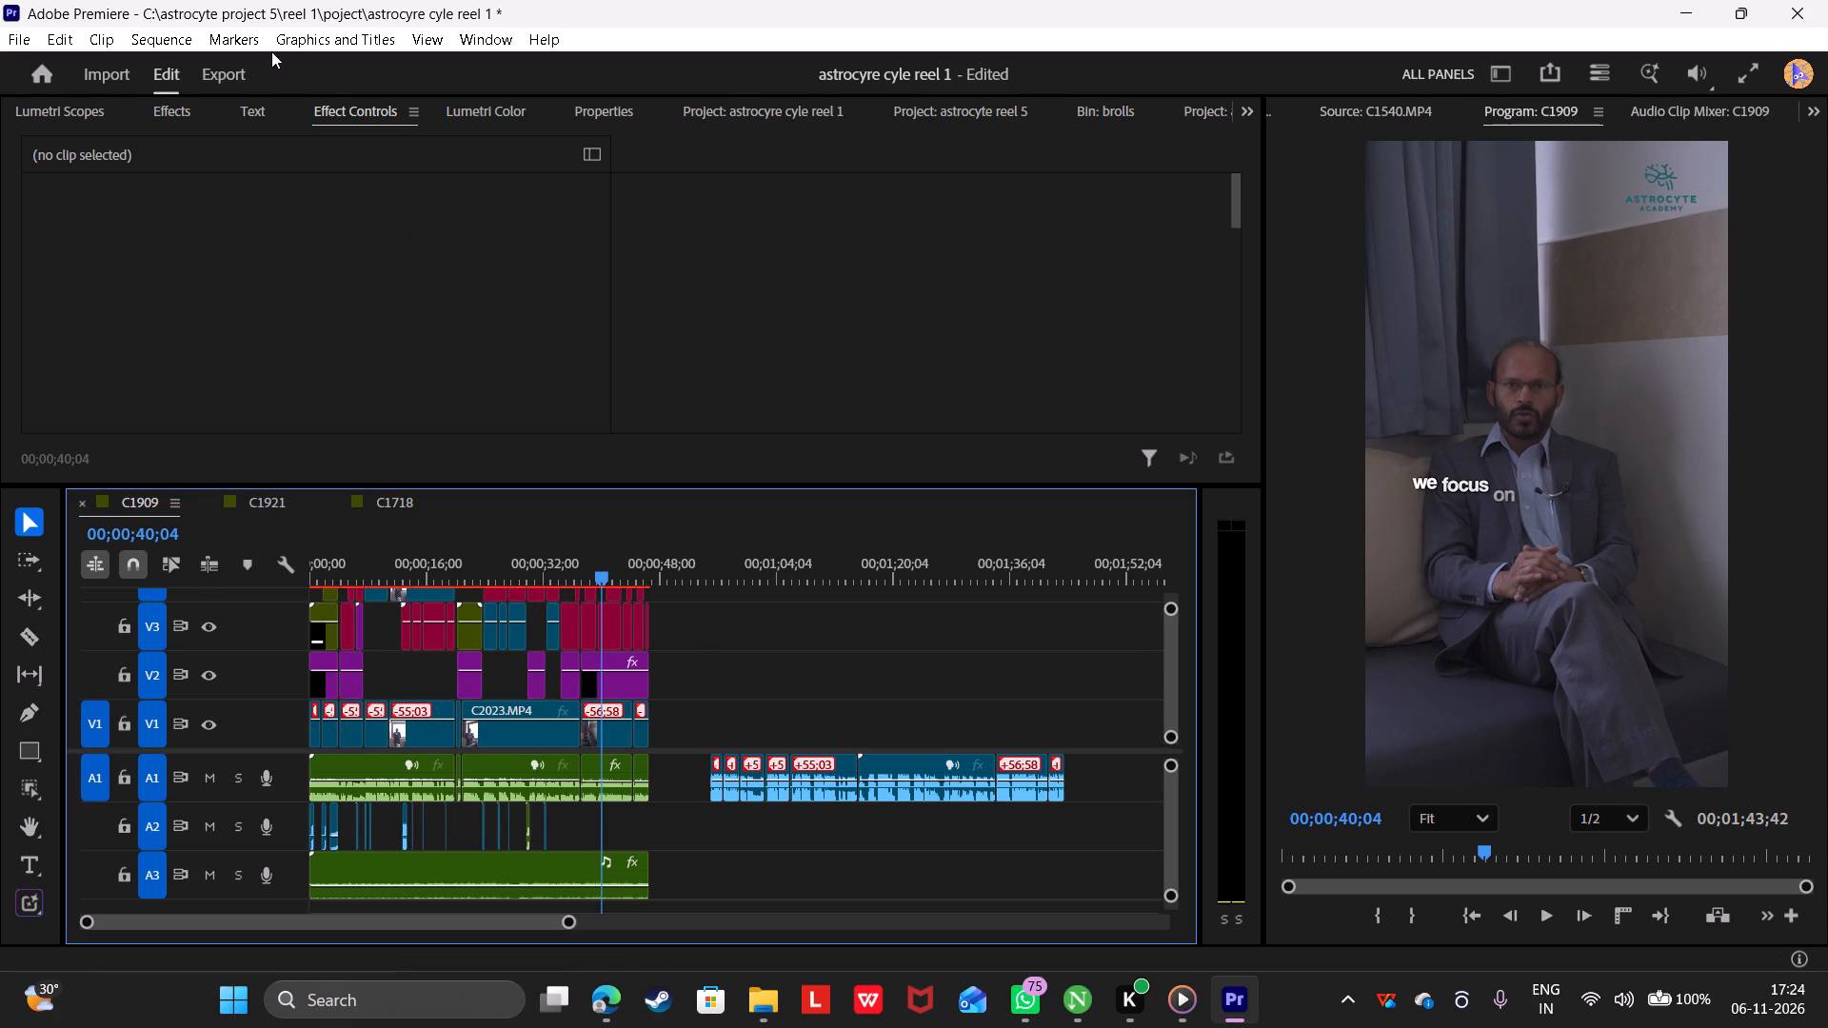
# Open the export settings for C1909 and name the output file "astrocyte reel 1".
pyautogui.click(212, 84)
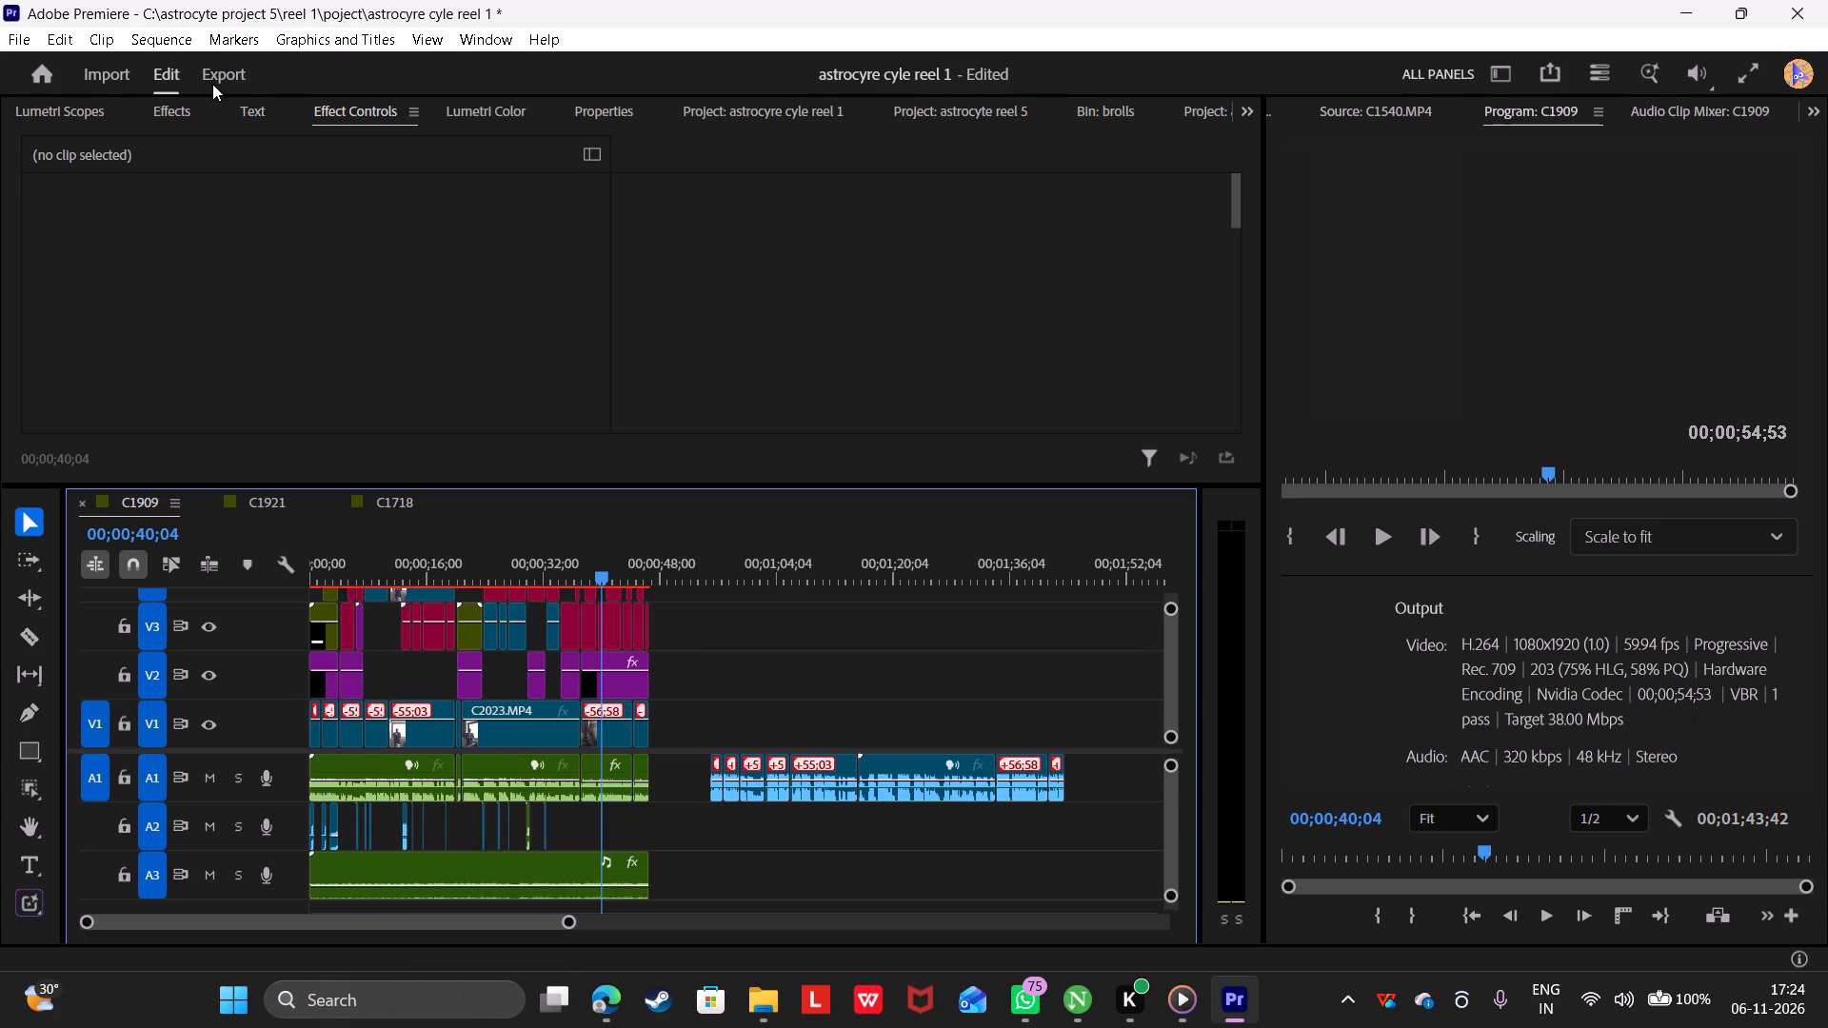
pyautogui.tripleClick(635, 187)
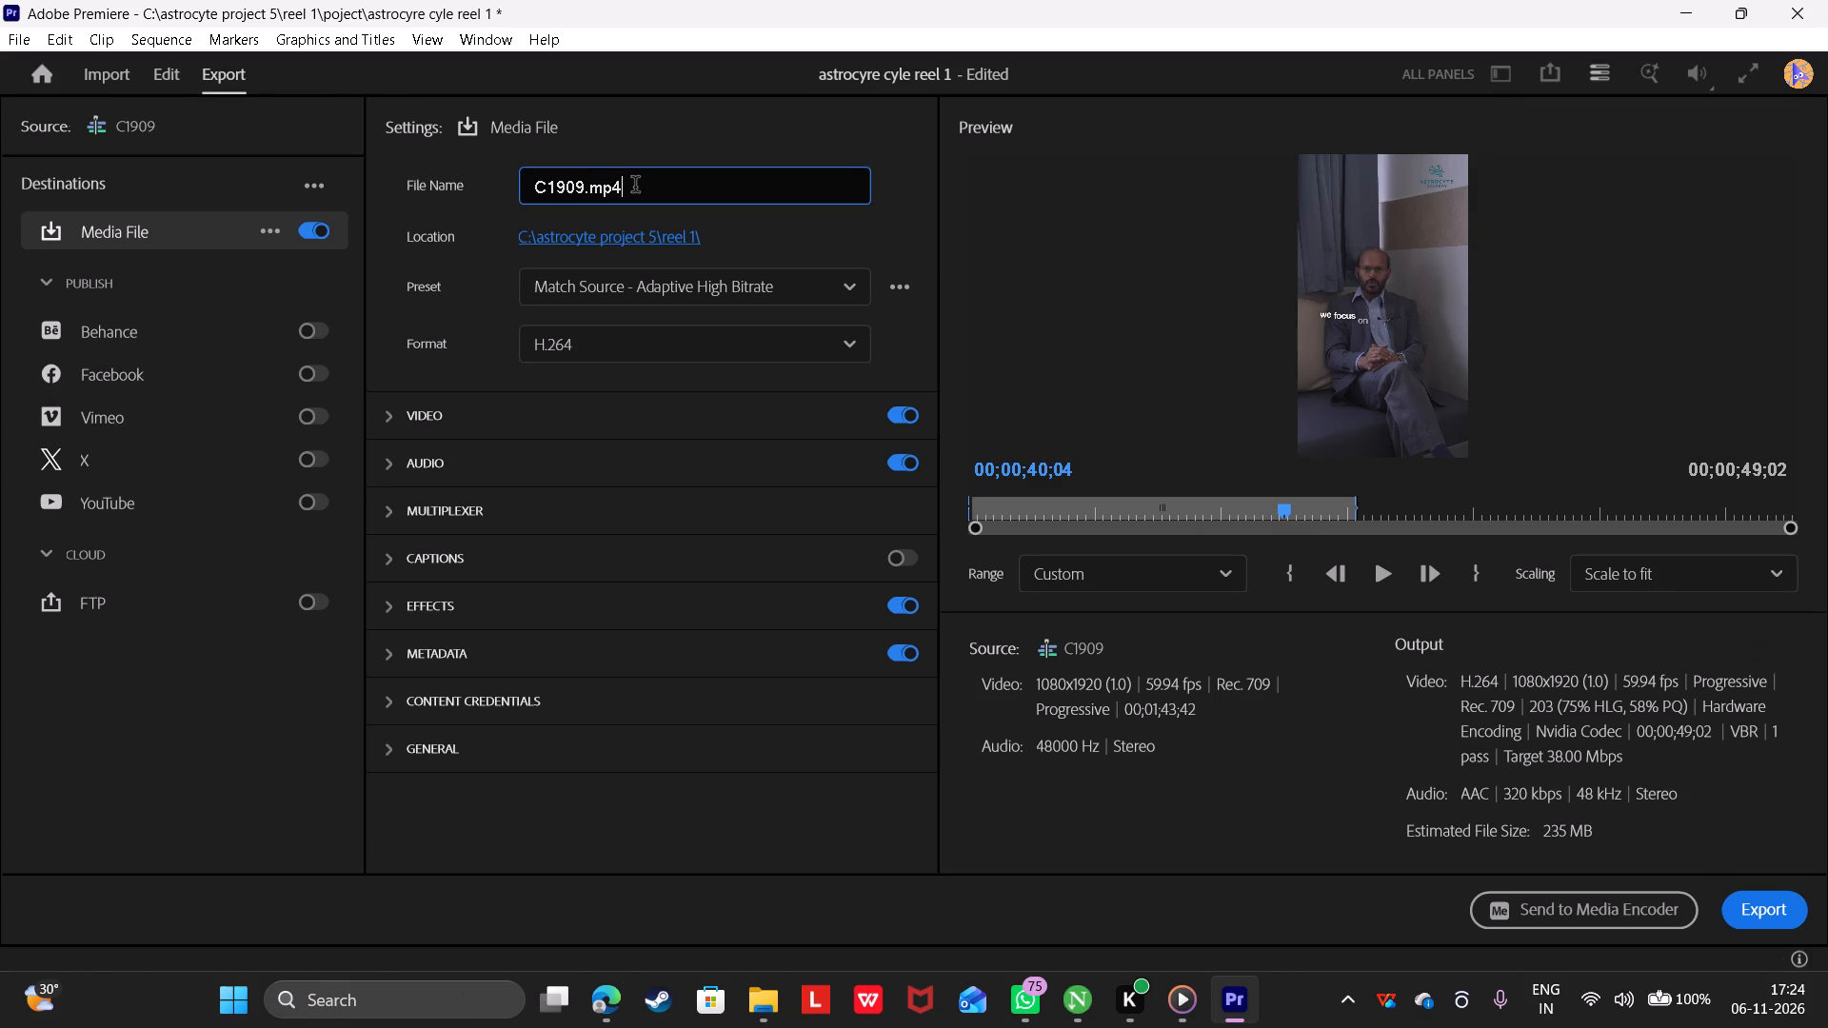
pyautogui.write('astrocyte ree')
pyautogui.write('l 1')
# Find the last frame showing "To Learn more" in the export preview and set the export Out point there, at 00;00;46;39.
pyautogui.click(1335, 517)
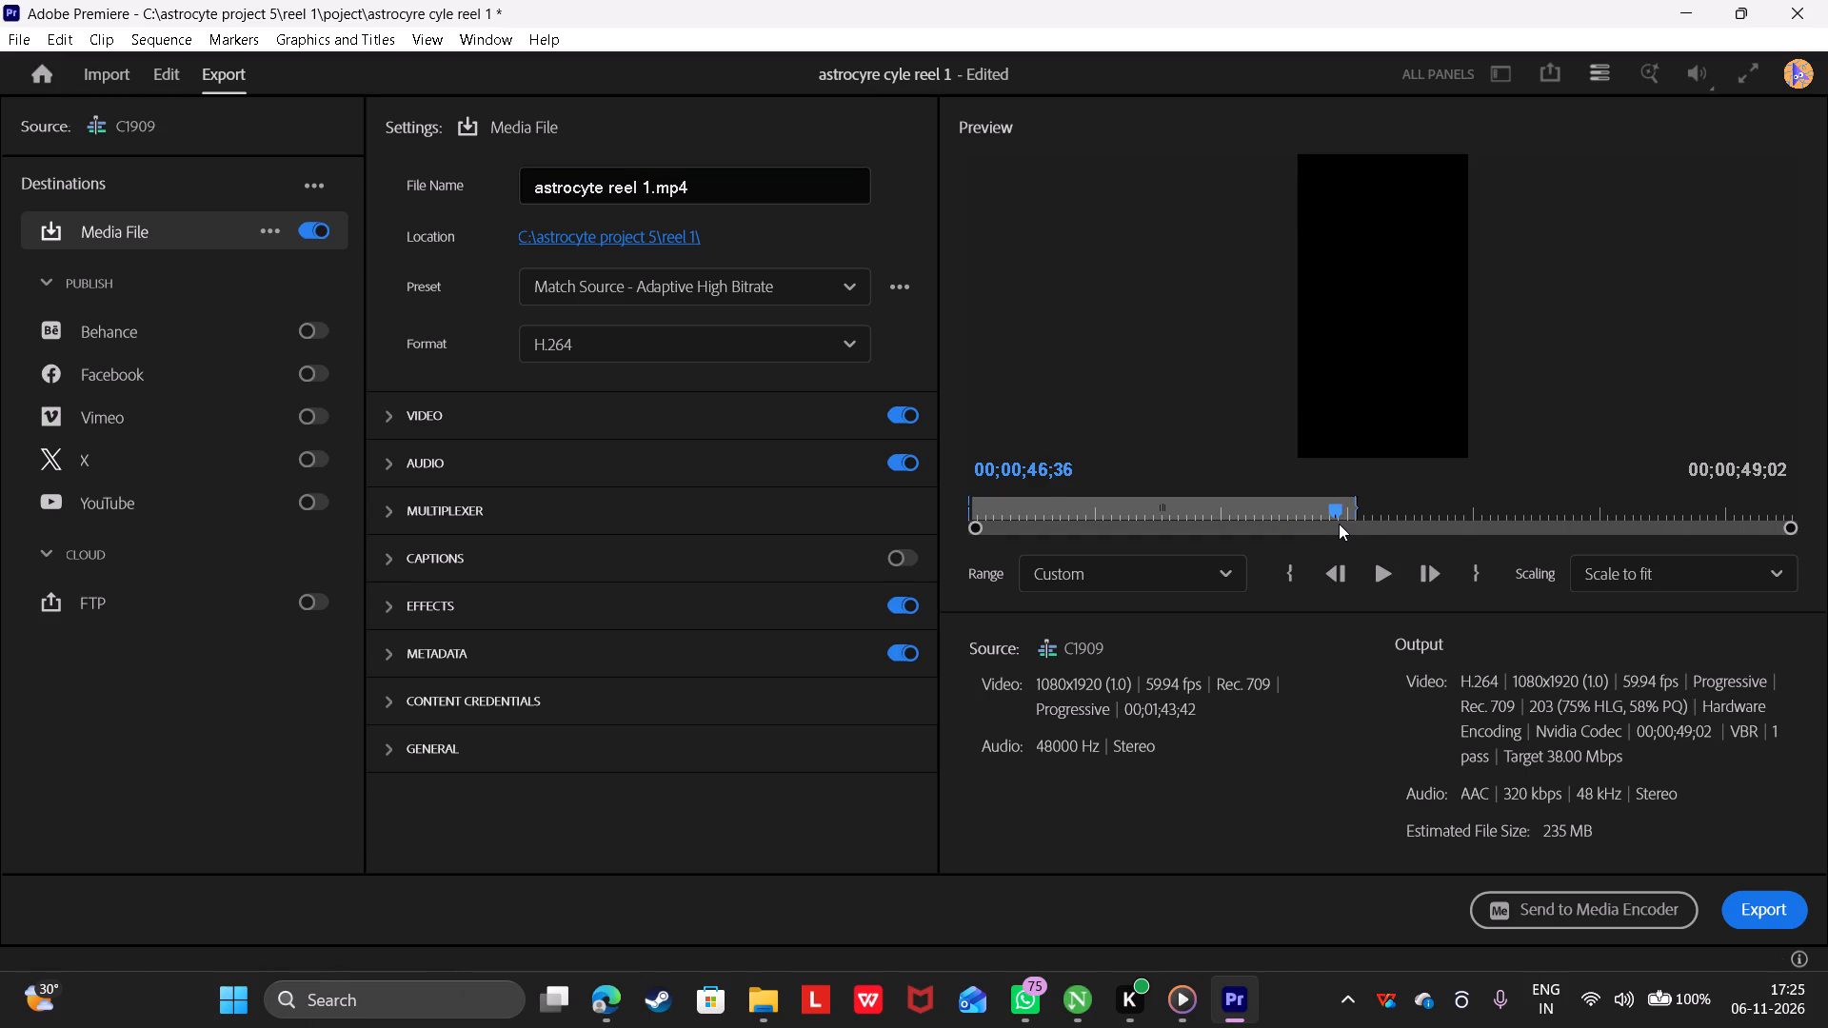
pyautogui.press('Right')
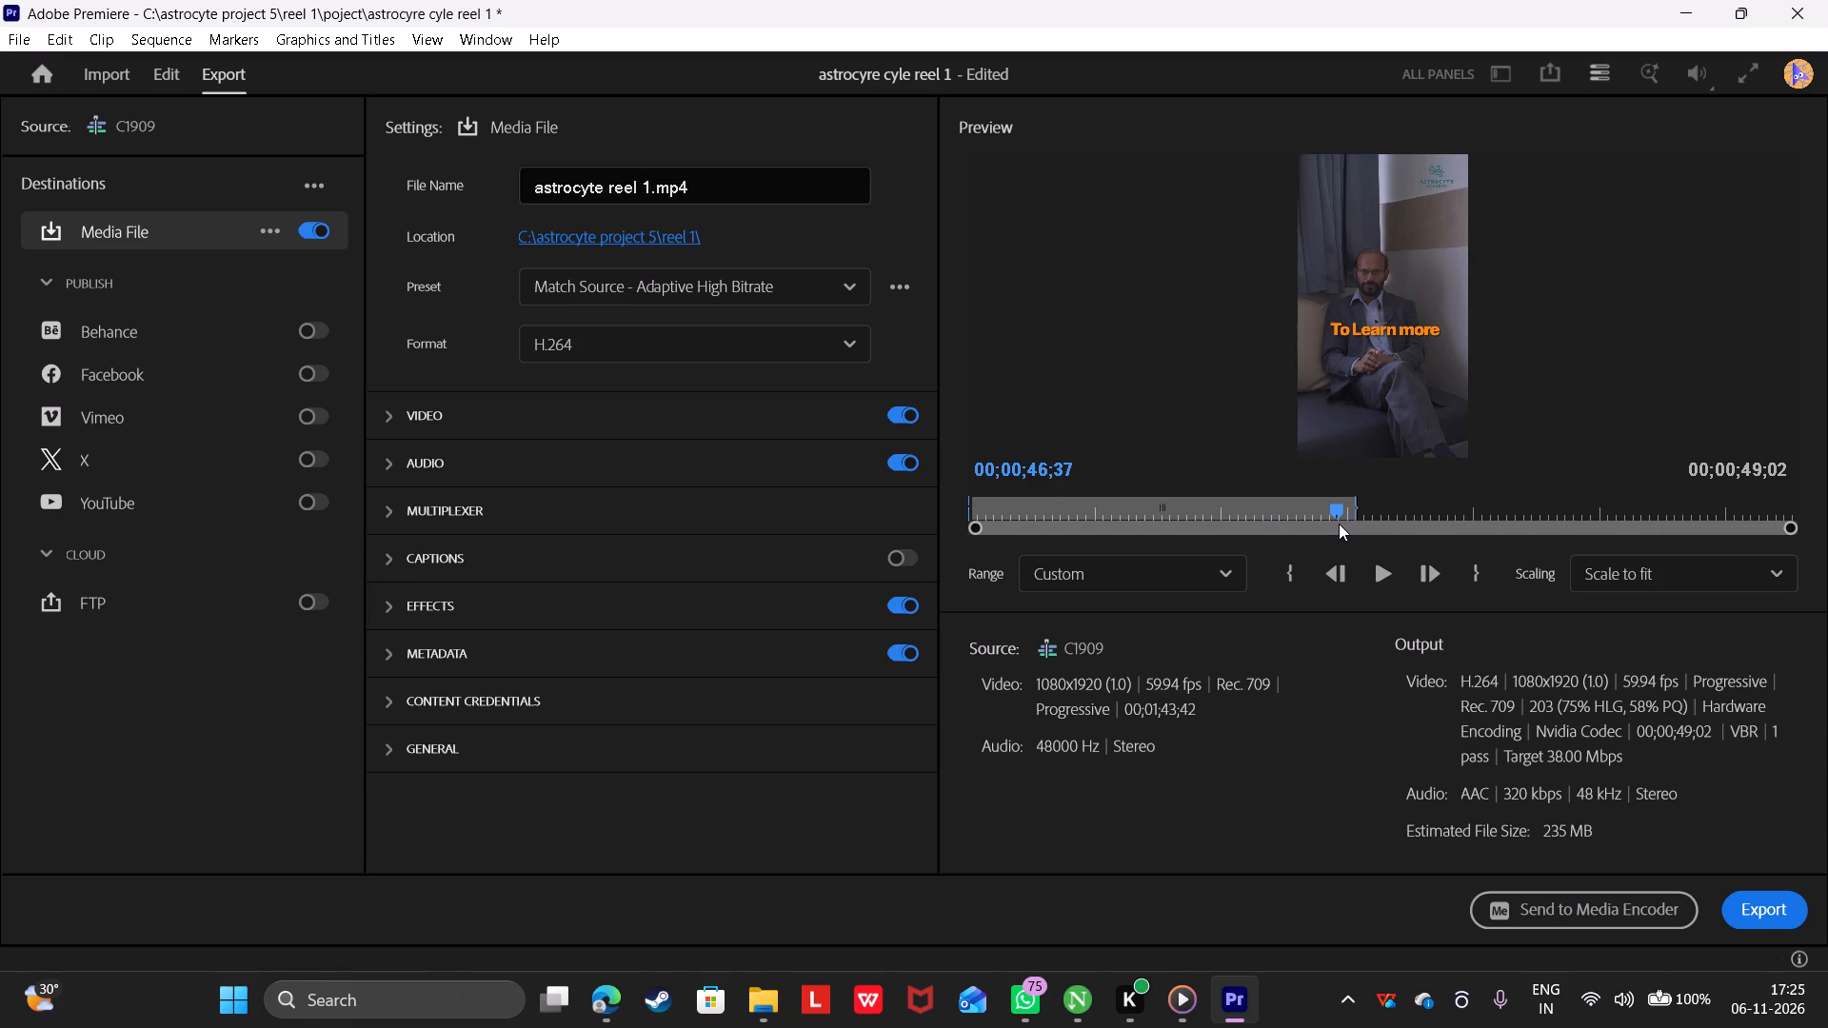
pyautogui.press('Right')
pyautogui.press('Right')
pyautogui.press('Right')
pyautogui.press('Left')
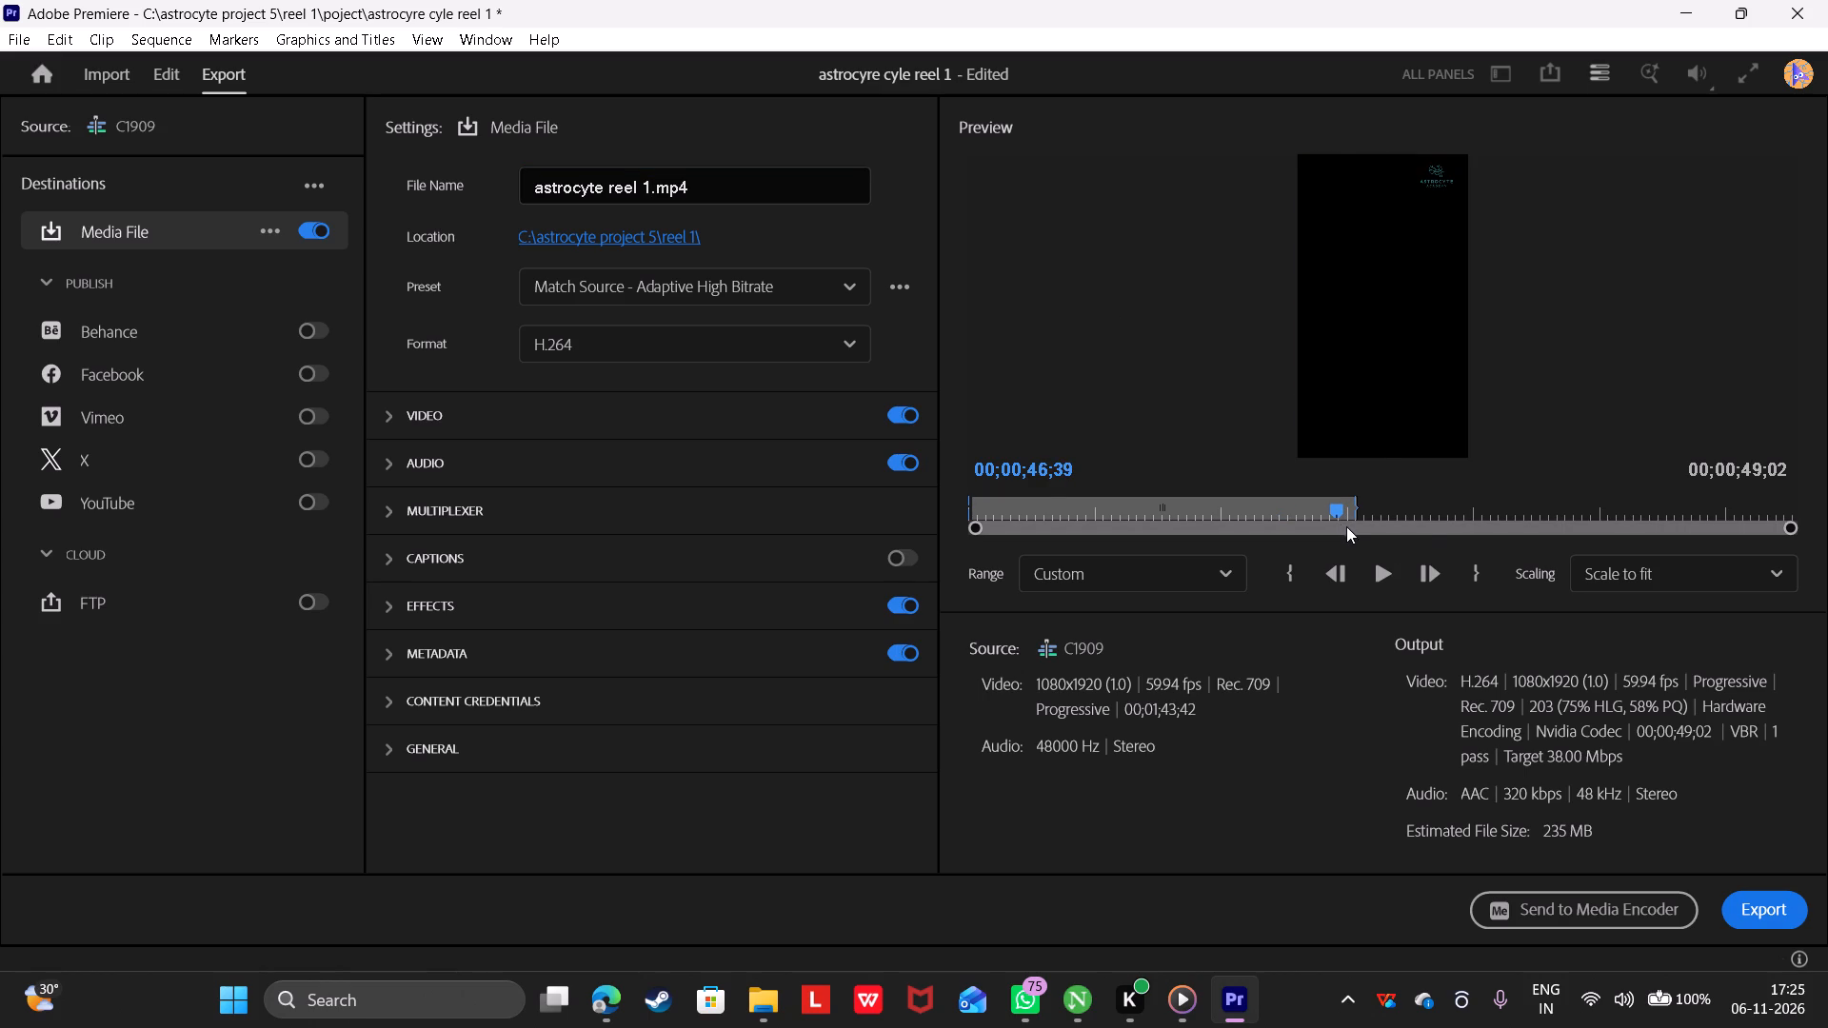
pyautogui.click(1474, 564)
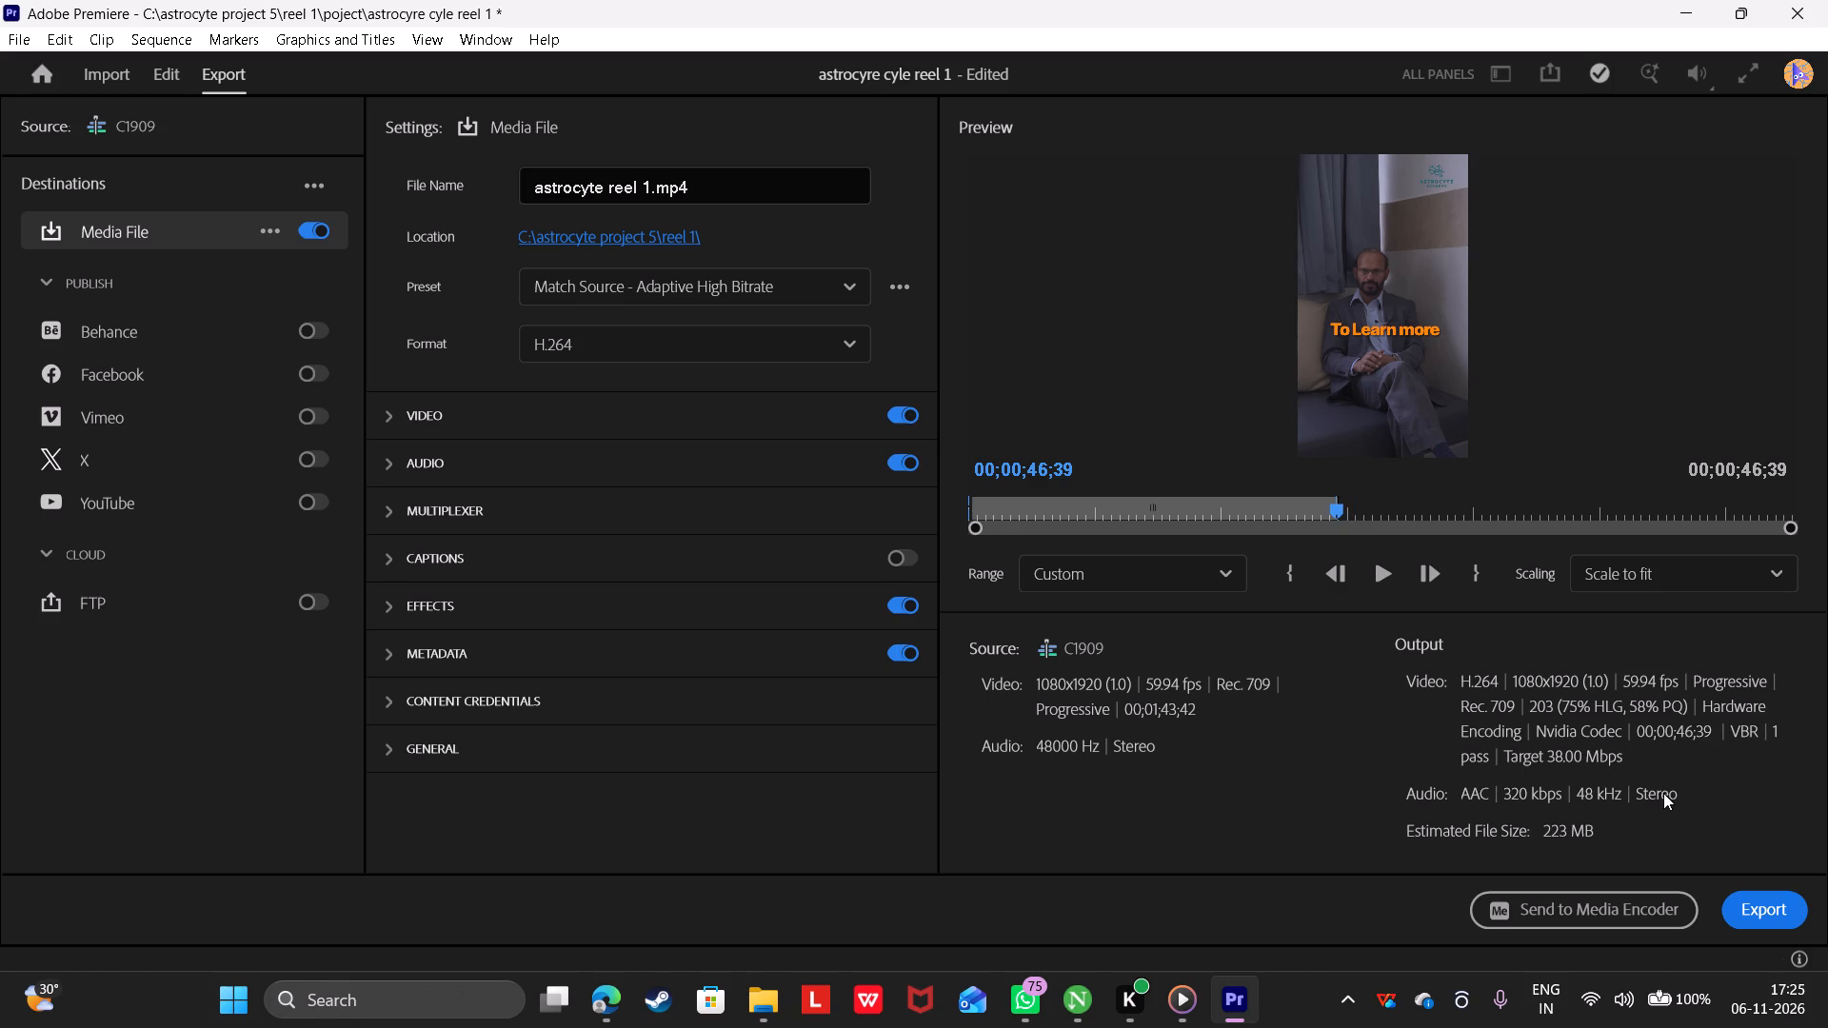
# Export the trimmed C1909 range as an H.264 file to the reel 1 folder.
pyautogui.click(1748, 905)
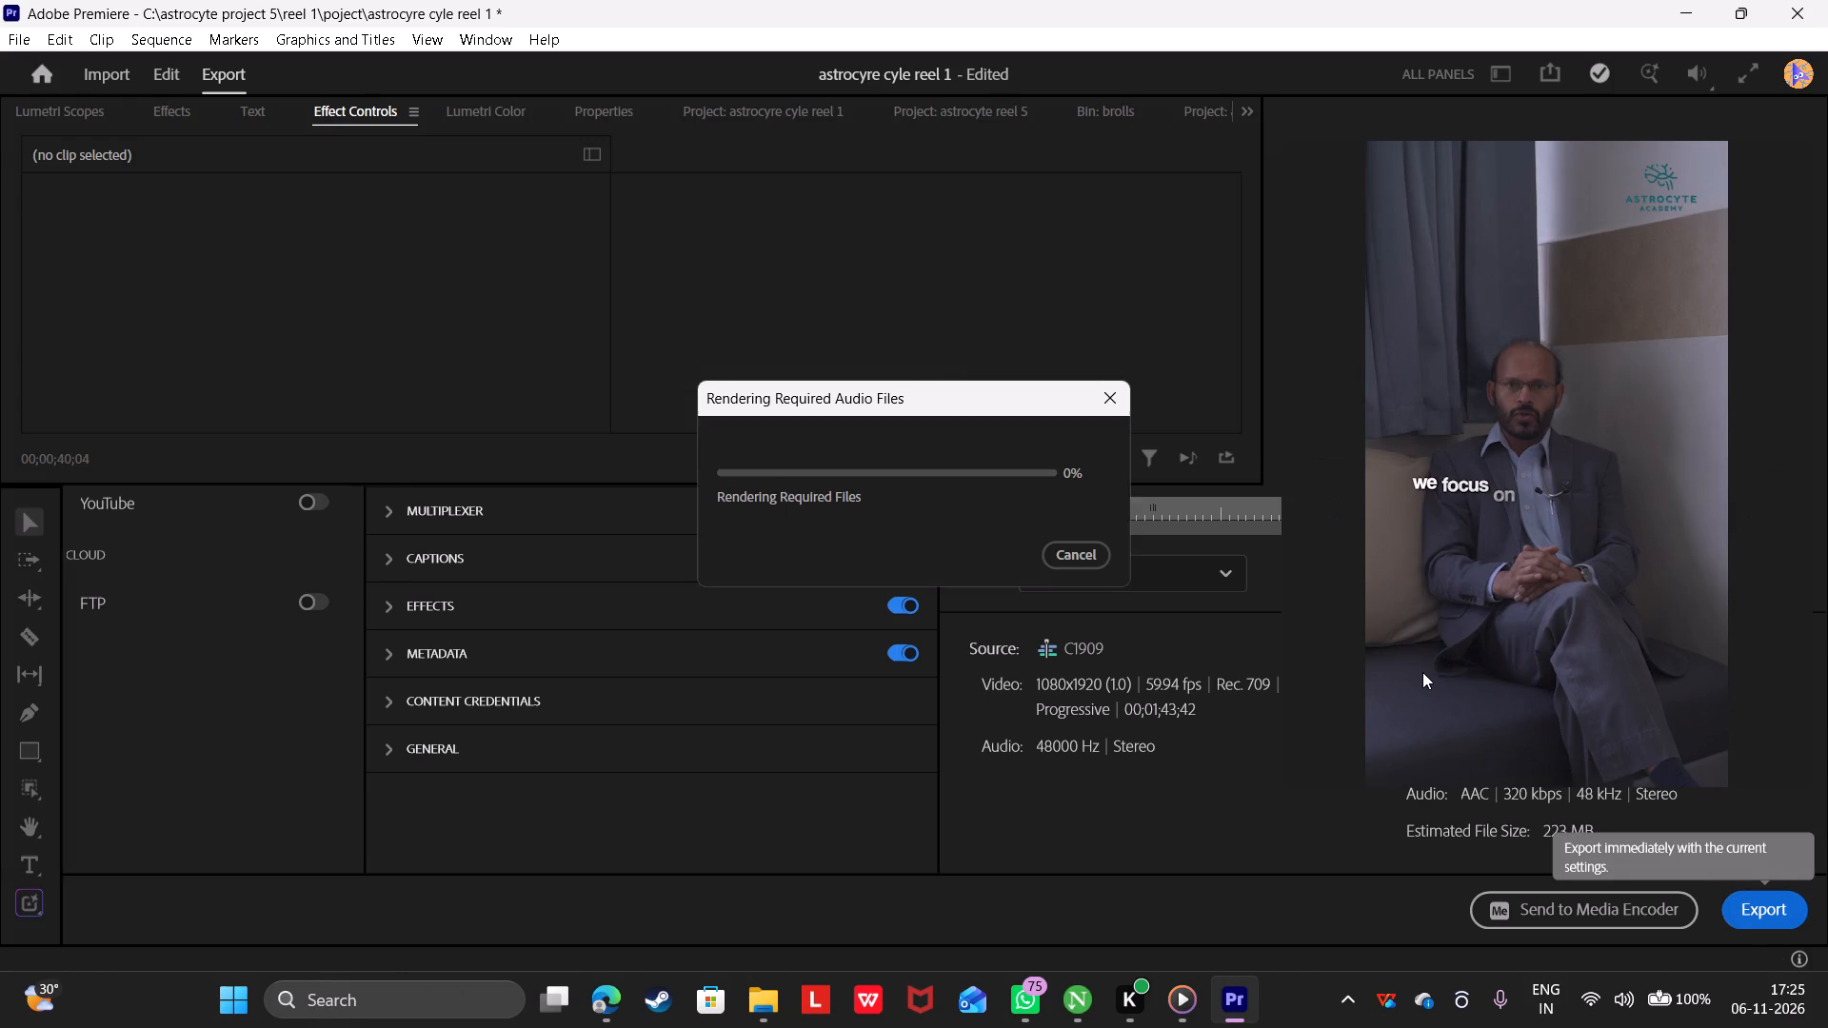
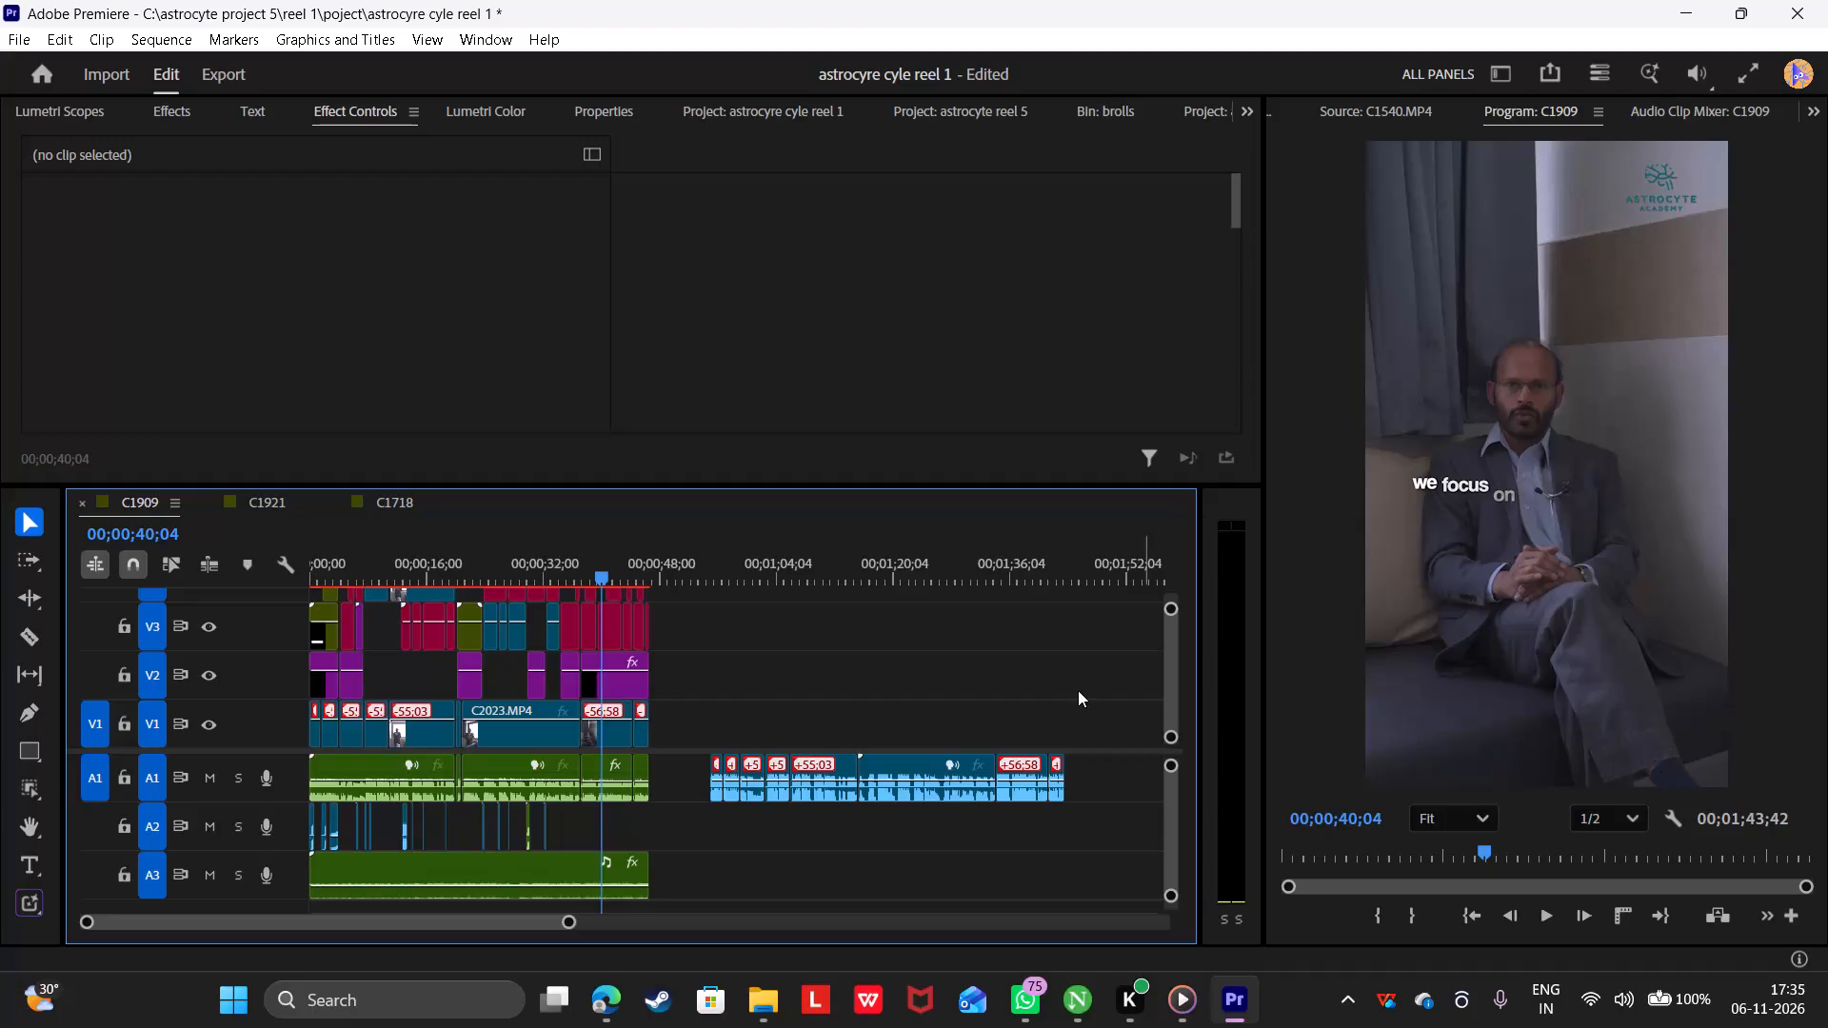
# Open the "astrocyte reel 2 {1}" Premiere project from the project folder of reel 2 {1} in astrocyte project 5.
pyautogui.click(279, 498)
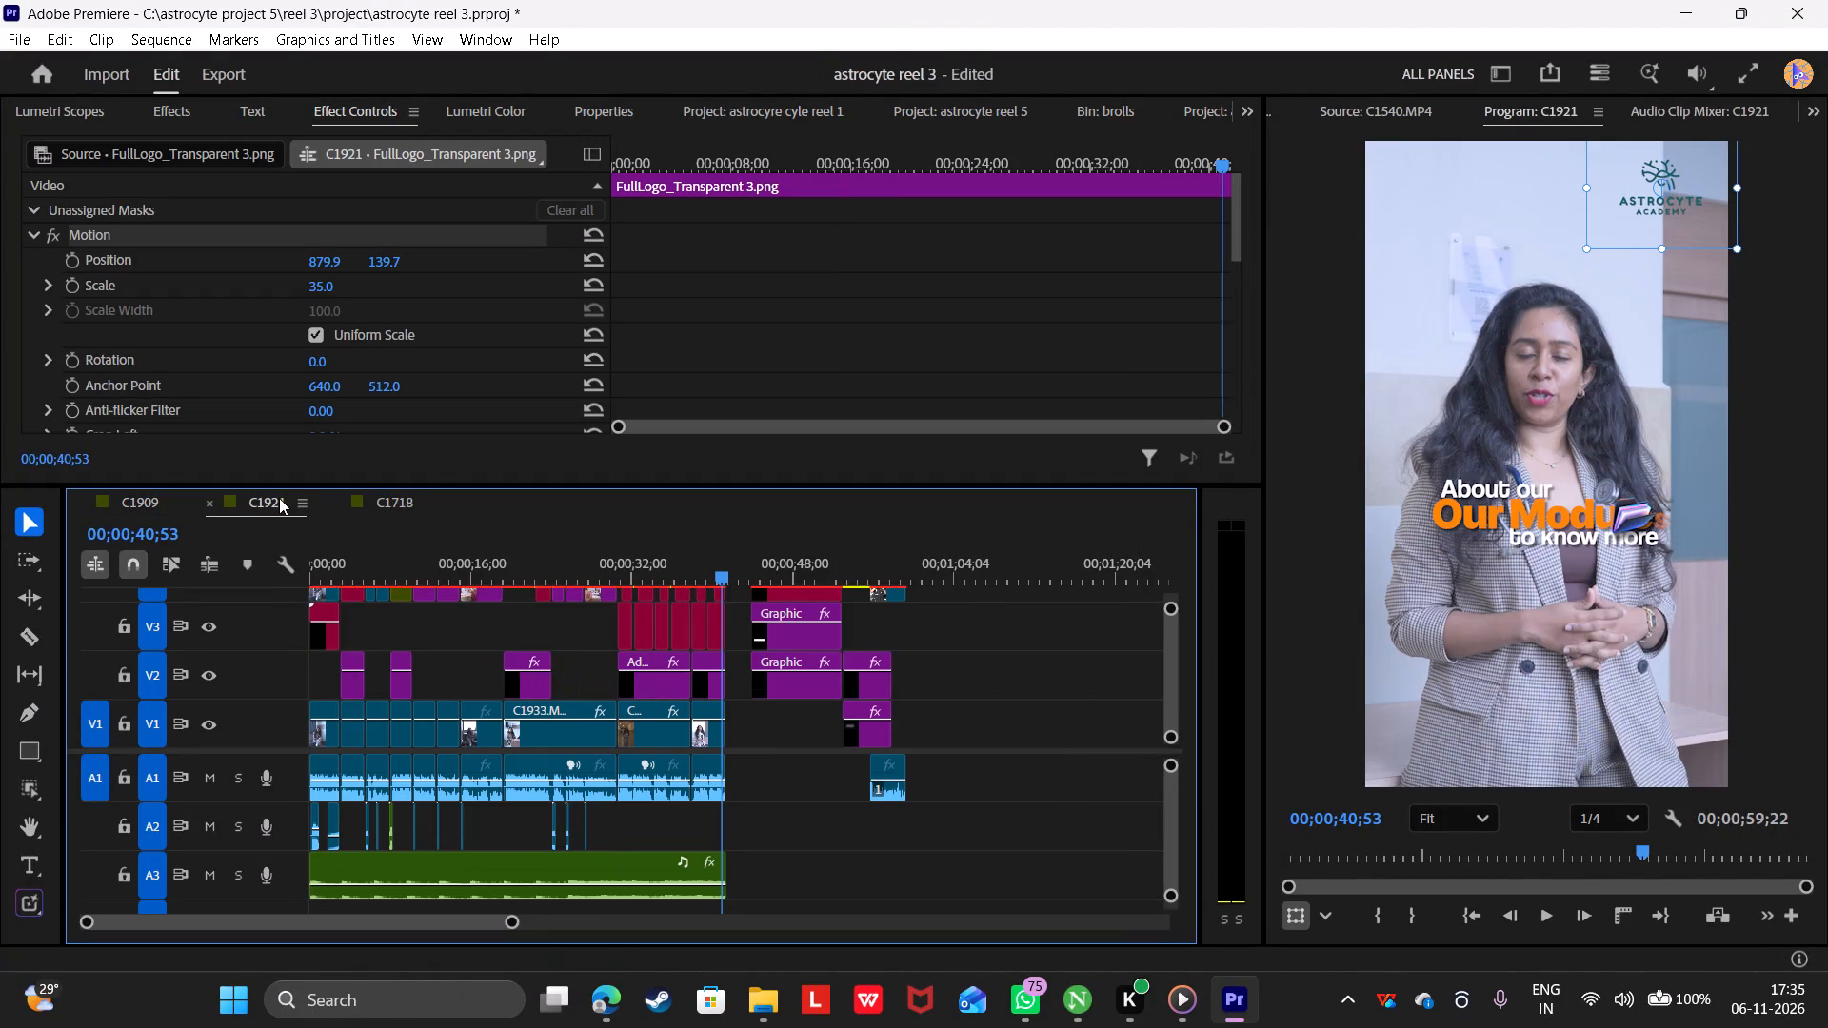
pyautogui.click(403, 498)
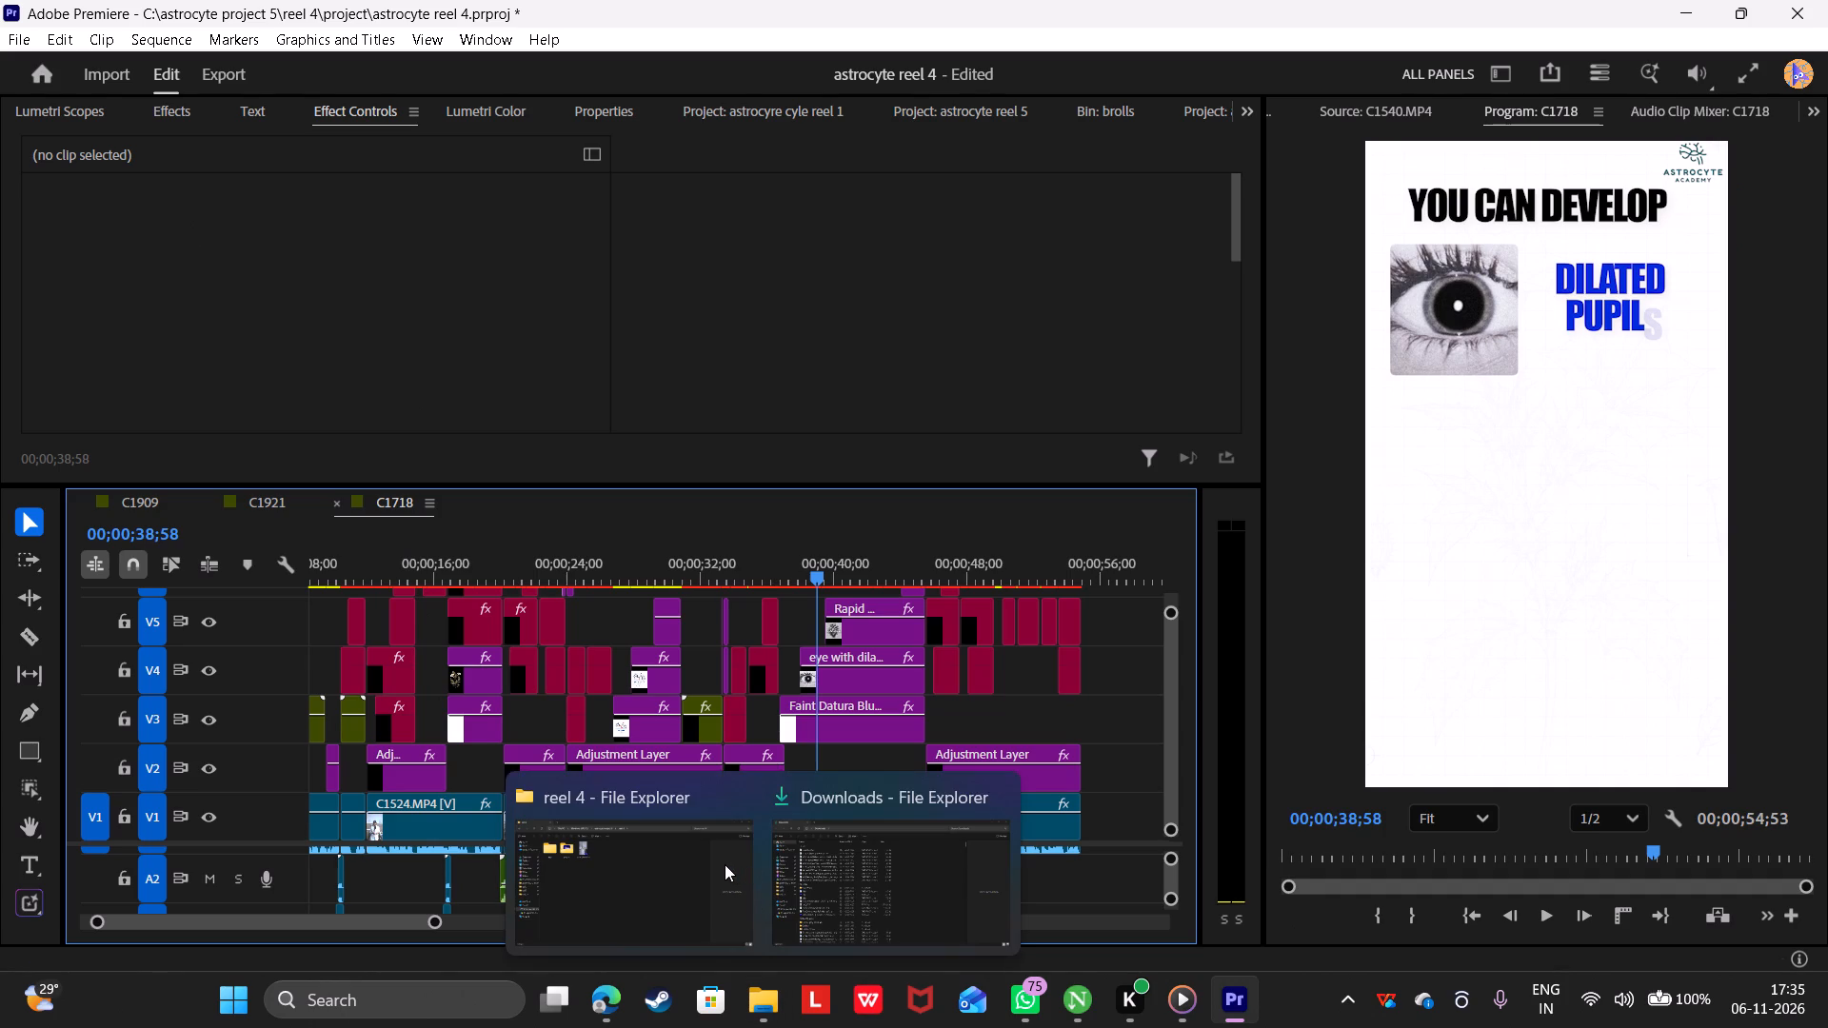
pyautogui.click(725, 864)
pyautogui.click(133, 62)
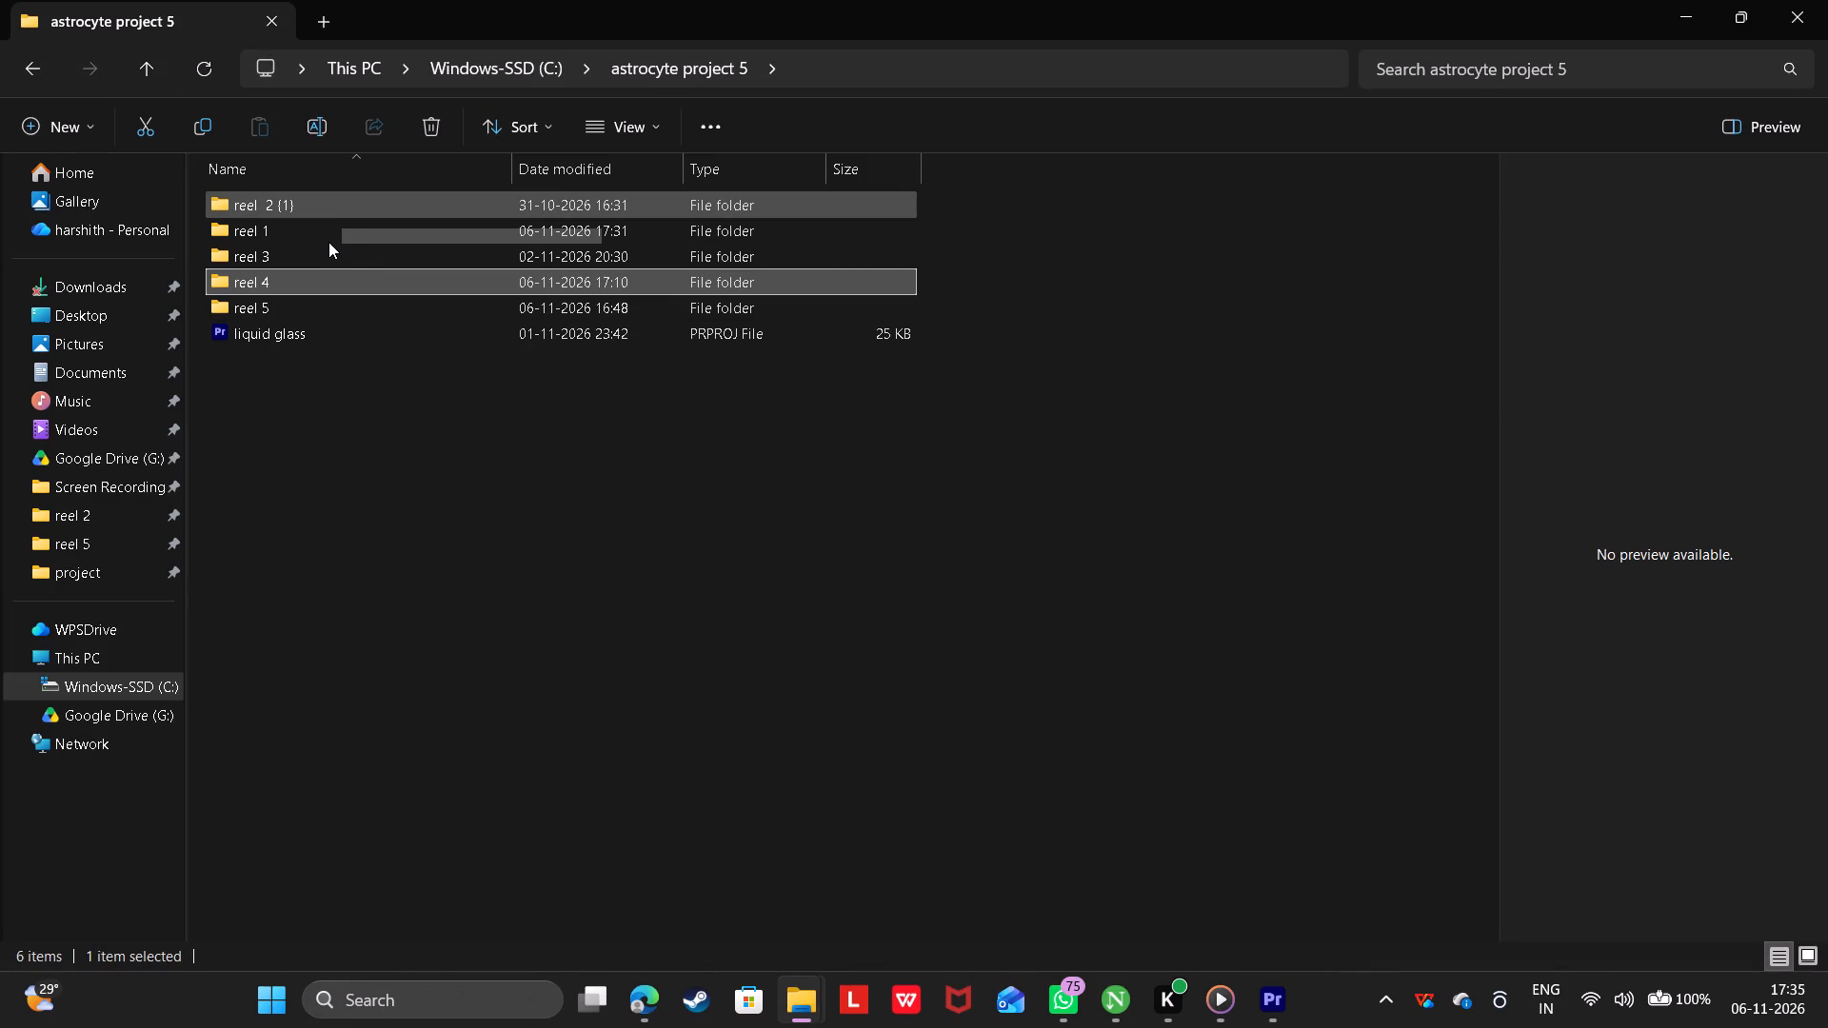
pyautogui.tripleClick(328, 240)
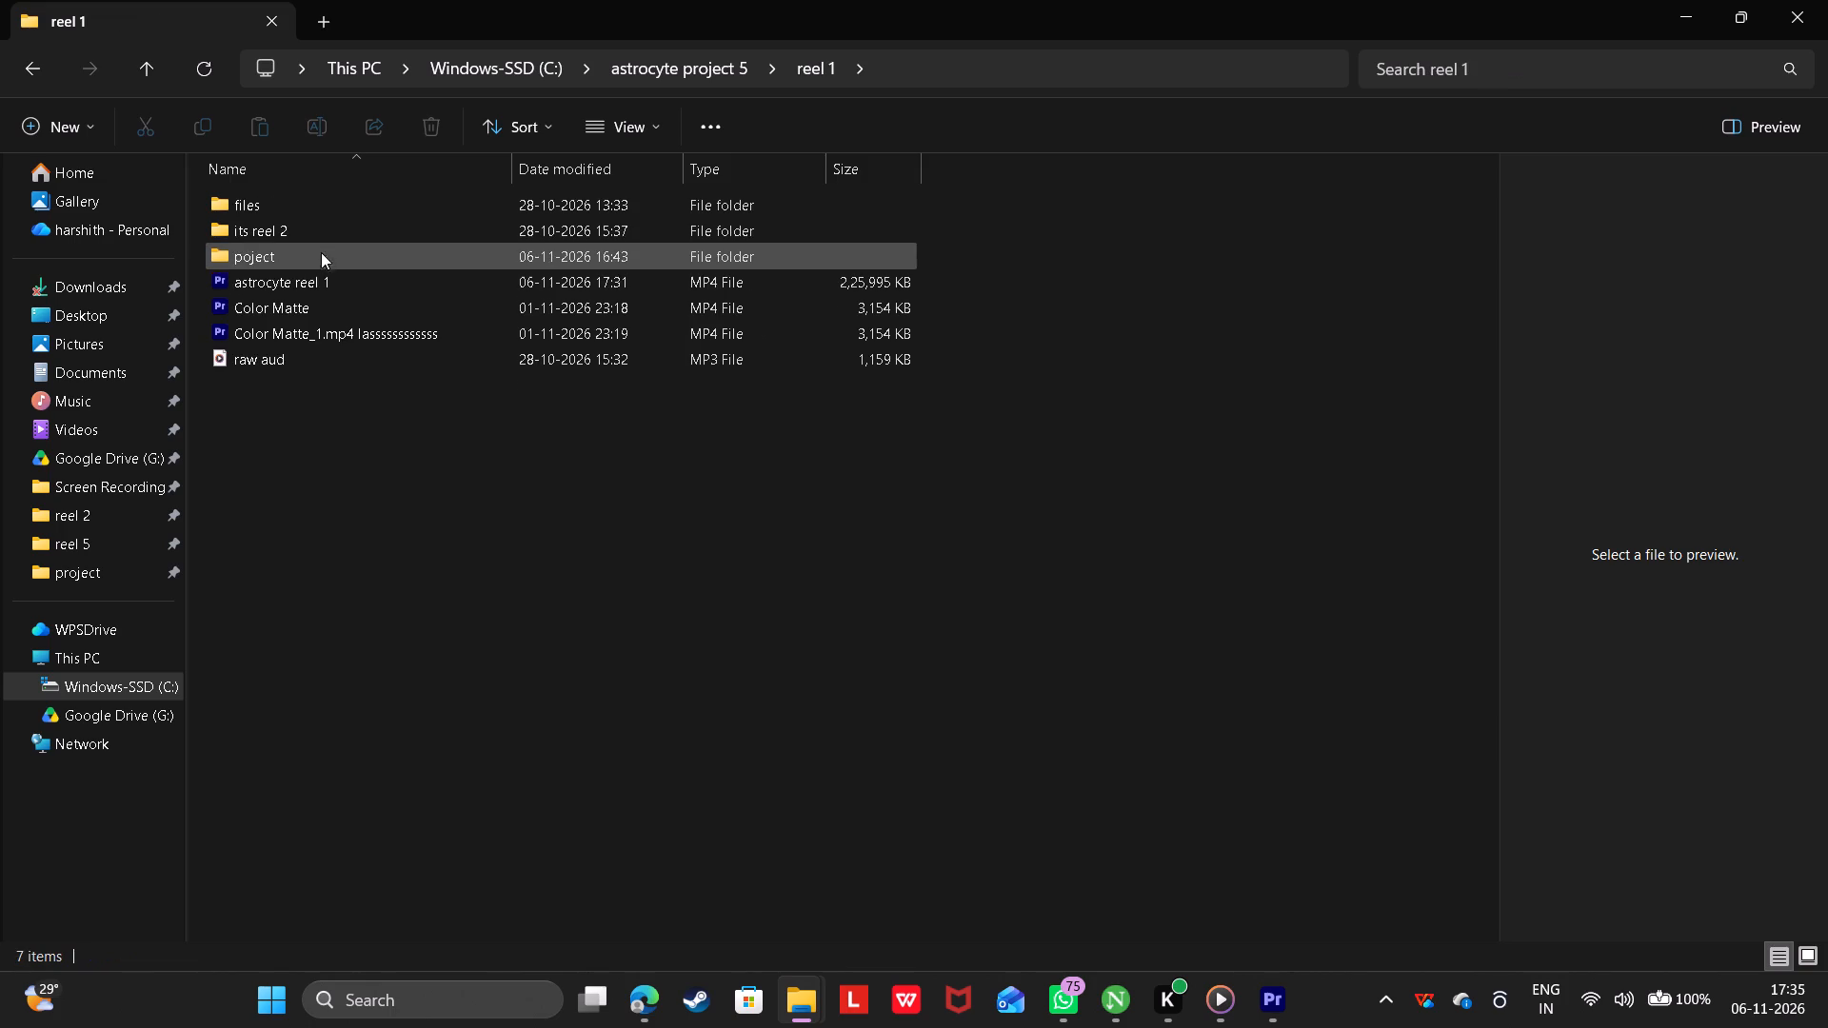
pyautogui.click(156, 69)
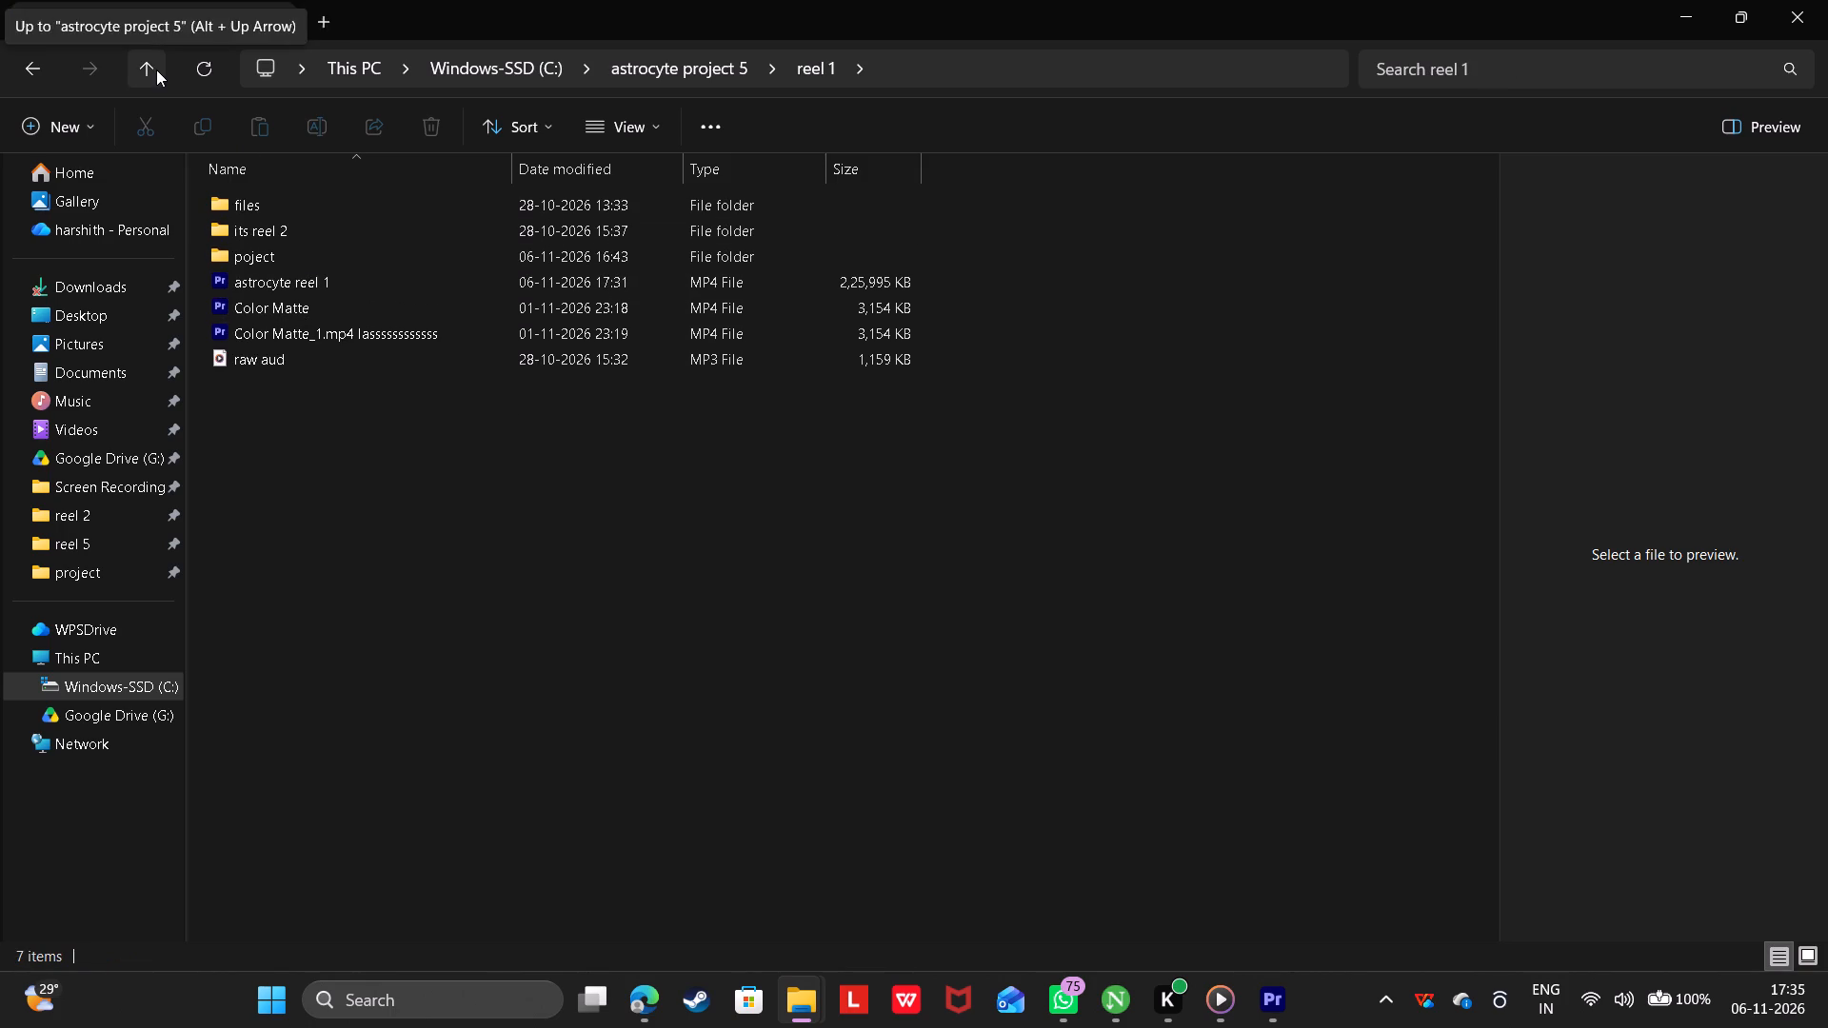
pyautogui.tripleClick(244, 208)
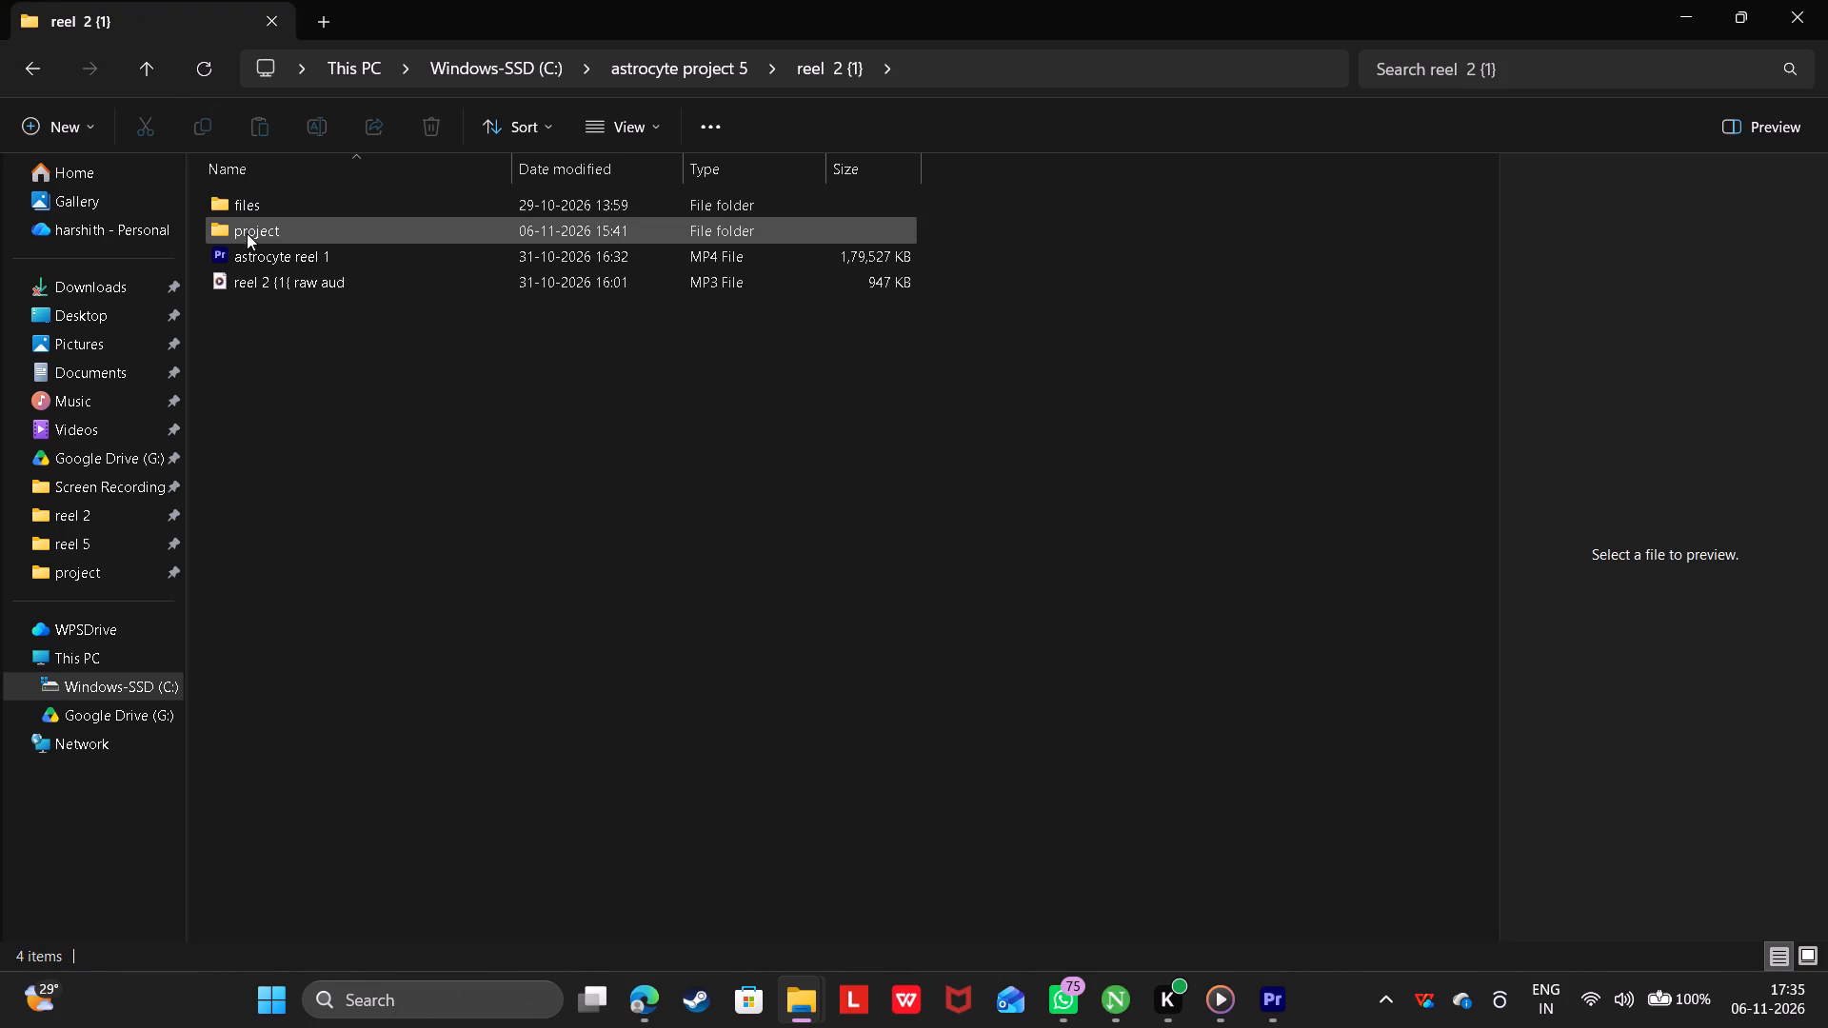
pyautogui.tripleClick(247, 235)
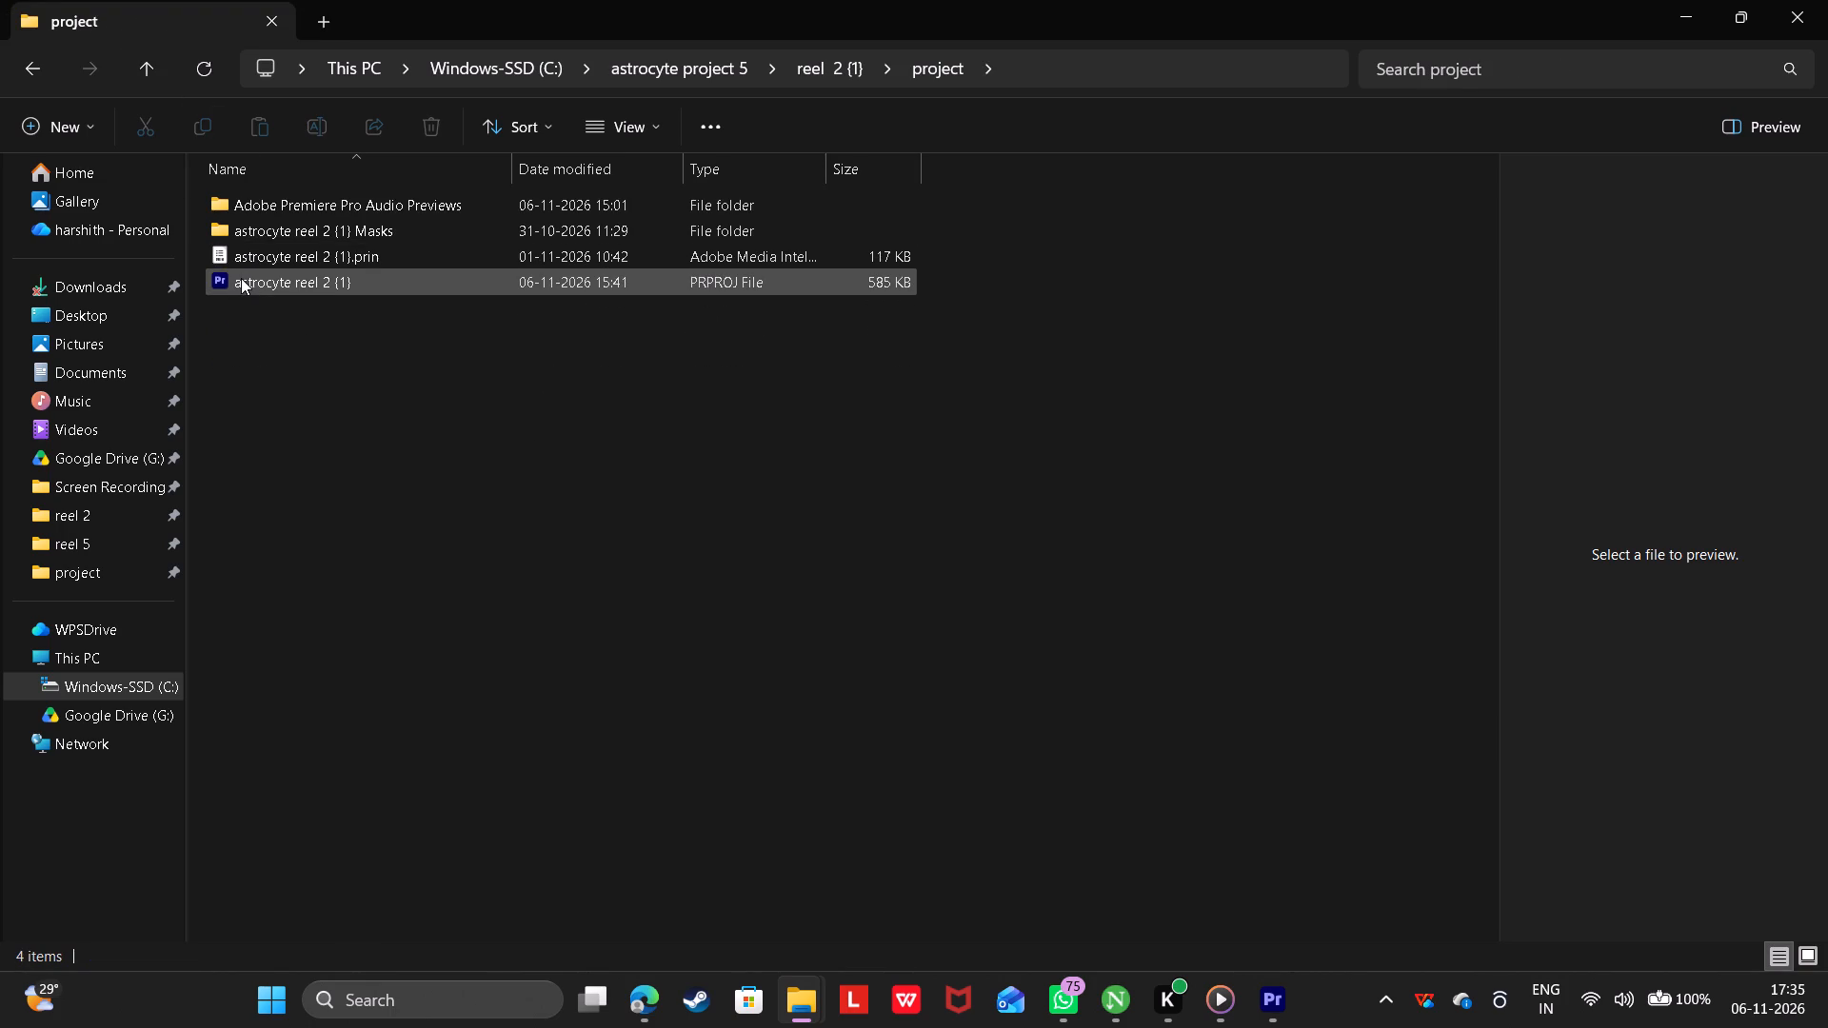
pyautogui.click(241, 278)
pyautogui.press('Return')
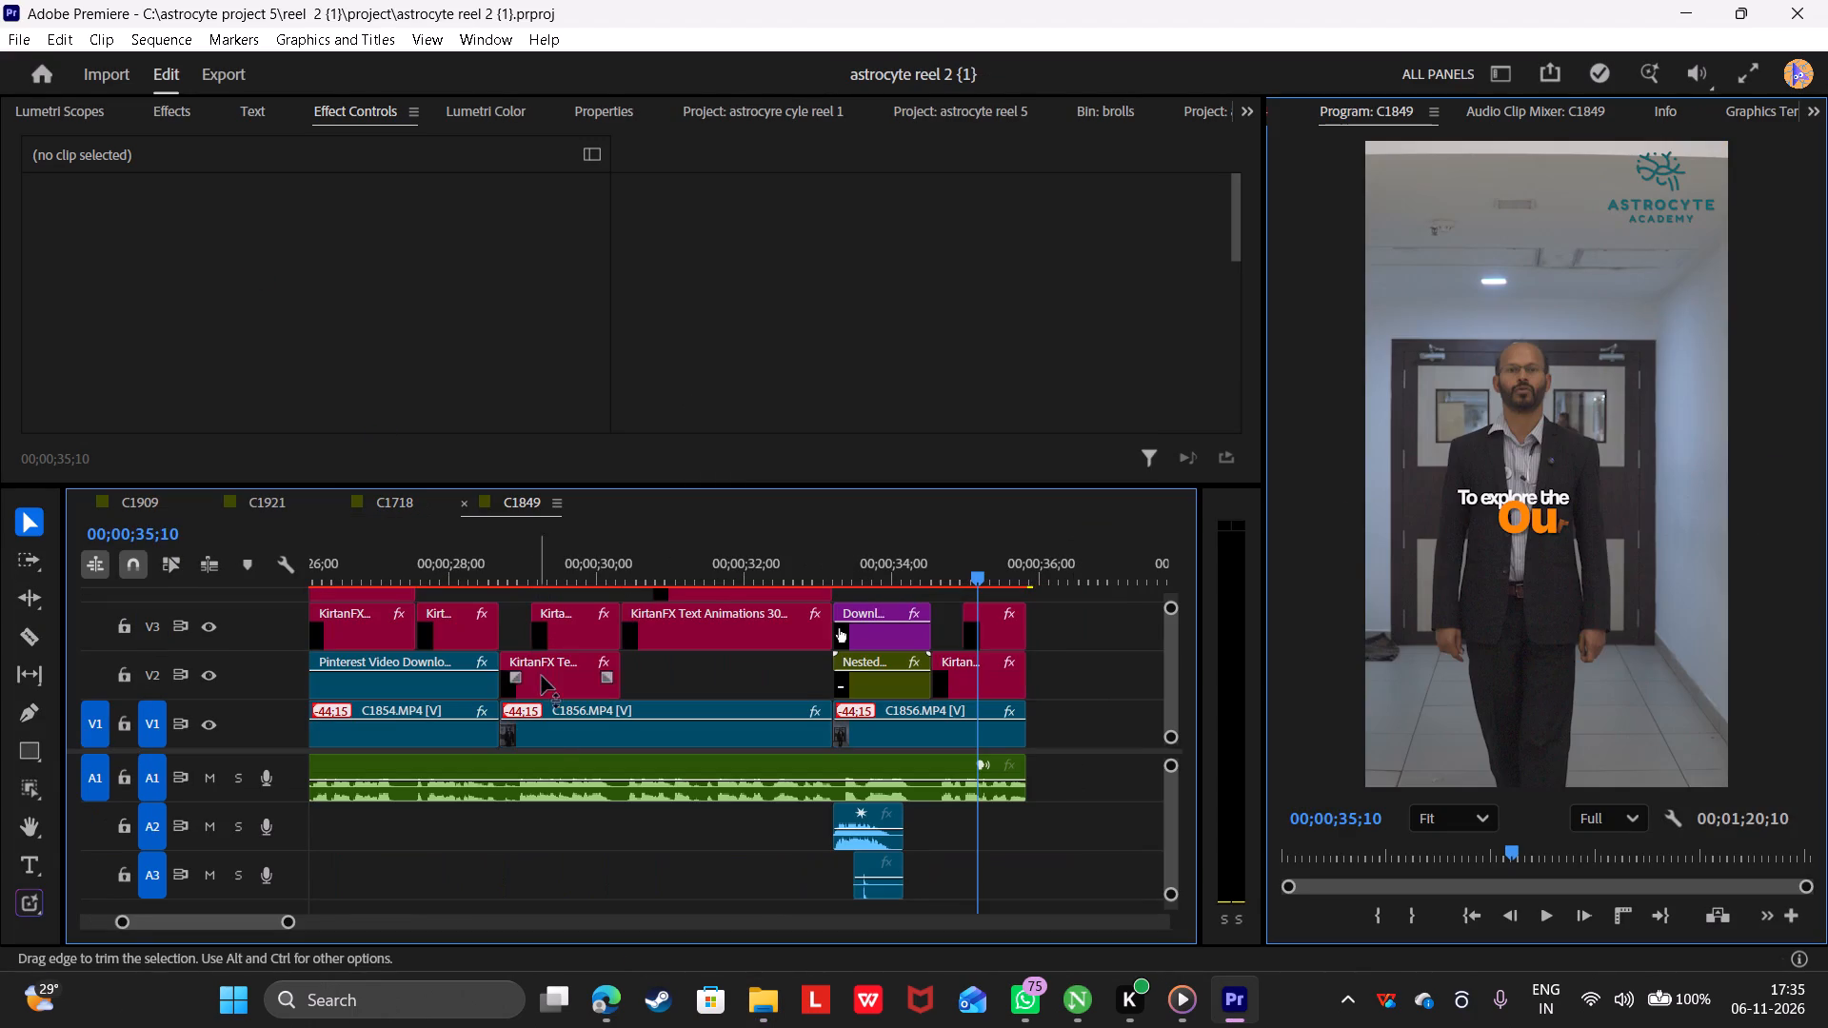
# Review the C1849 sequence from its start to about 00;00;27;10, examining the stock clips that accompany the talking-head footage.
pyautogui.moveTo(286, 926); pyautogui.dragTo(421, 934)
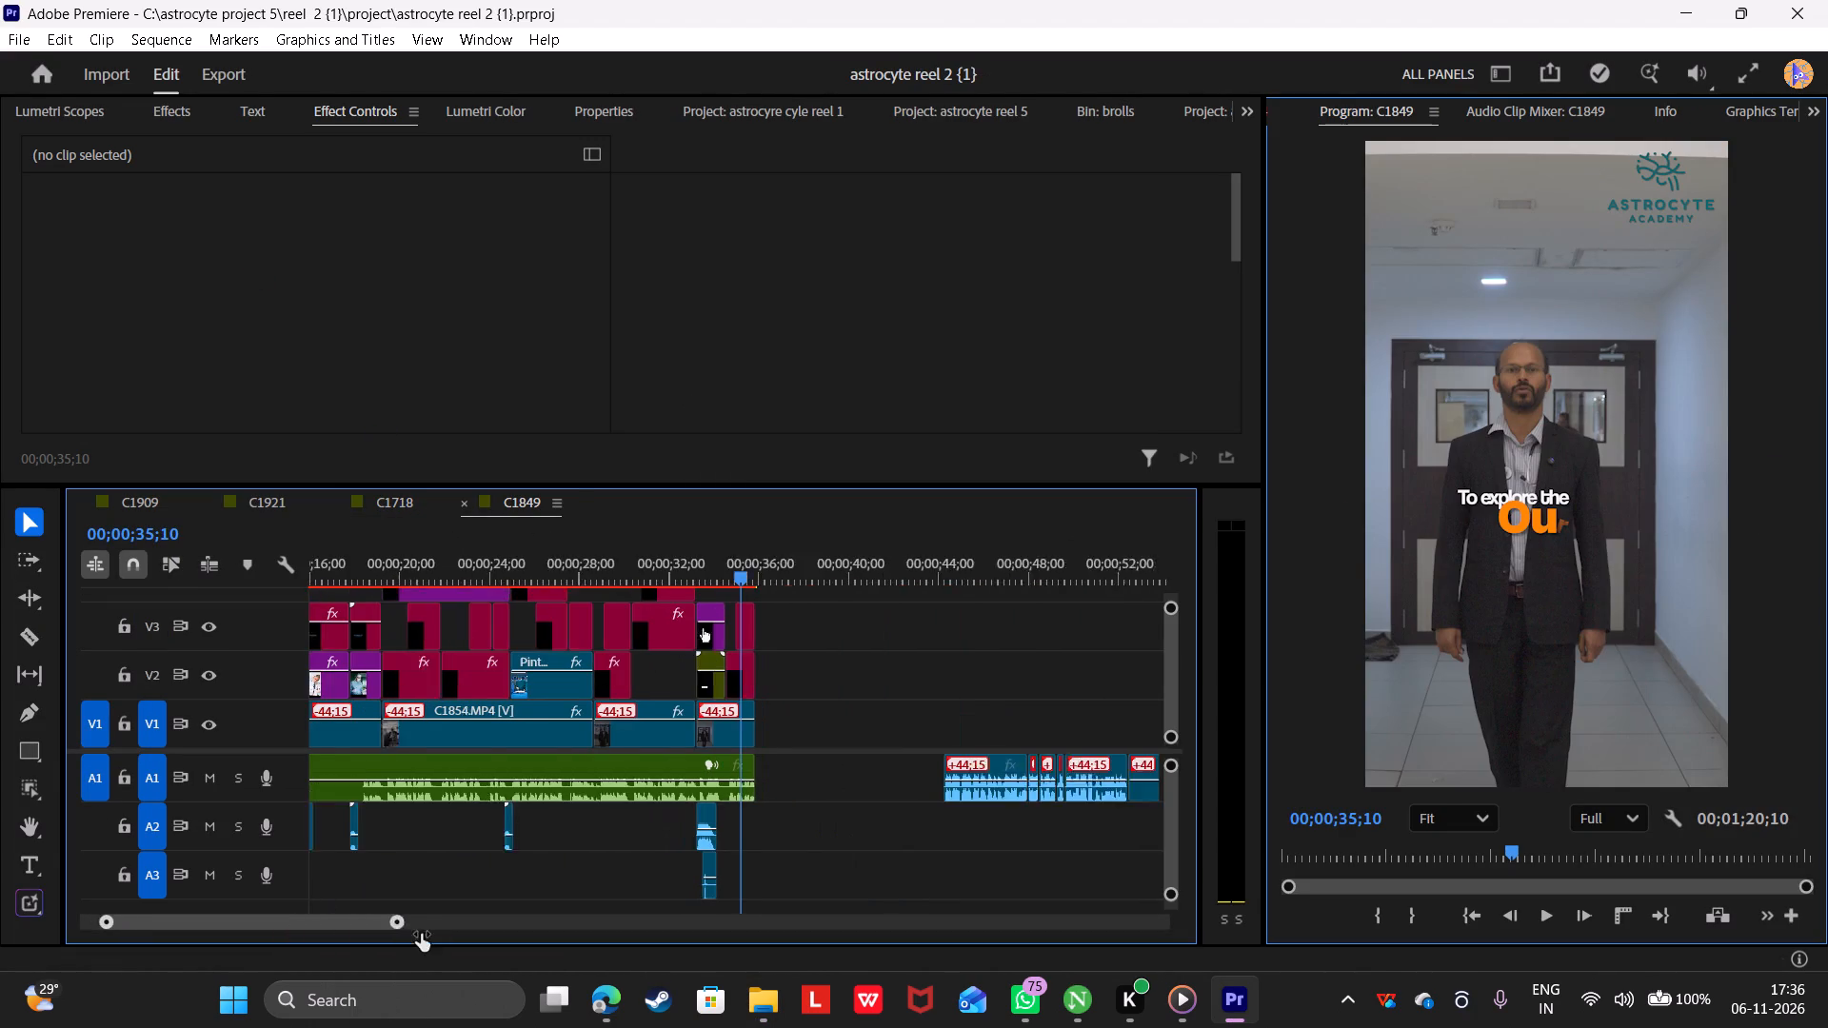
pyautogui.moveTo(421, 934); pyautogui.dragTo(424, 933)
pyautogui.moveTo(602, 568); pyautogui.dragTo(233, 693)
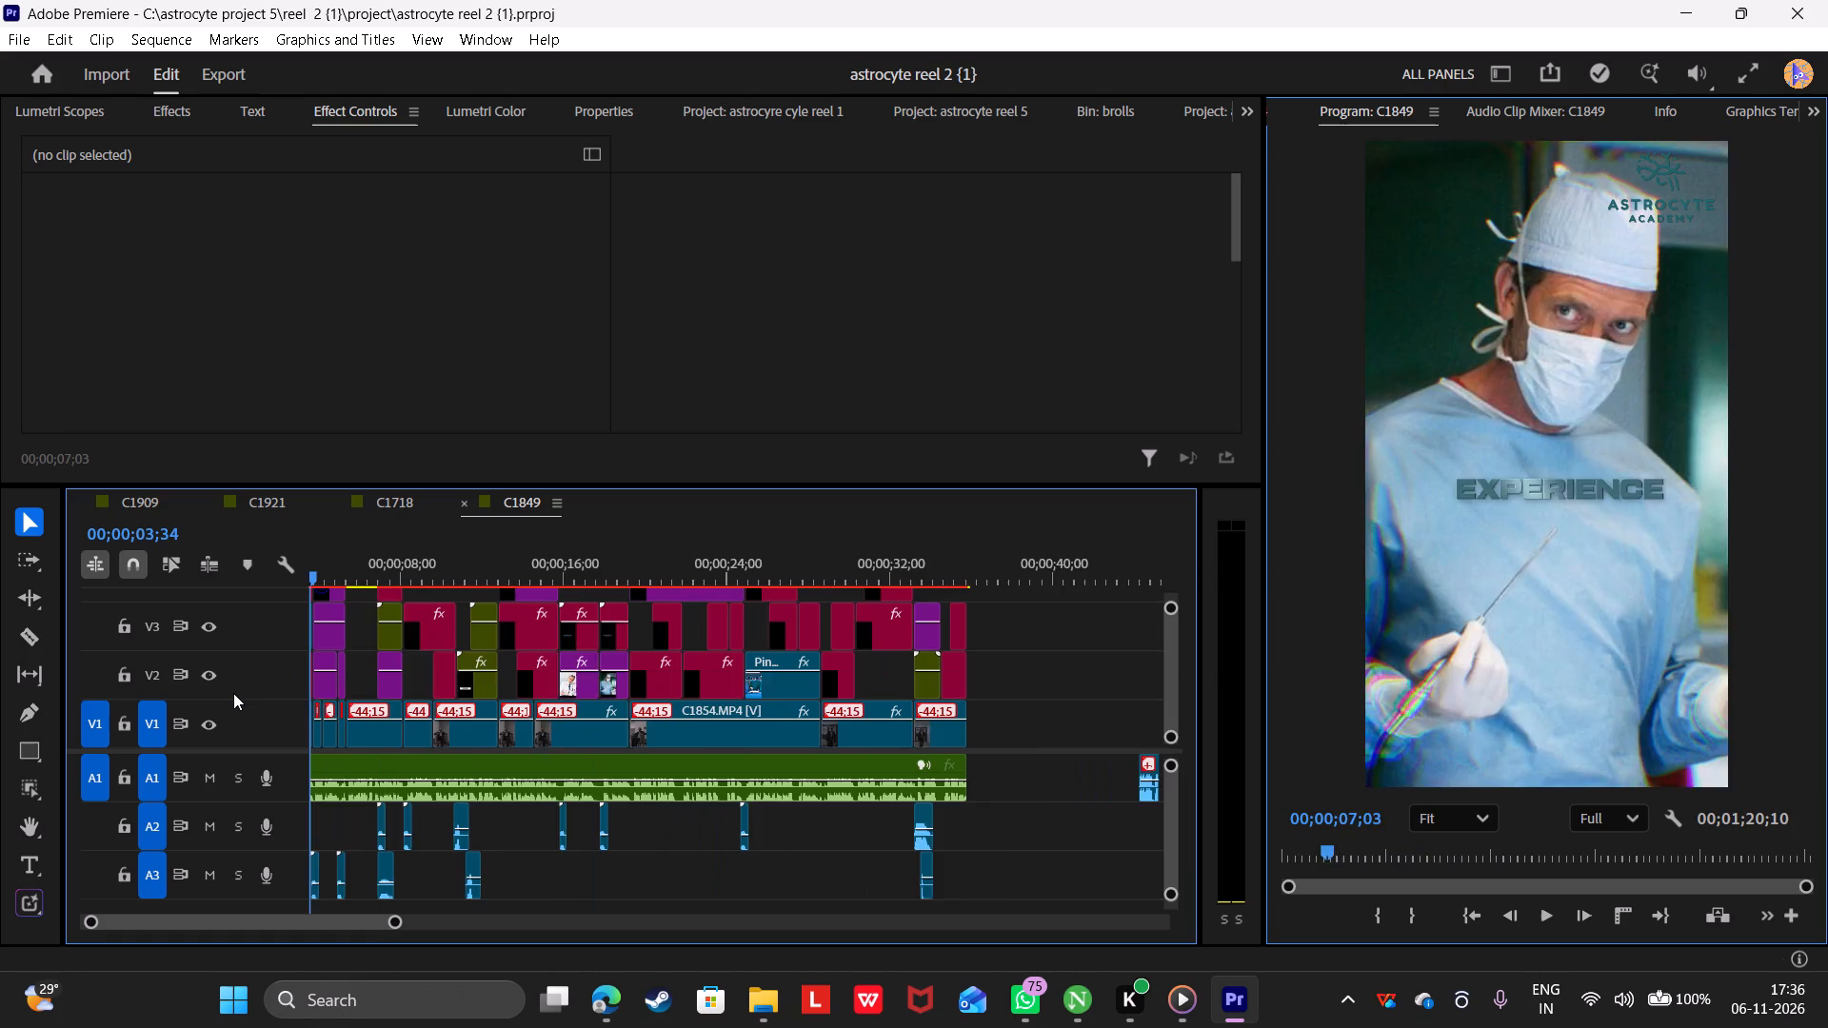
pyautogui.moveTo(233, 693); pyautogui.dragTo(325, 700)
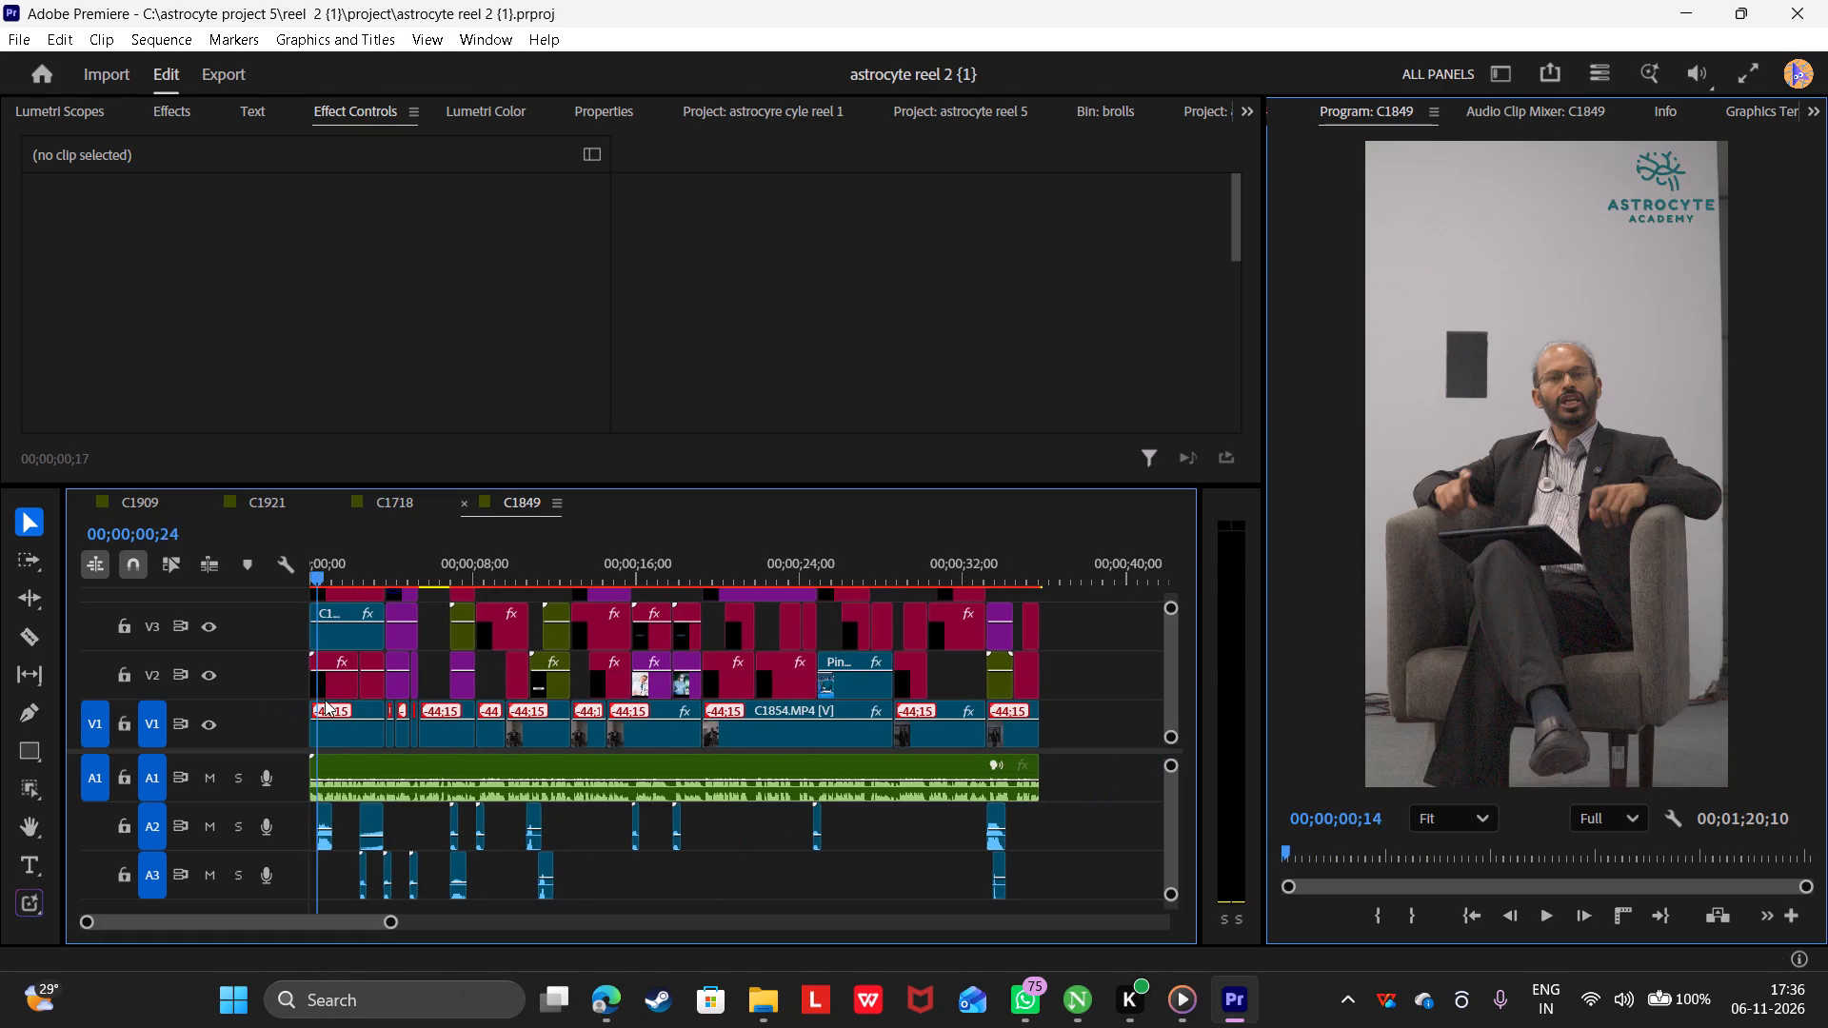
pyautogui.moveTo(325, 700); pyautogui.dragTo(387, 699)
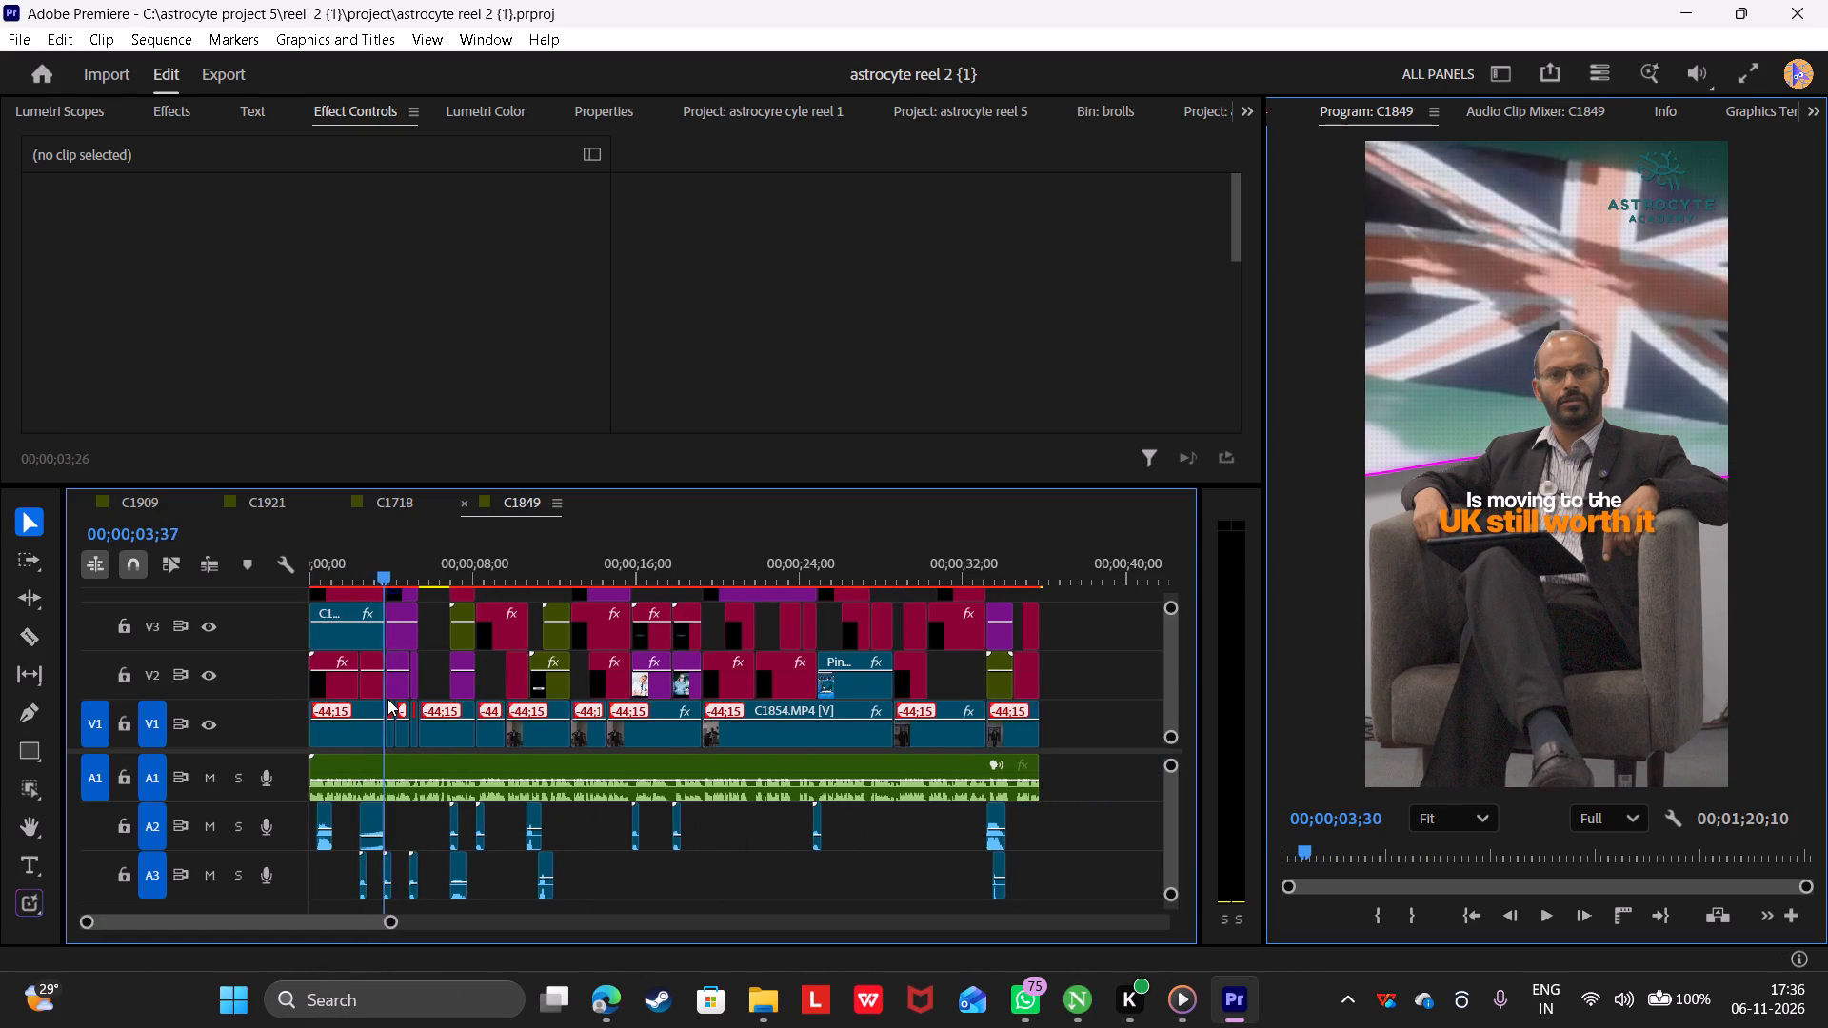
pyautogui.moveTo(387, 699); pyautogui.dragTo(474, 703)
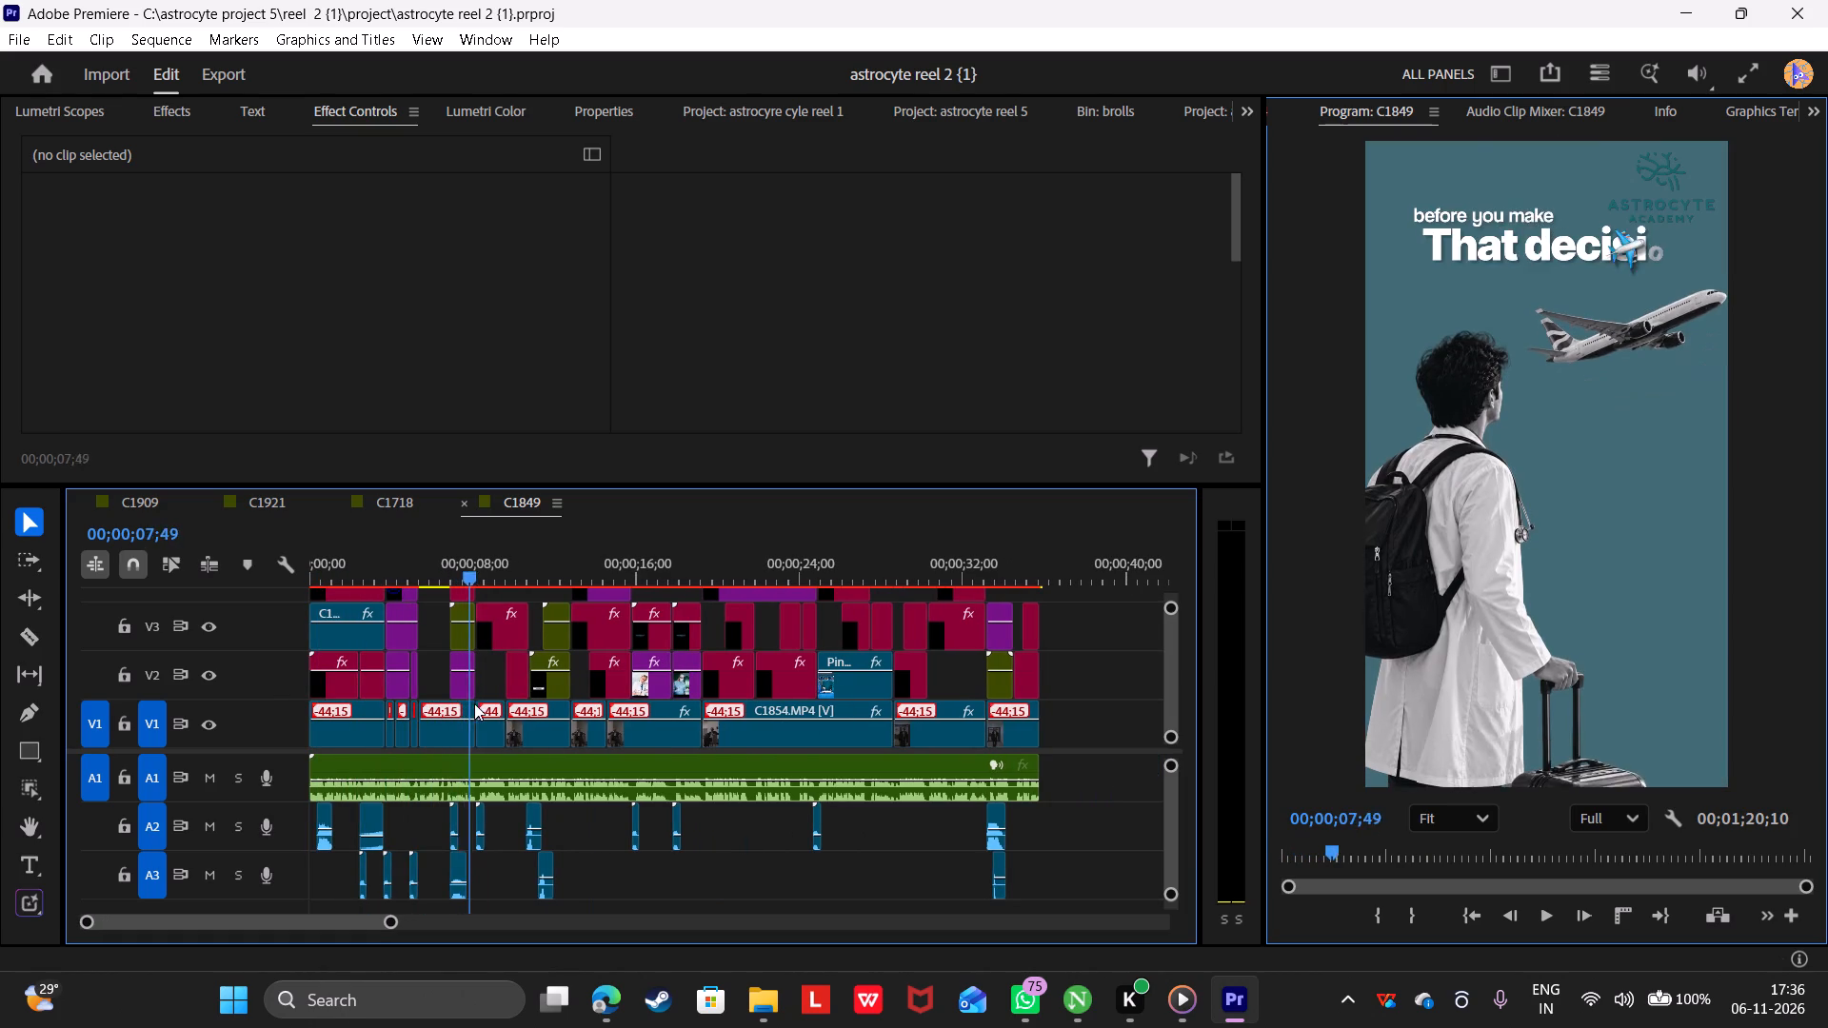
pyautogui.moveTo(474, 703); pyautogui.dragTo(564, 699)
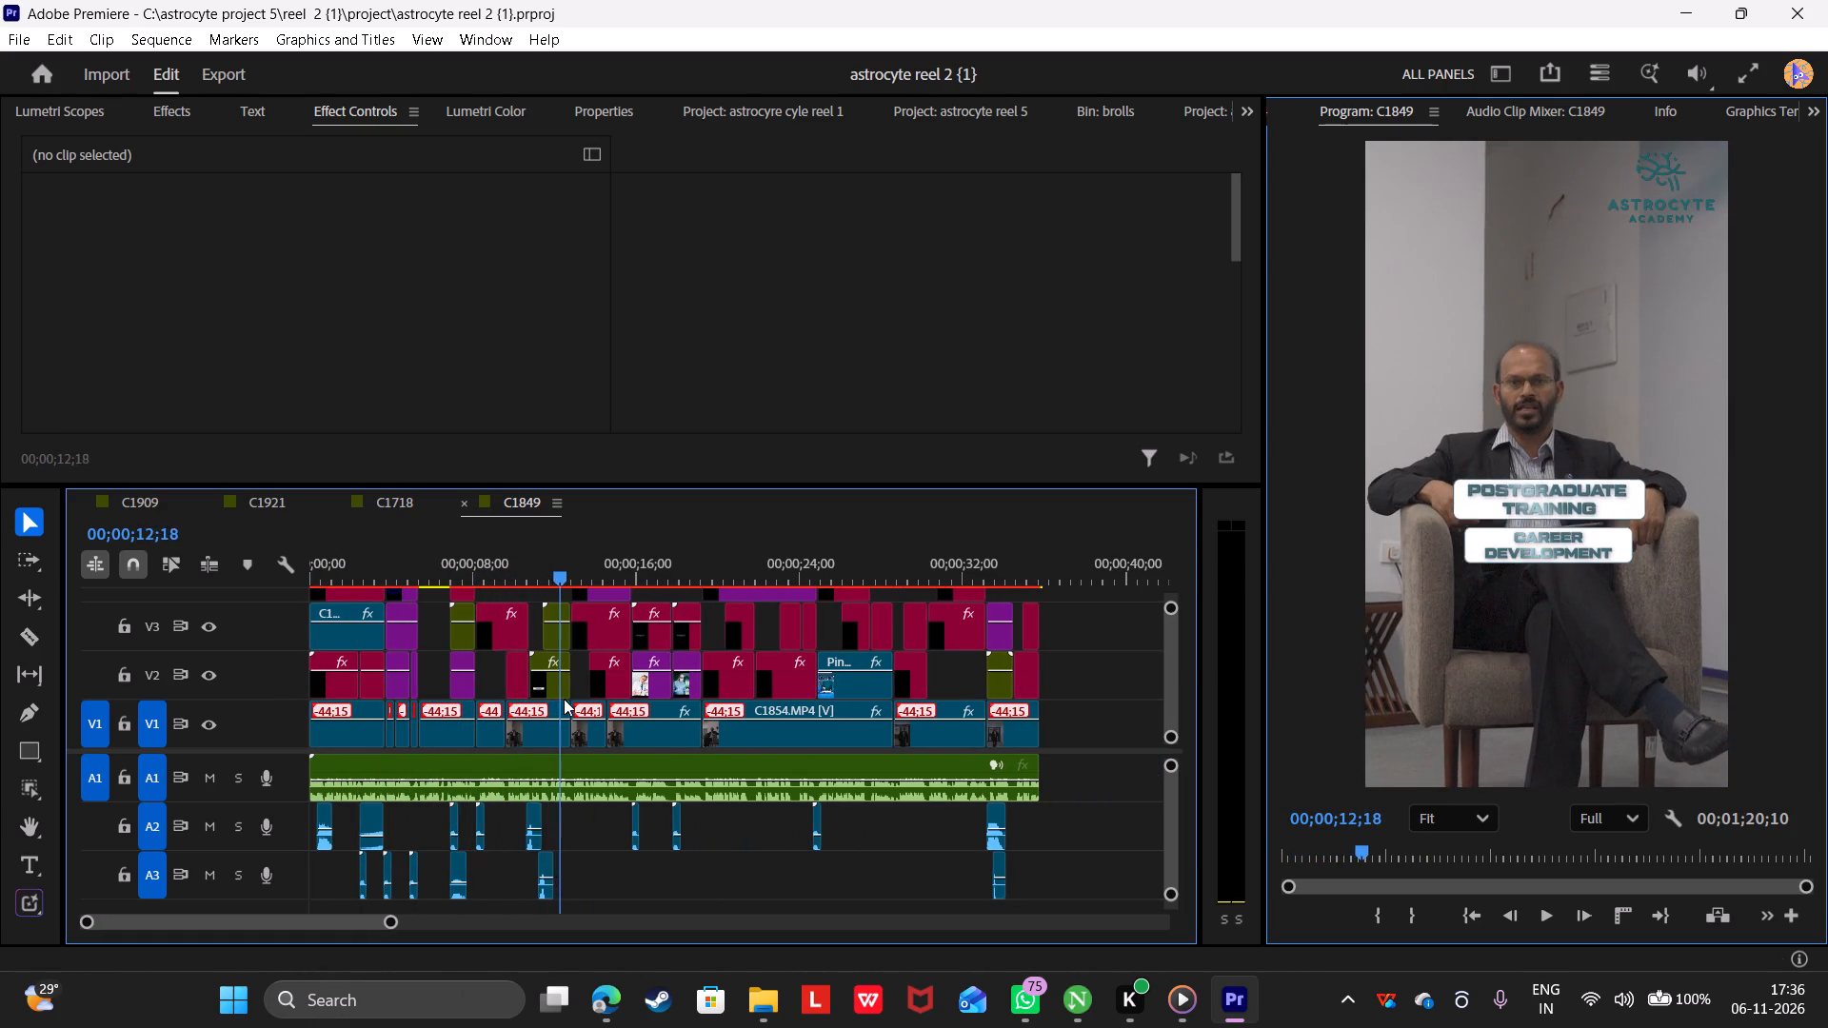
pyautogui.moveTo(564, 699); pyautogui.dragTo(644, 697)
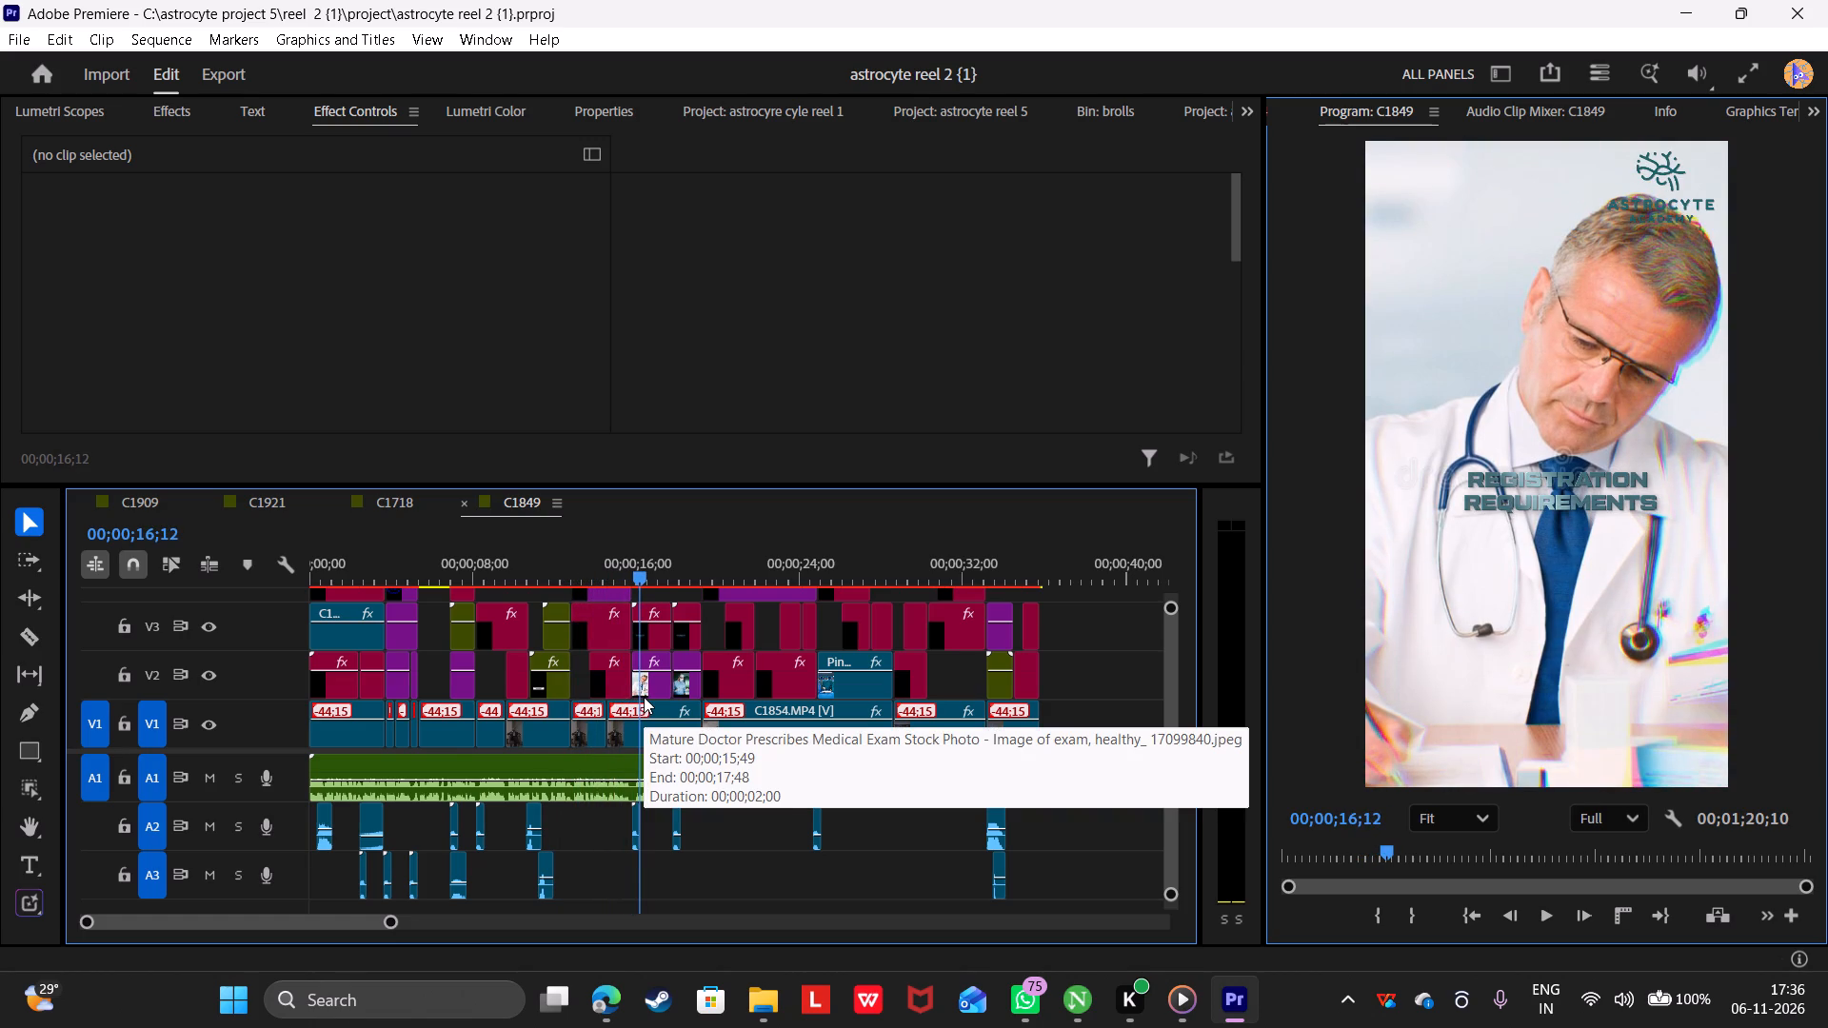
pyautogui.moveTo(644, 697); pyautogui.dragTo(676, 697)
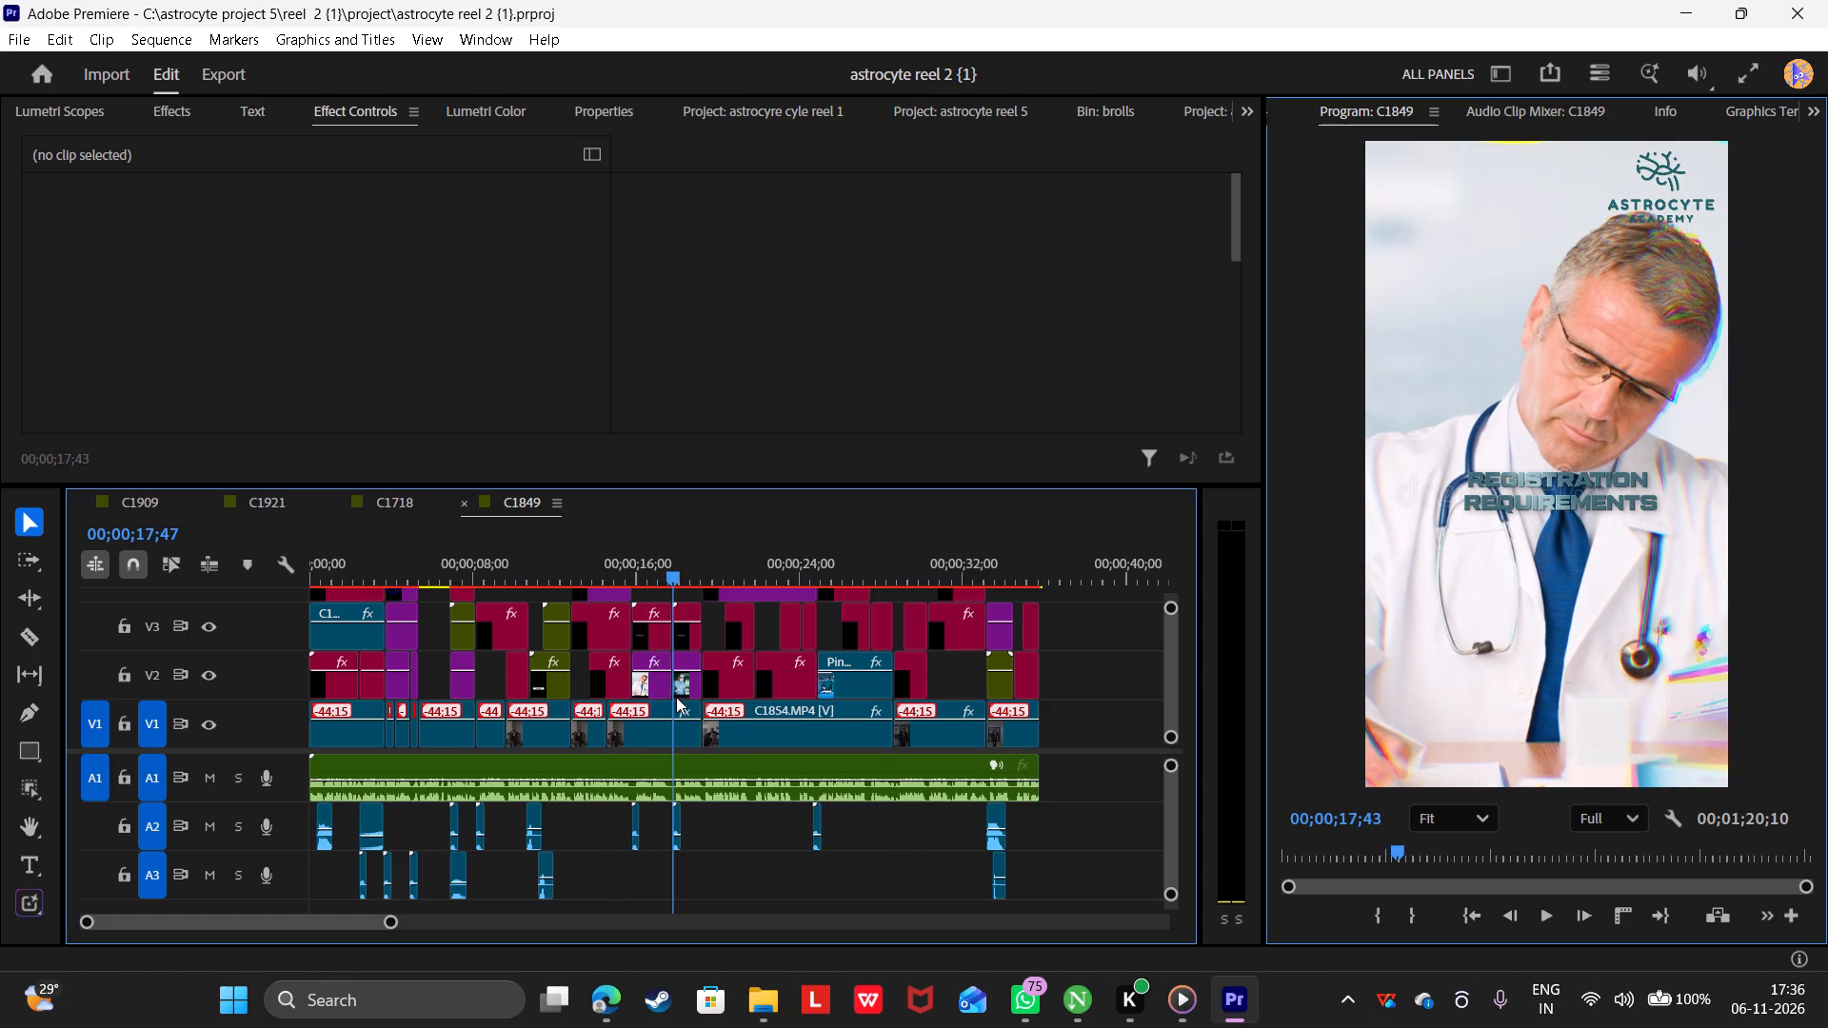
pyautogui.moveTo(676, 697); pyautogui.dragTo(695, 697)
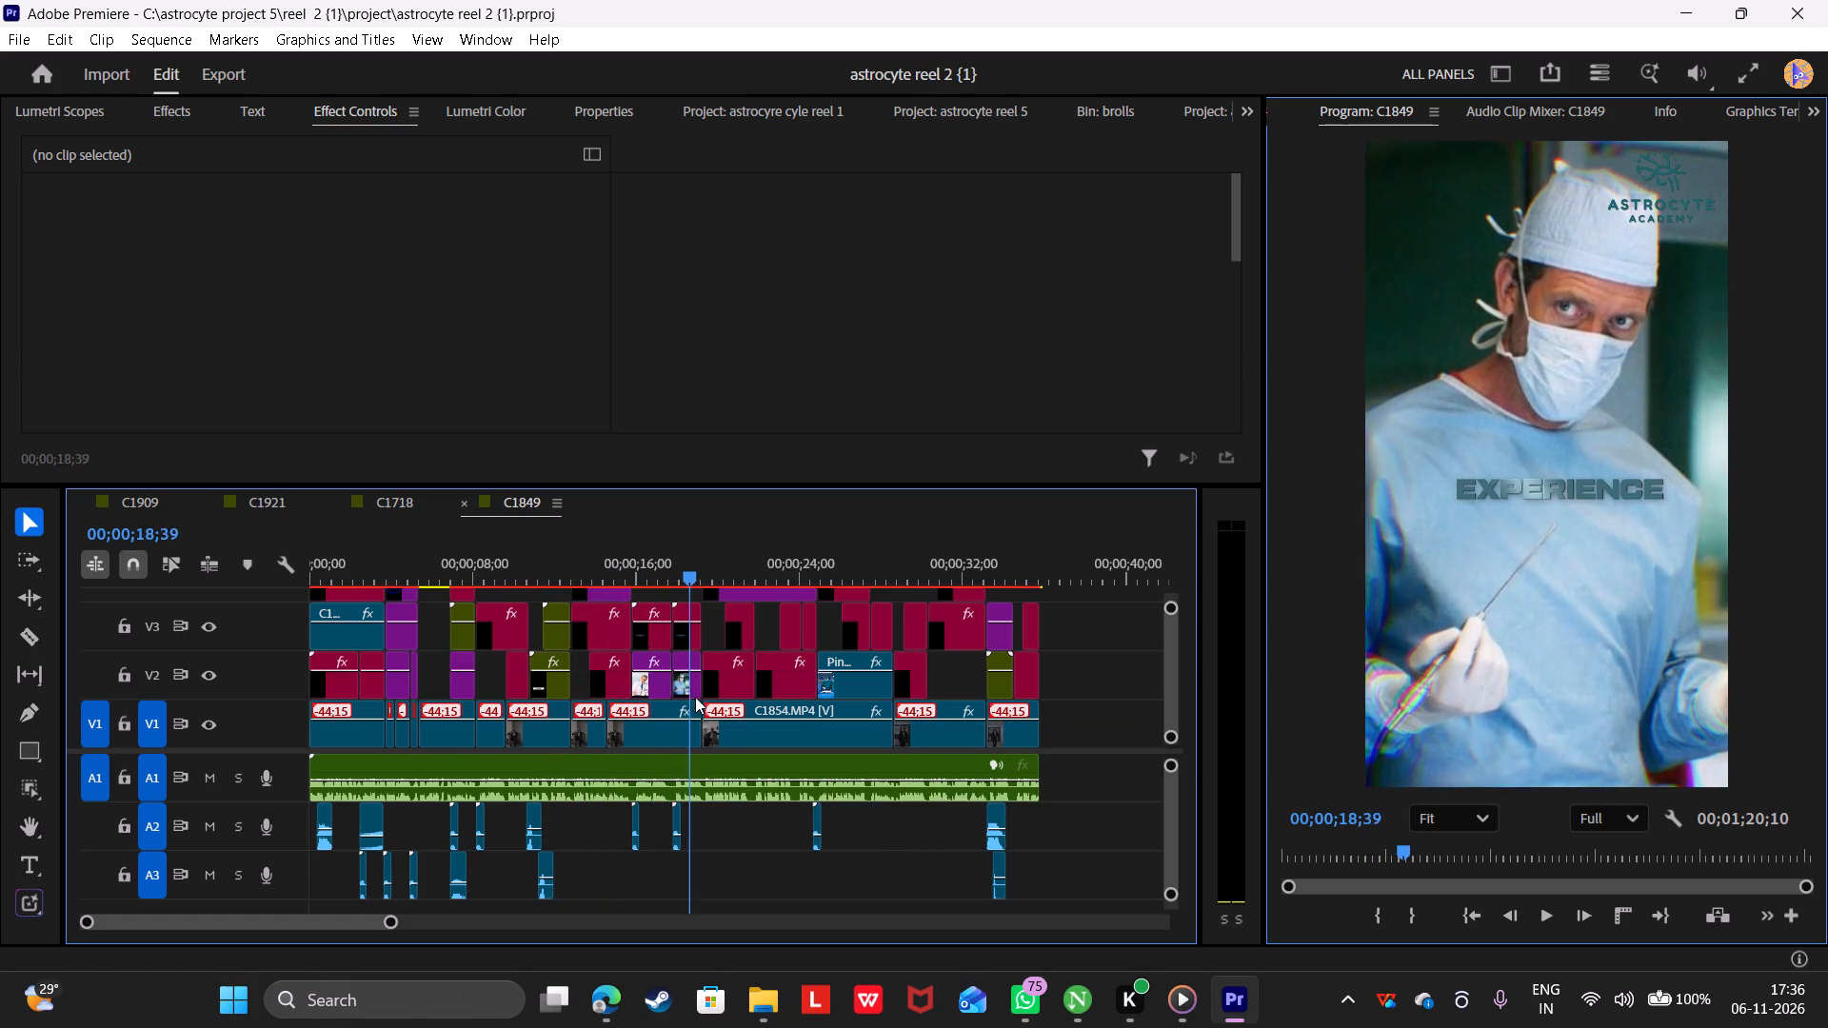
pyautogui.moveTo(695, 697); pyautogui.dragTo(818, 721)
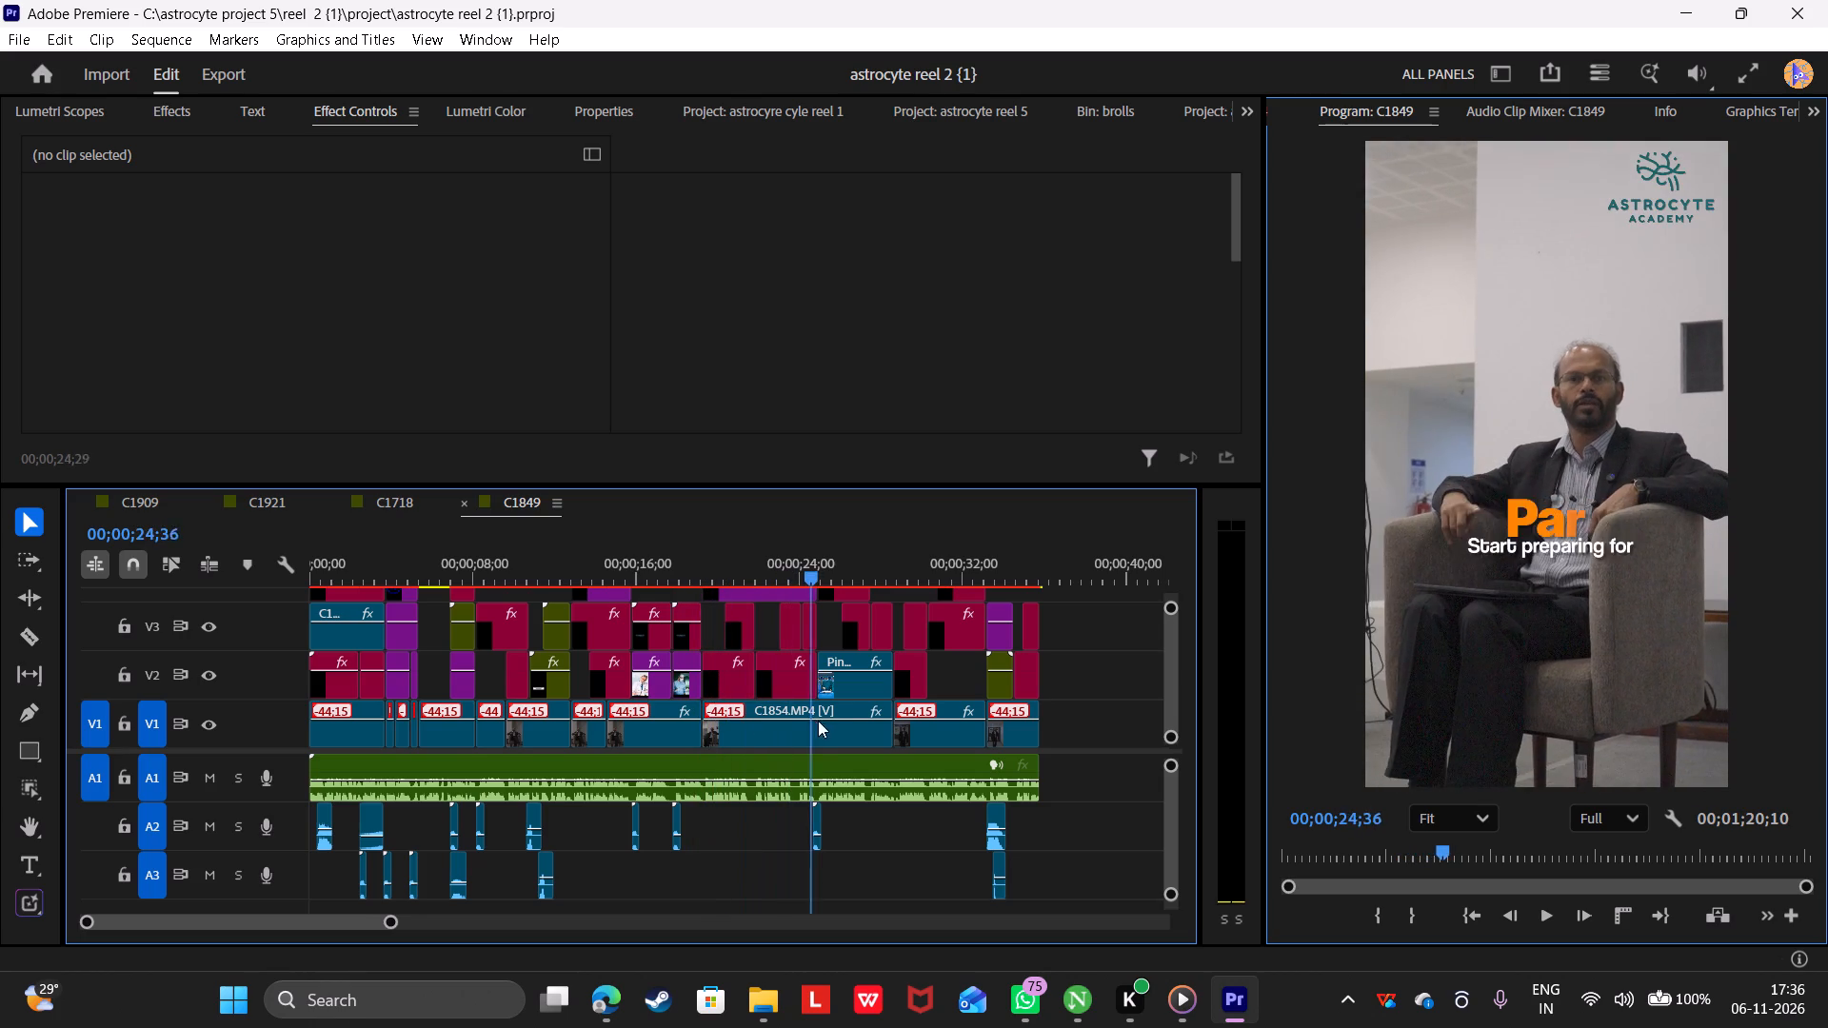
pyautogui.moveTo(818, 721); pyautogui.dragTo(869, 724)
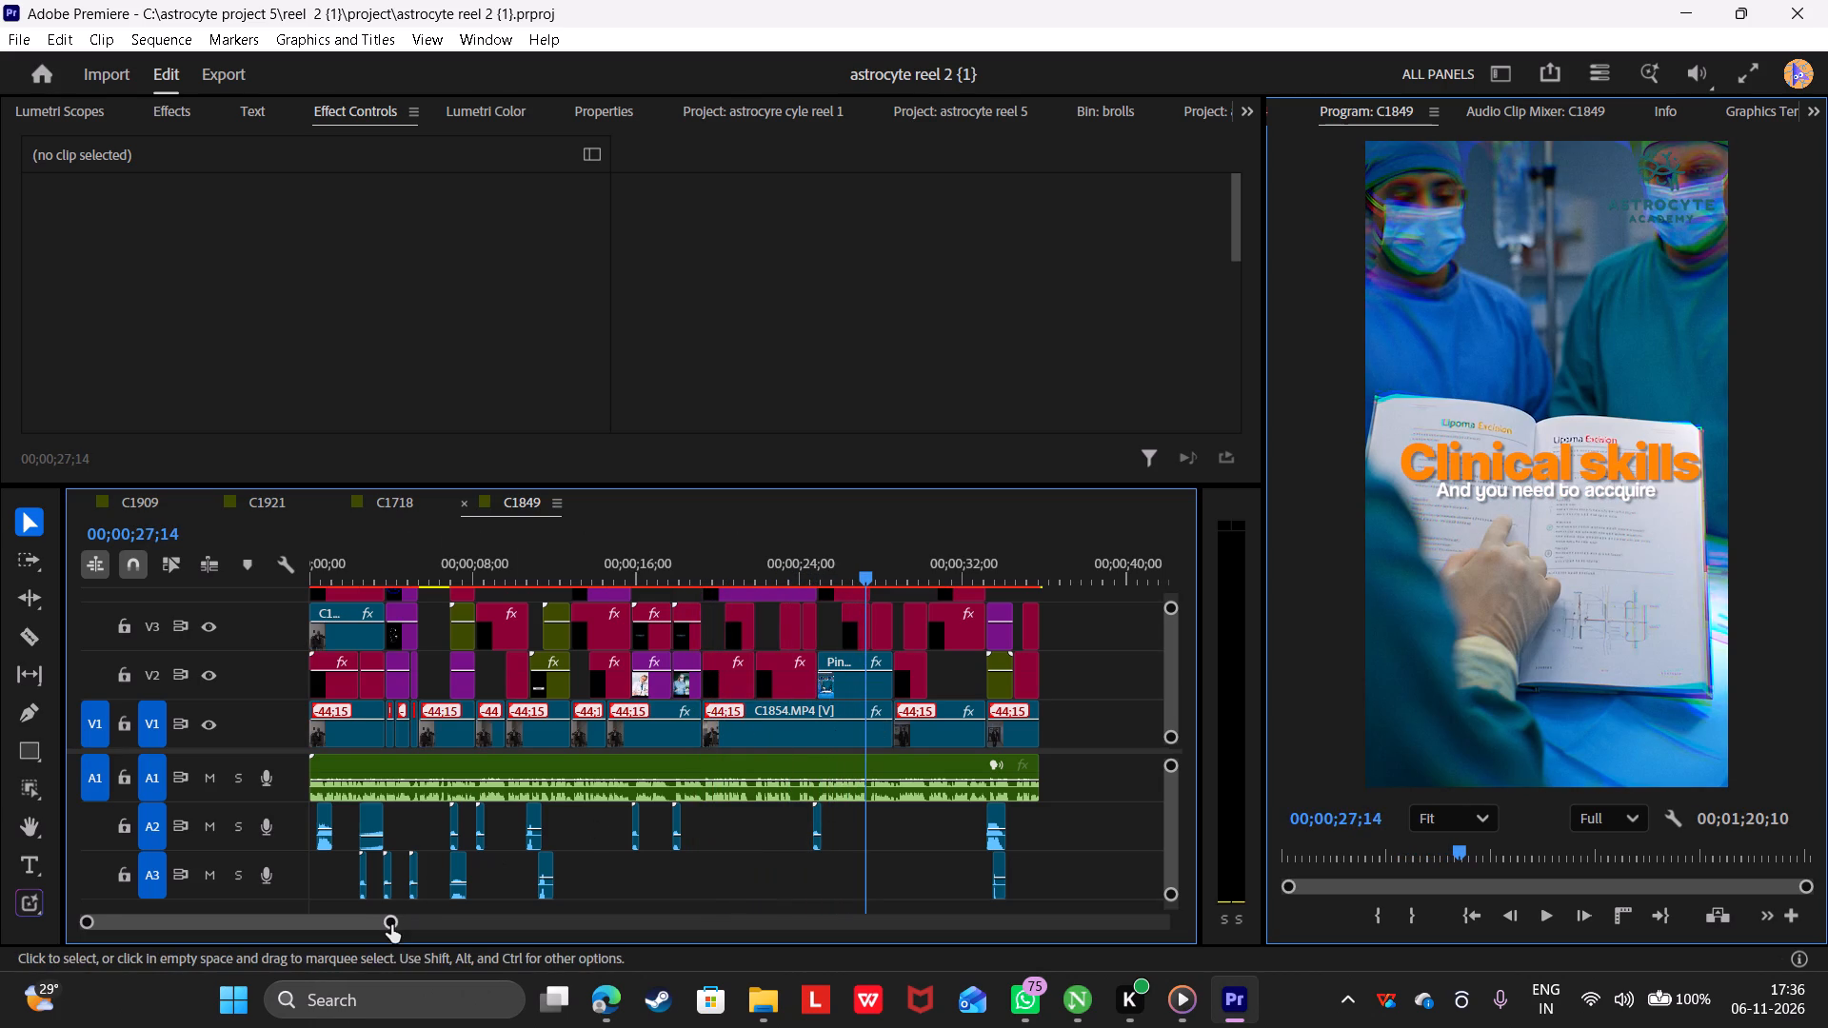
pyautogui.moveTo(391, 925); pyautogui.dragTo(282, 877)
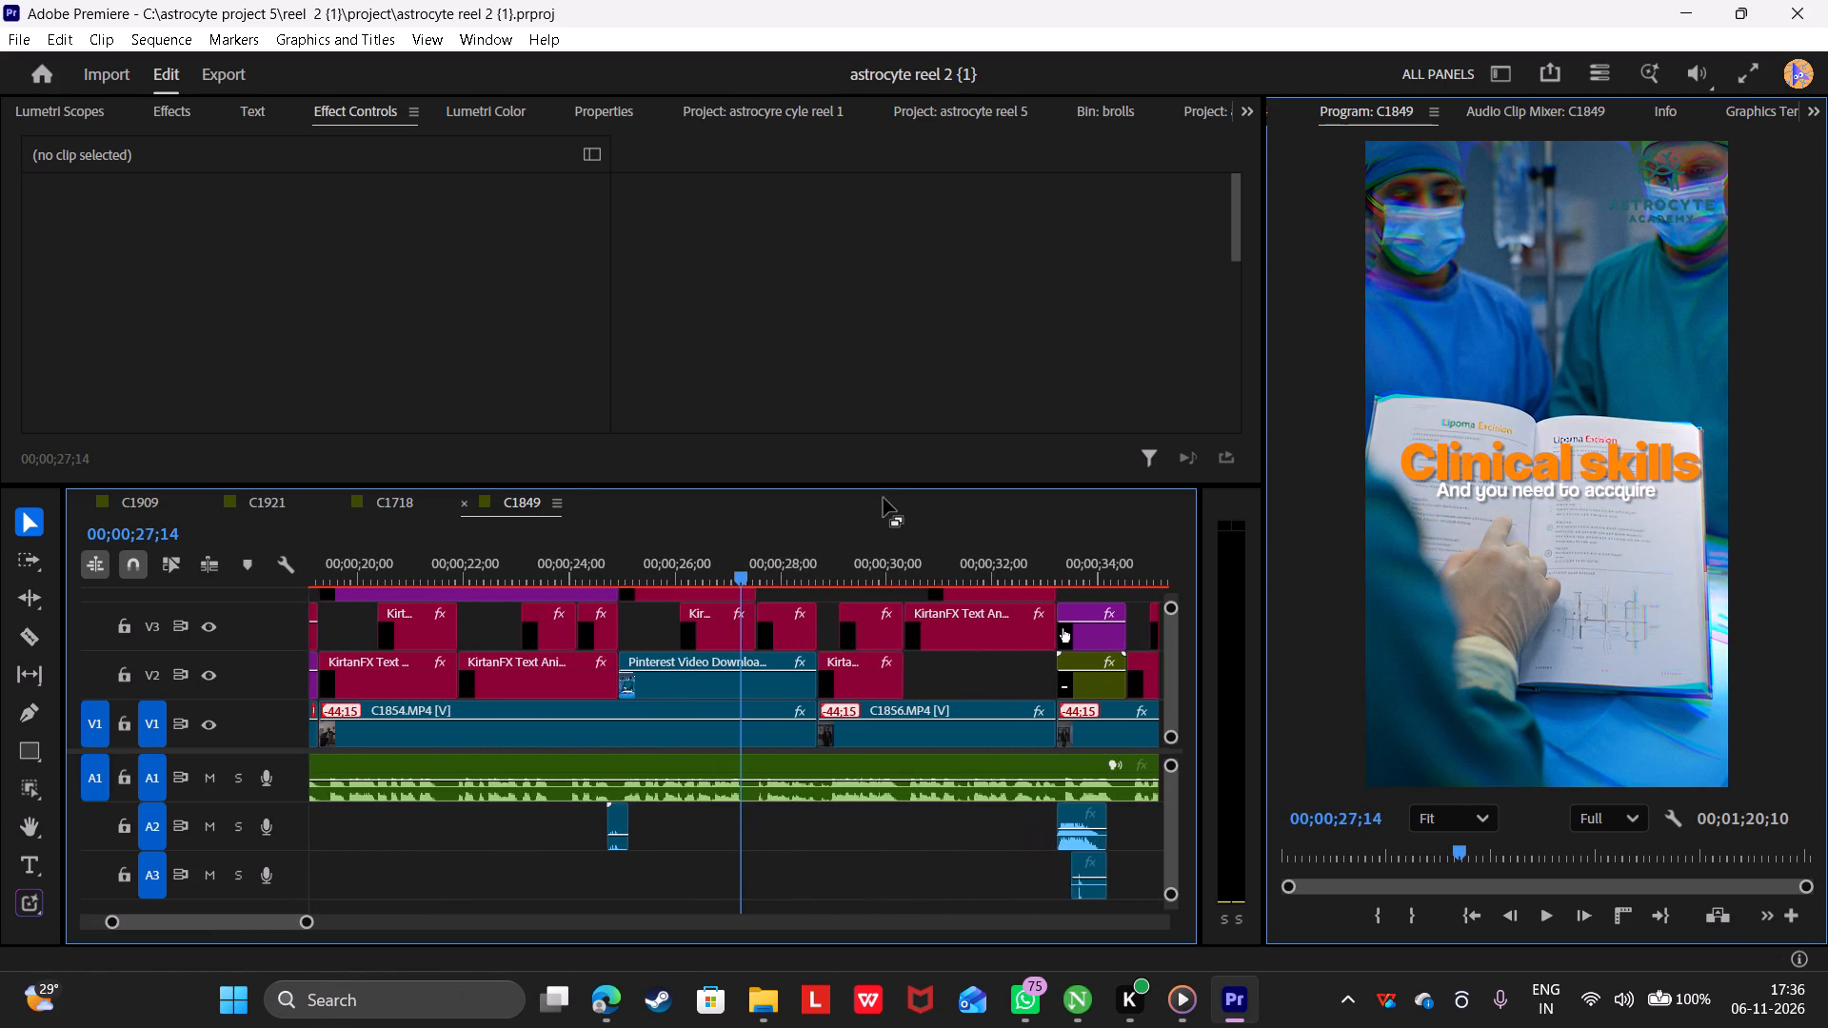
pyautogui.moveTo(727, 573); pyautogui.dragTo(741, 577)
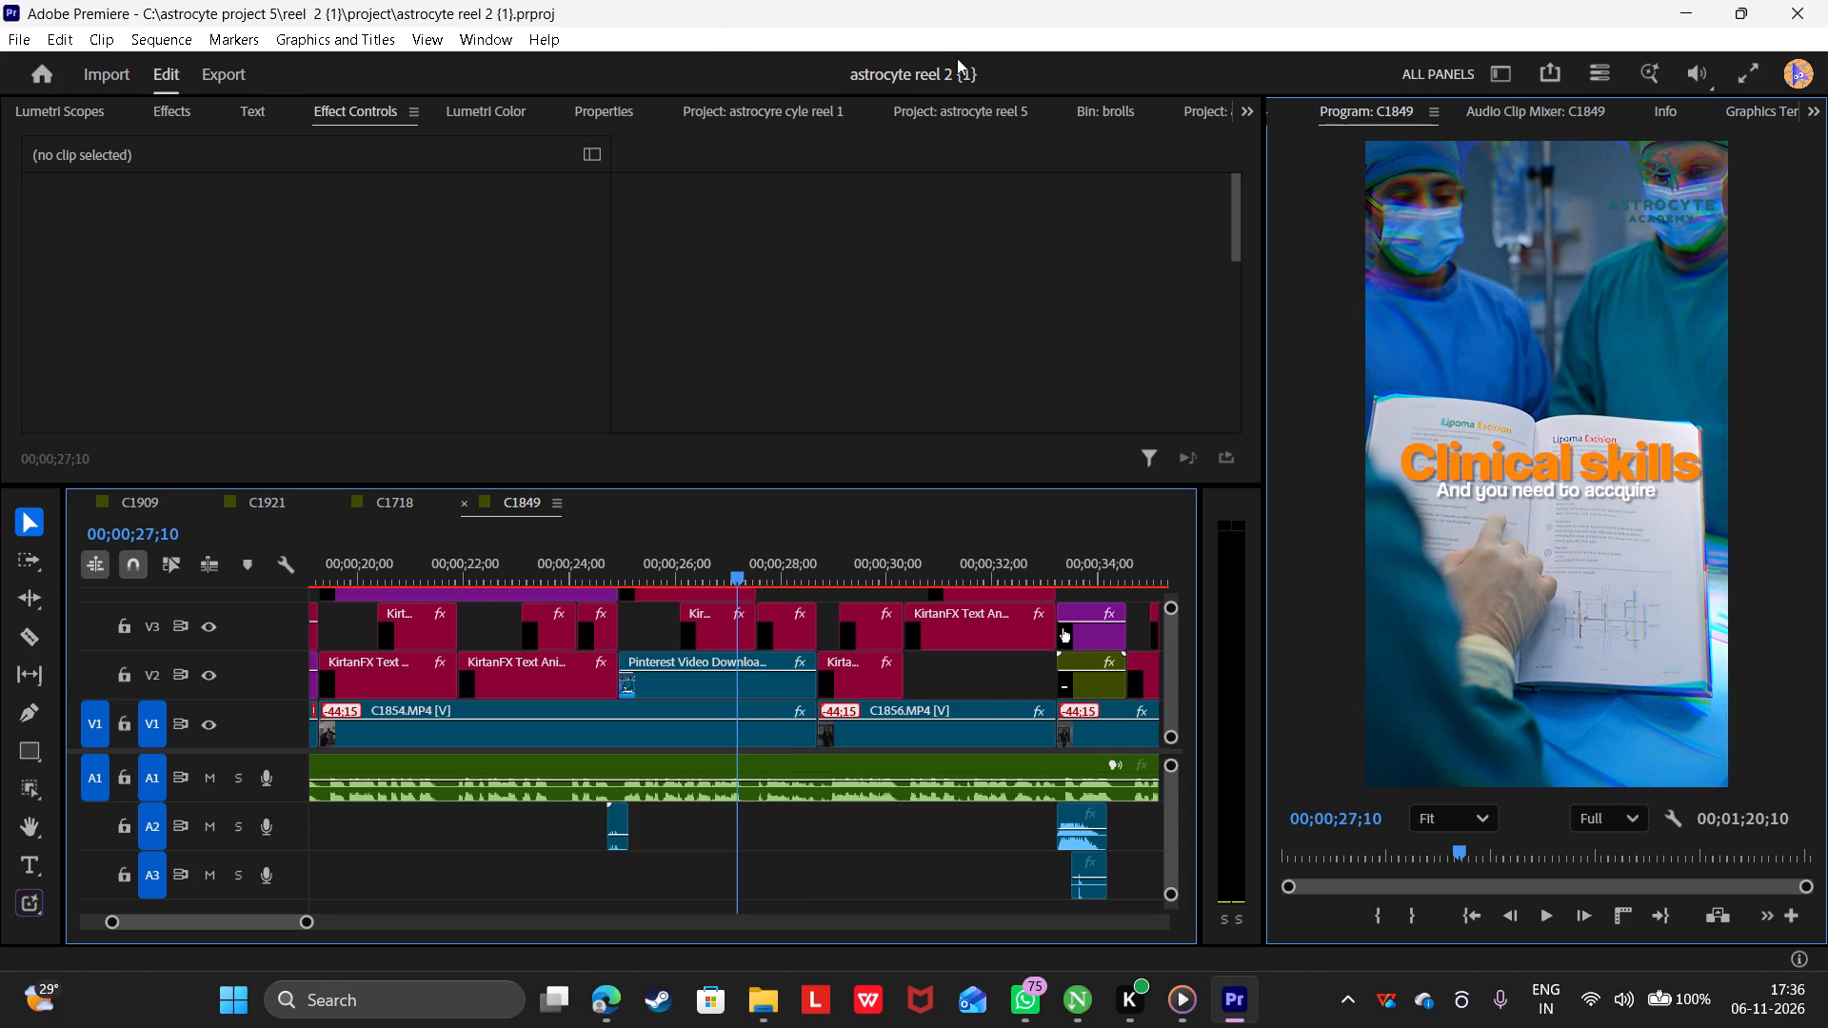
# Preview hospital clips in reel 5's brolls bin and replace the Pinterest video clip on V2 with C1560.MP4, keeping its effects.
pyautogui.click(1105, 106)
pyautogui.scroll(-1, 192, 346)
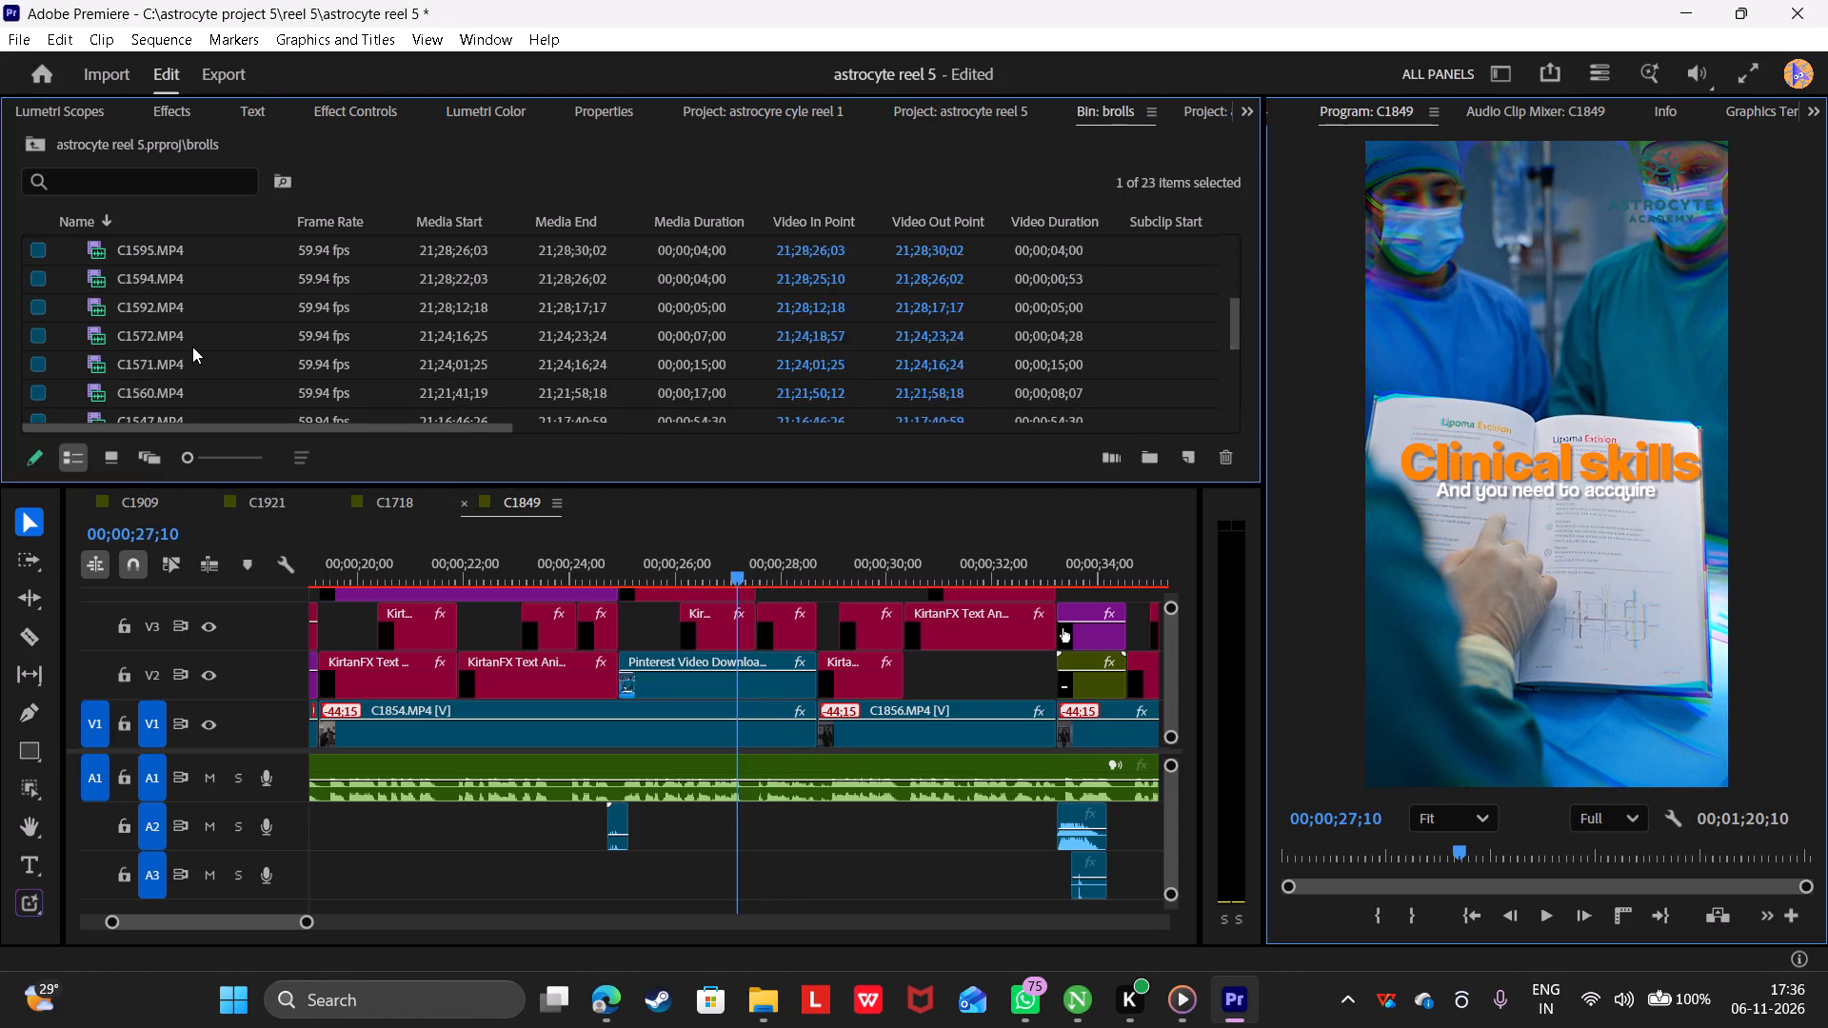
pyautogui.tripleClick(93, 326)
pyautogui.click(93, 326)
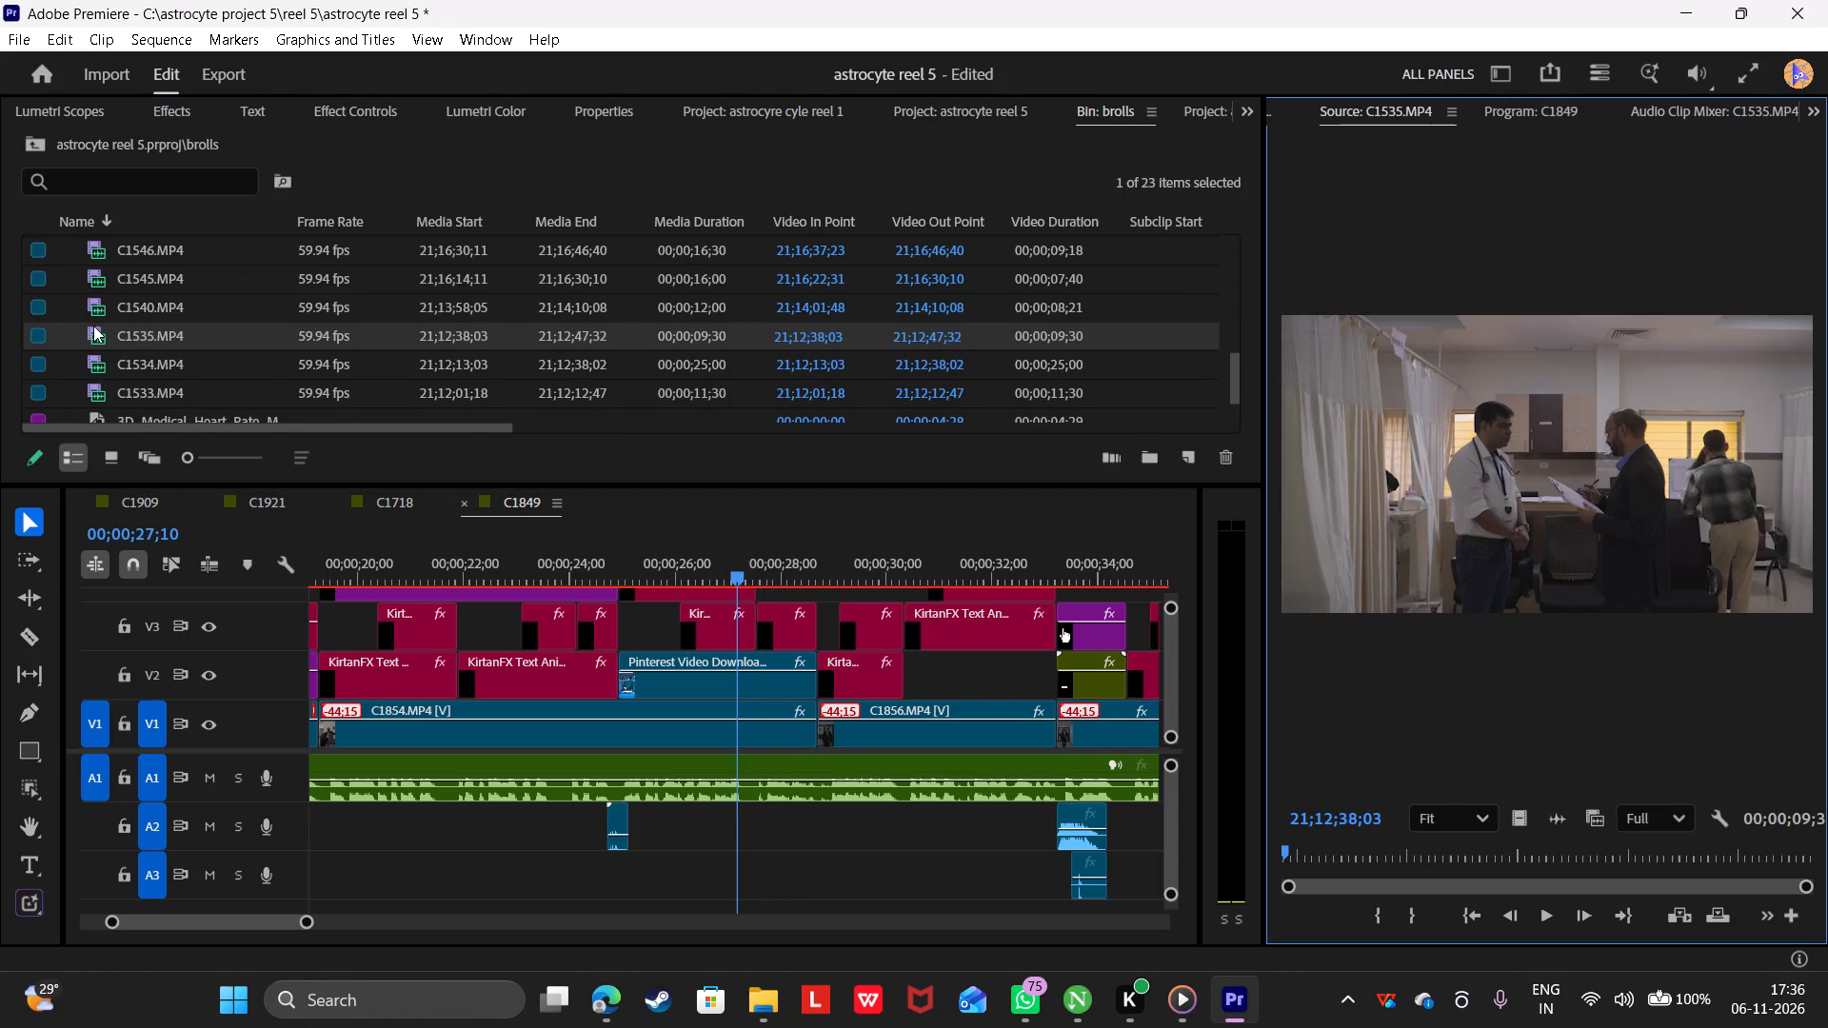
pyautogui.tripleClick(97, 277)
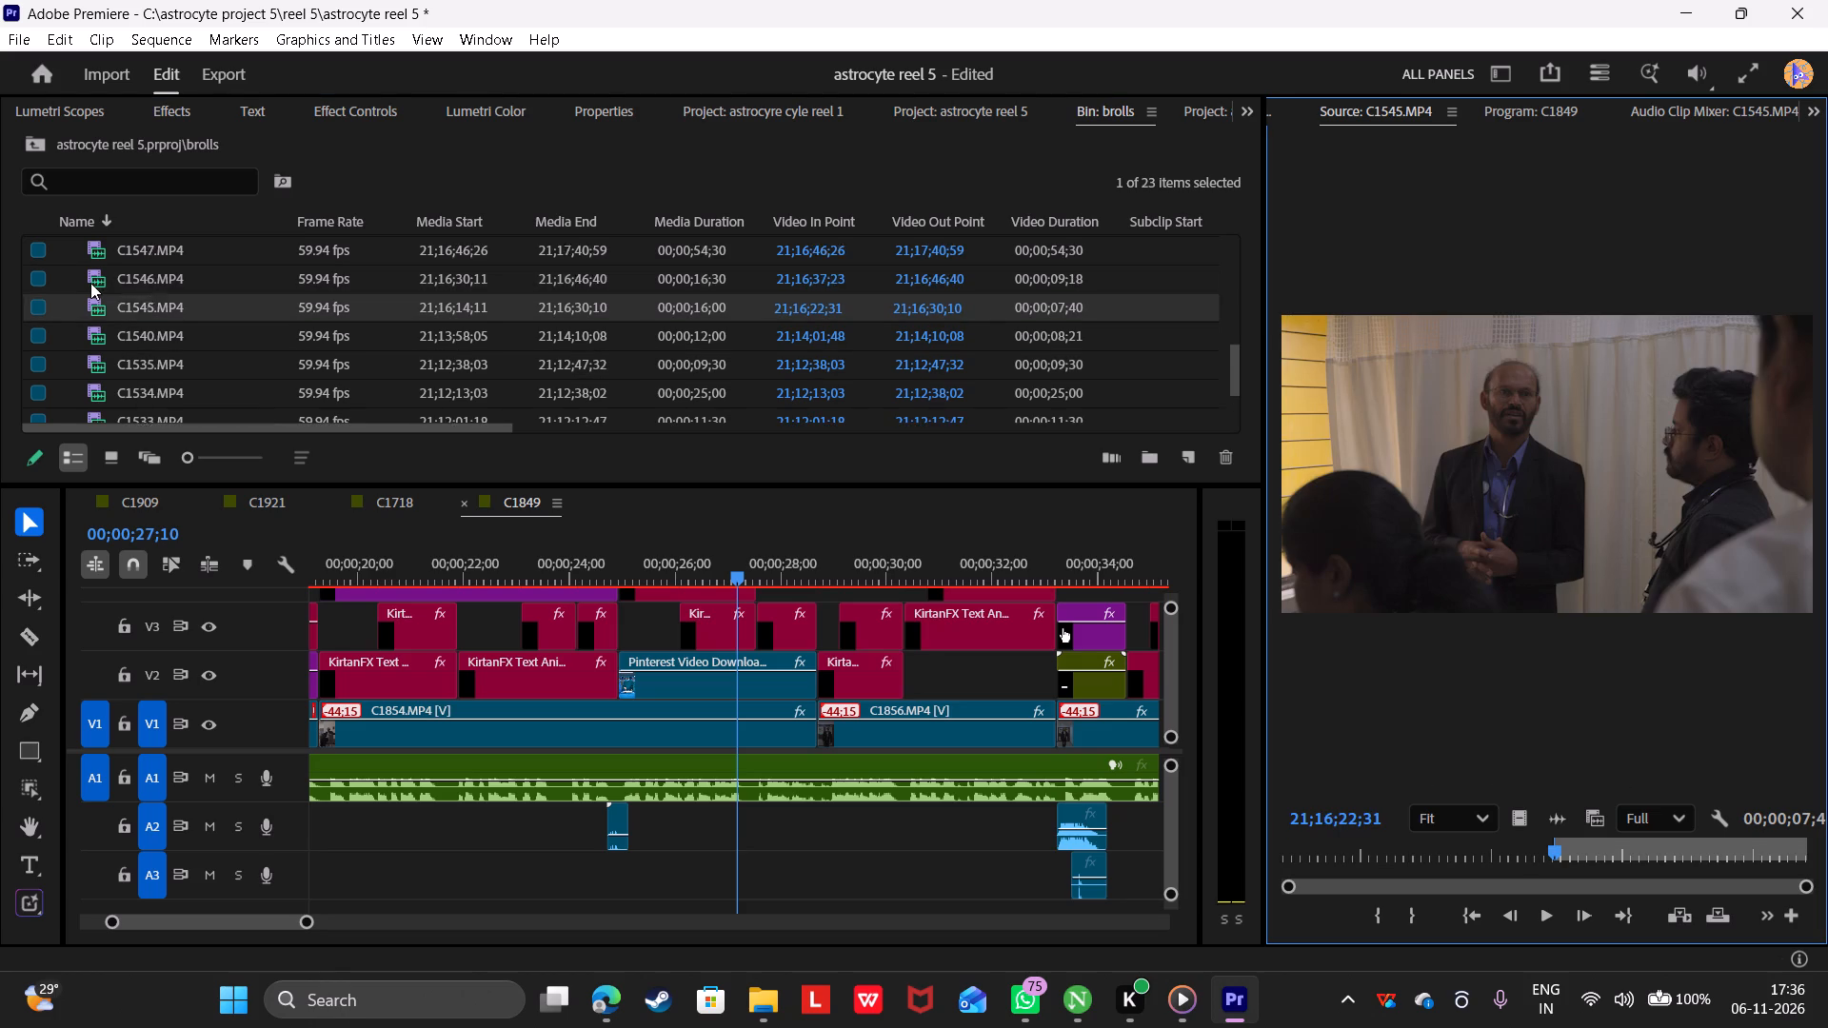
pyautogui.tripleClick(92, 361)
pyautogui.click(92, 361)
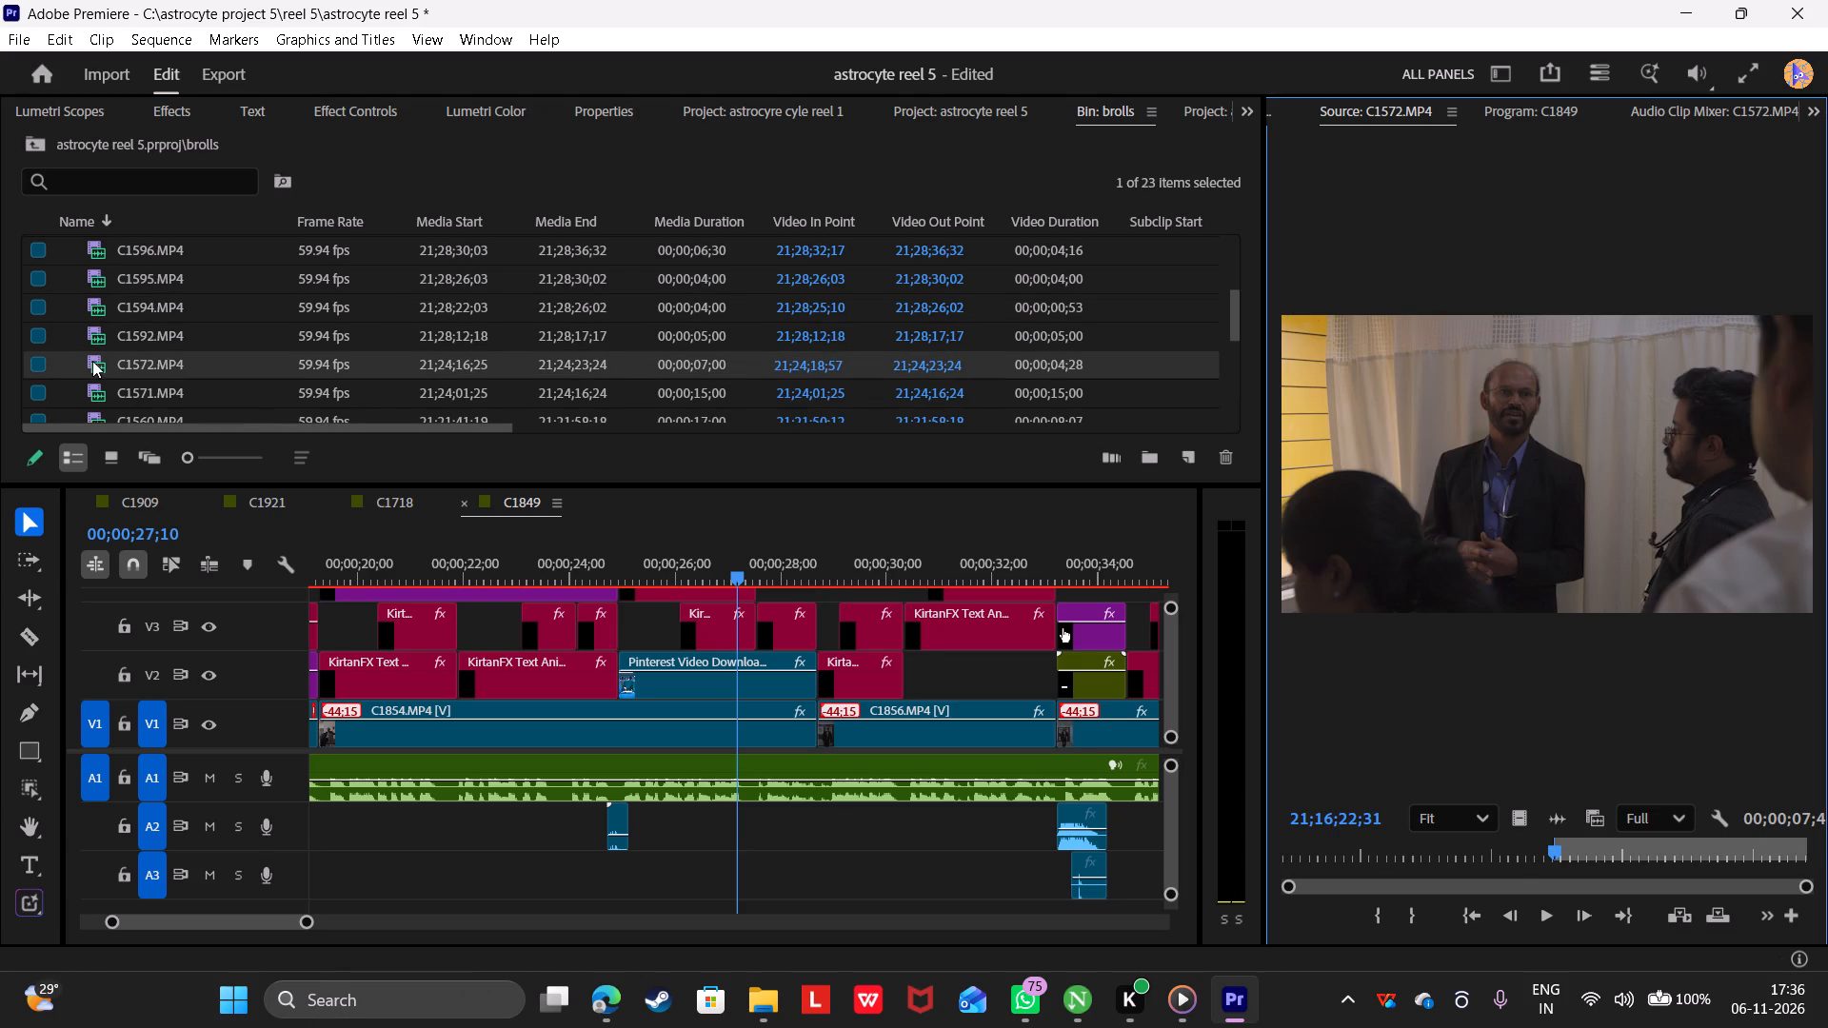
pyautogui.tripleClick(92, 389)
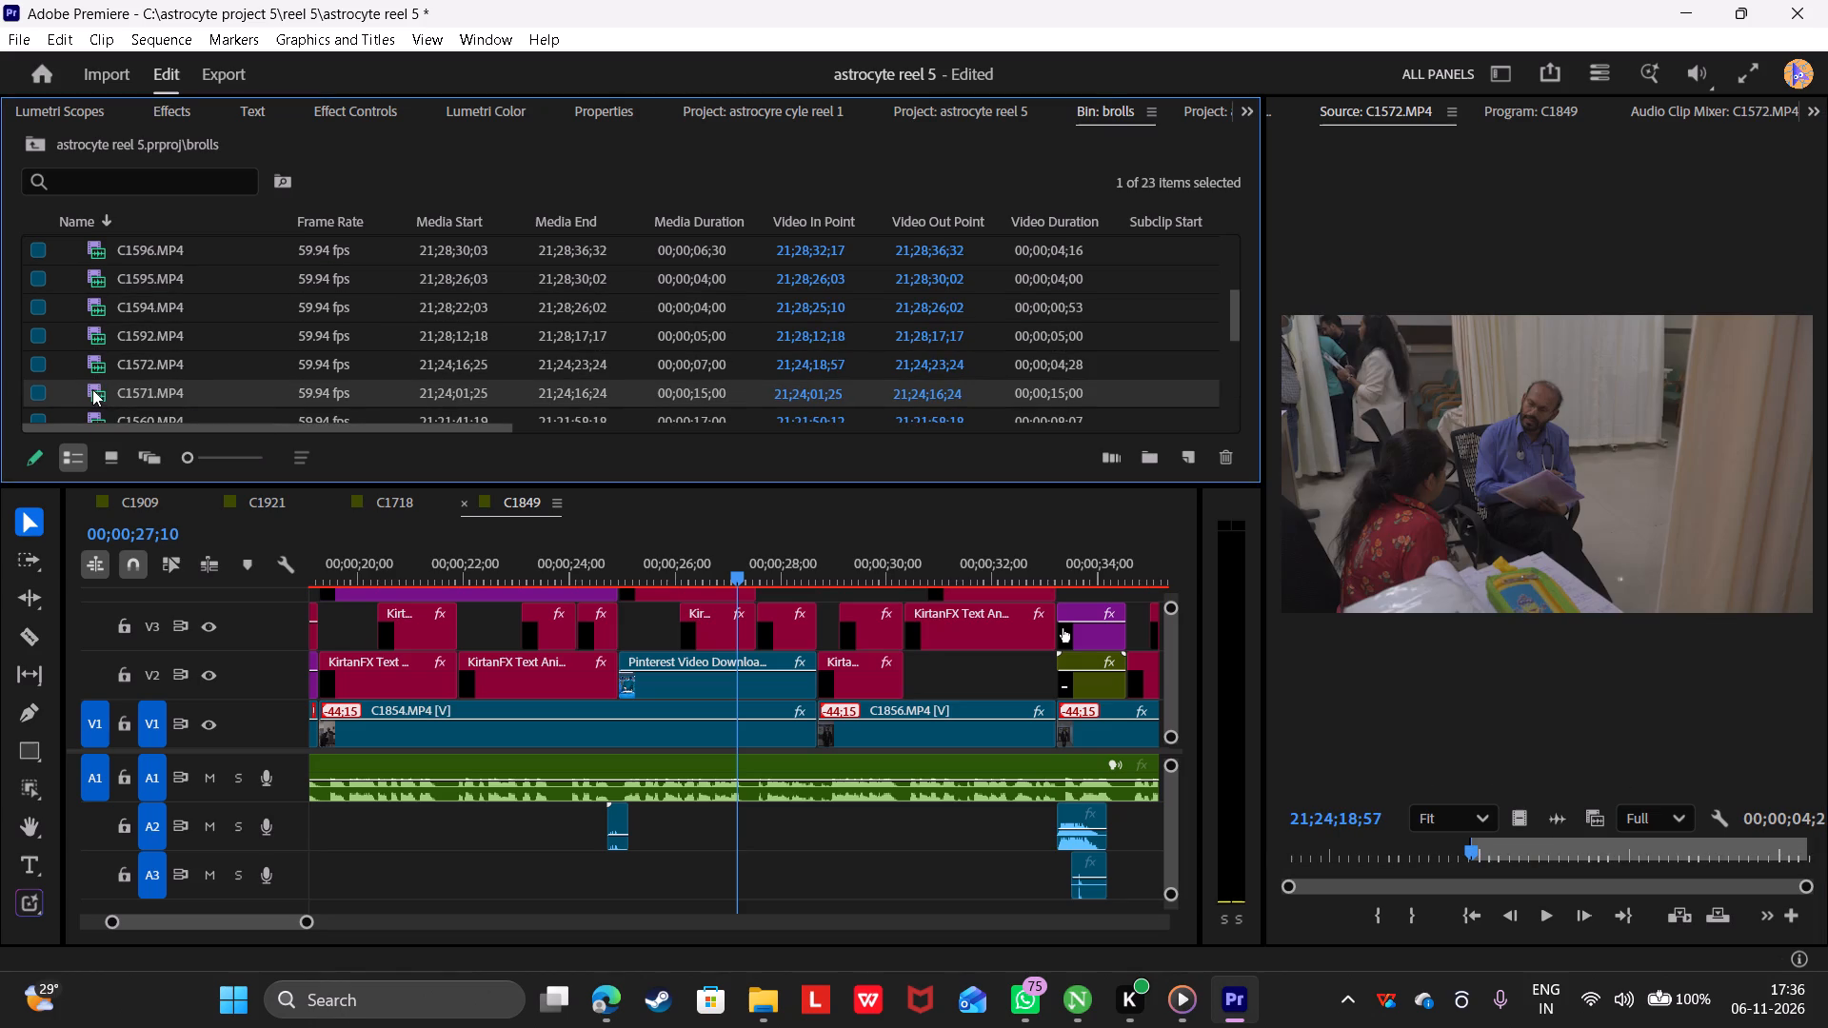
pyautogui.tripleClick(101, 271)
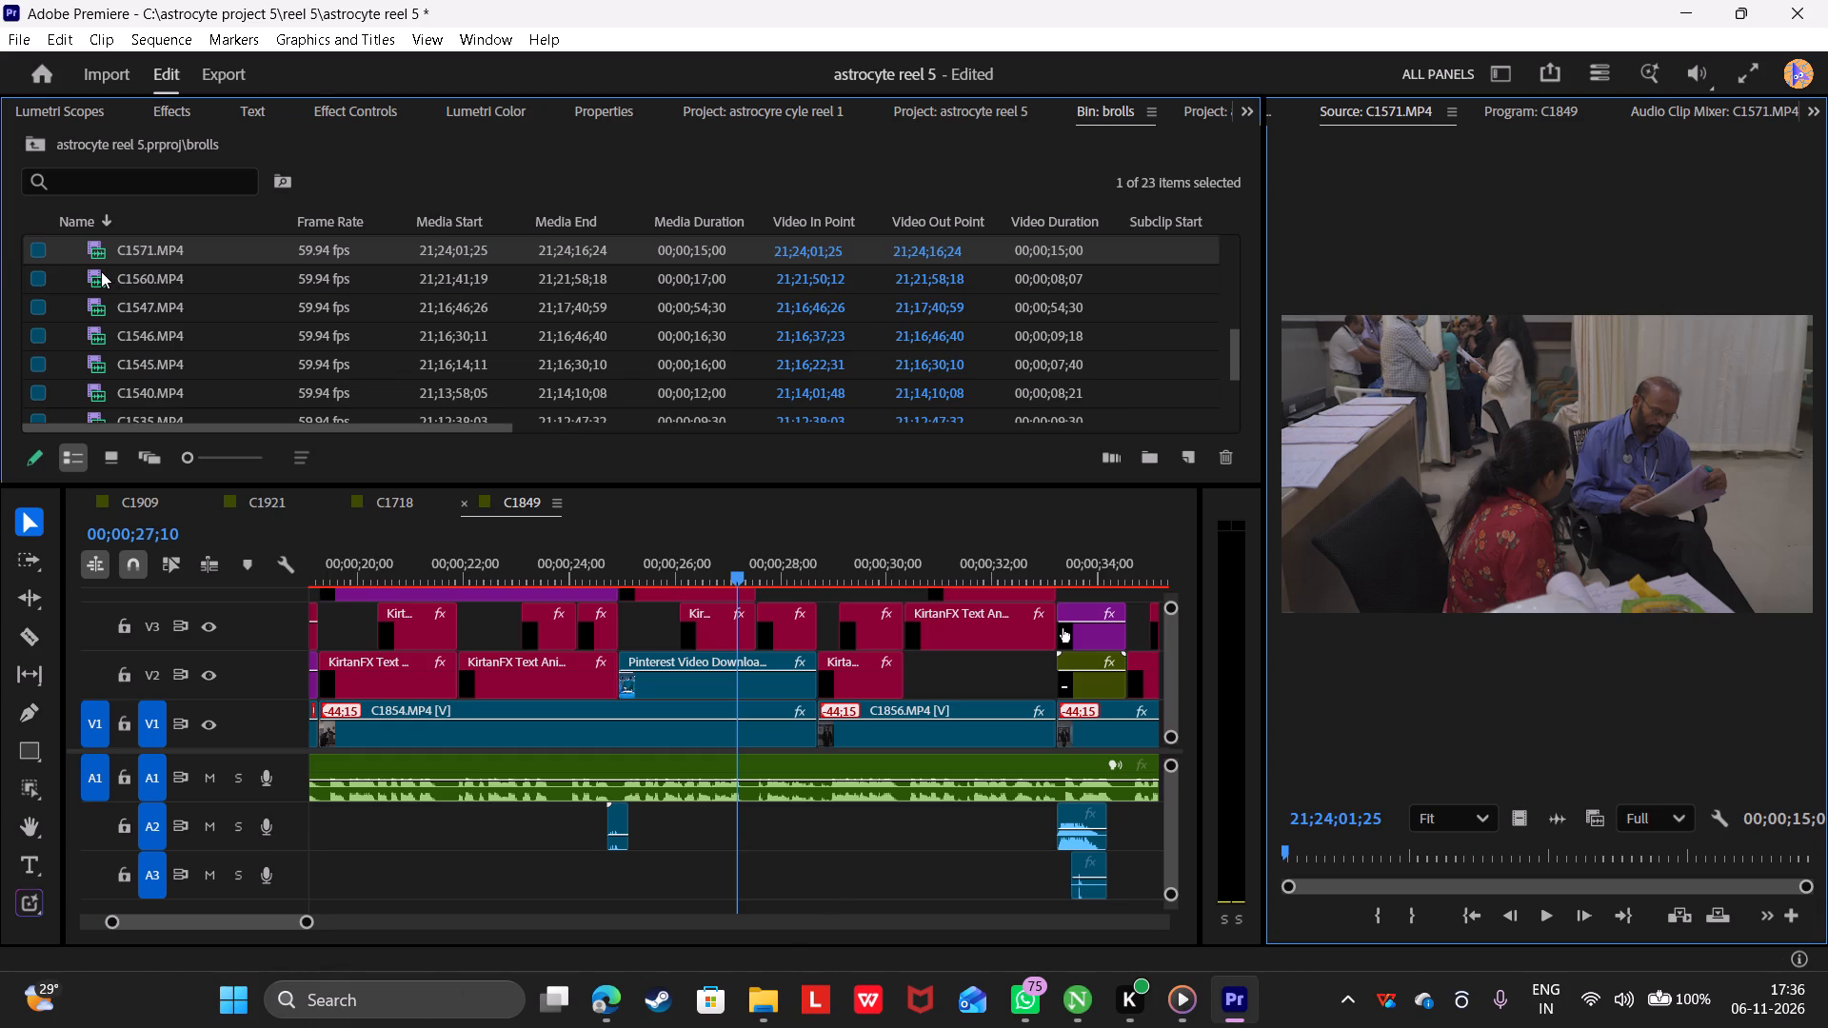
pyautogui.click(101, 271)
pyautogui.click(96, 271)
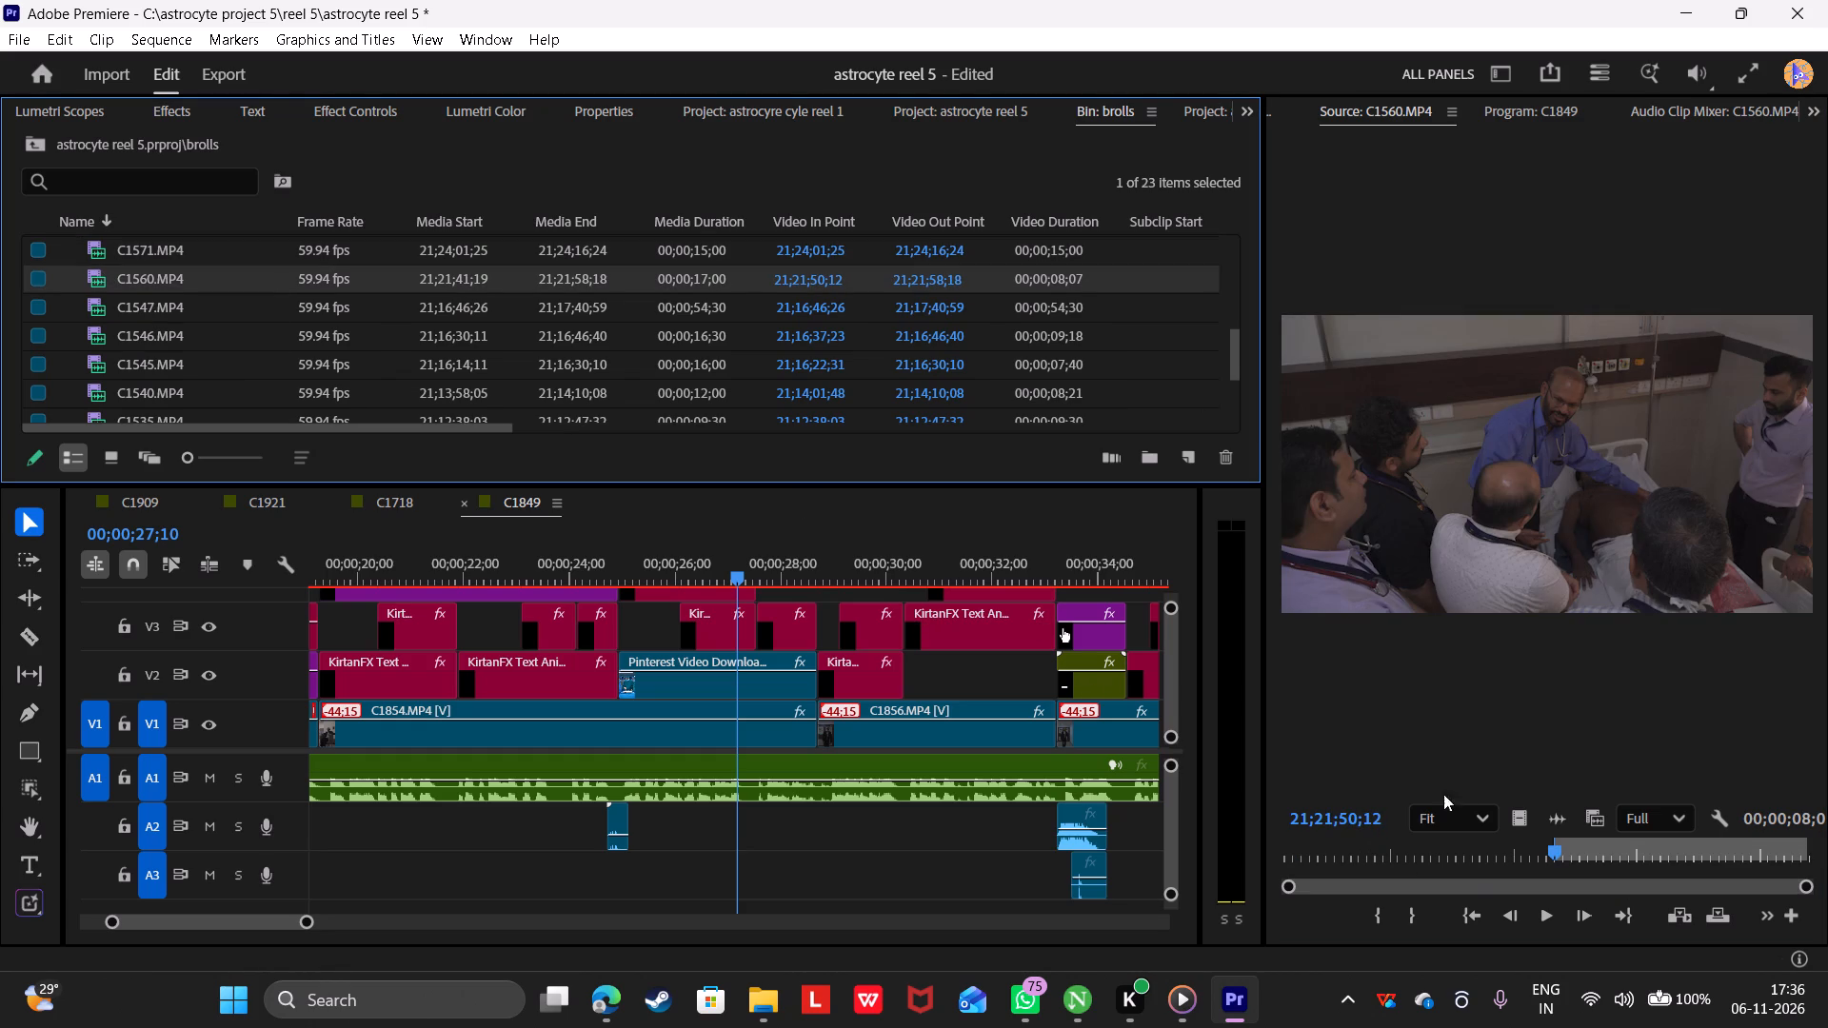
pyautogui.keyDown('alt'); pyautogui.moveTo(1529, 820); pyautogui.dragTo(779, 706); pyautogui.keyUp('alt')
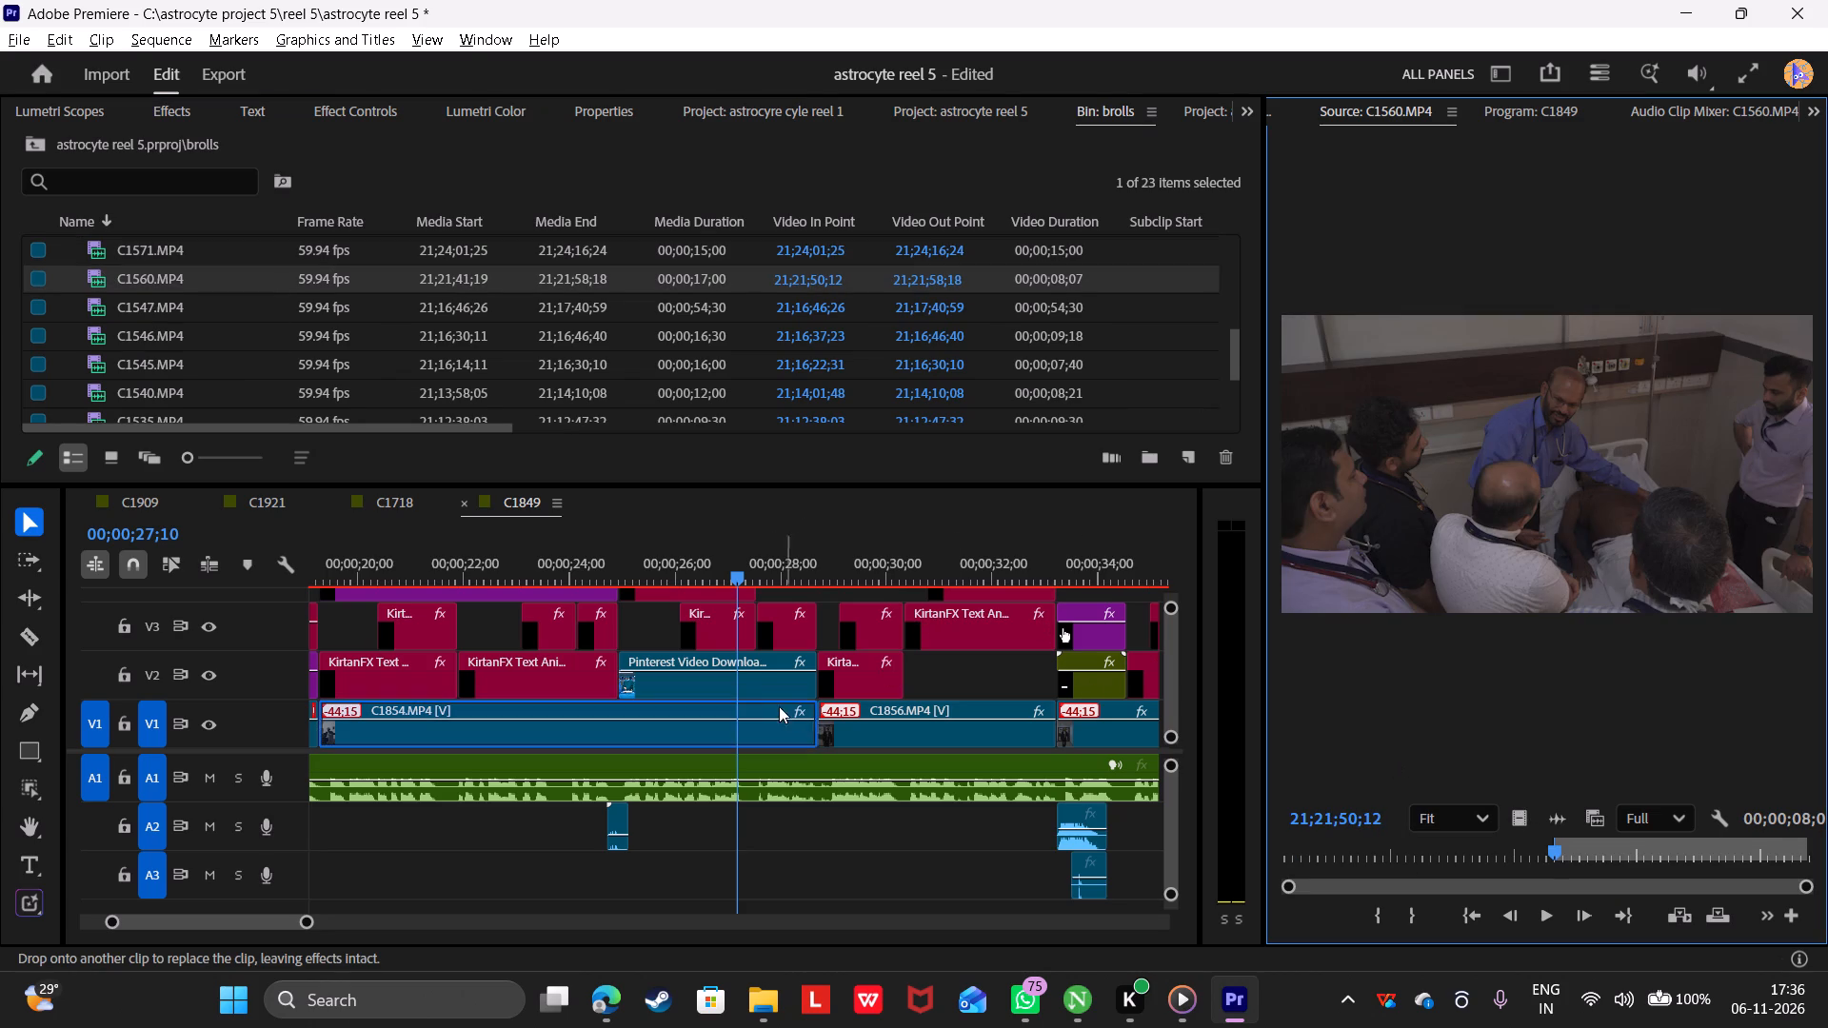
pyautogui.keyDown('alt'); pyautogui.moveTo(779, 706); pyautogui.dragTo(757, 678); pyautogui.keyUp('alt')
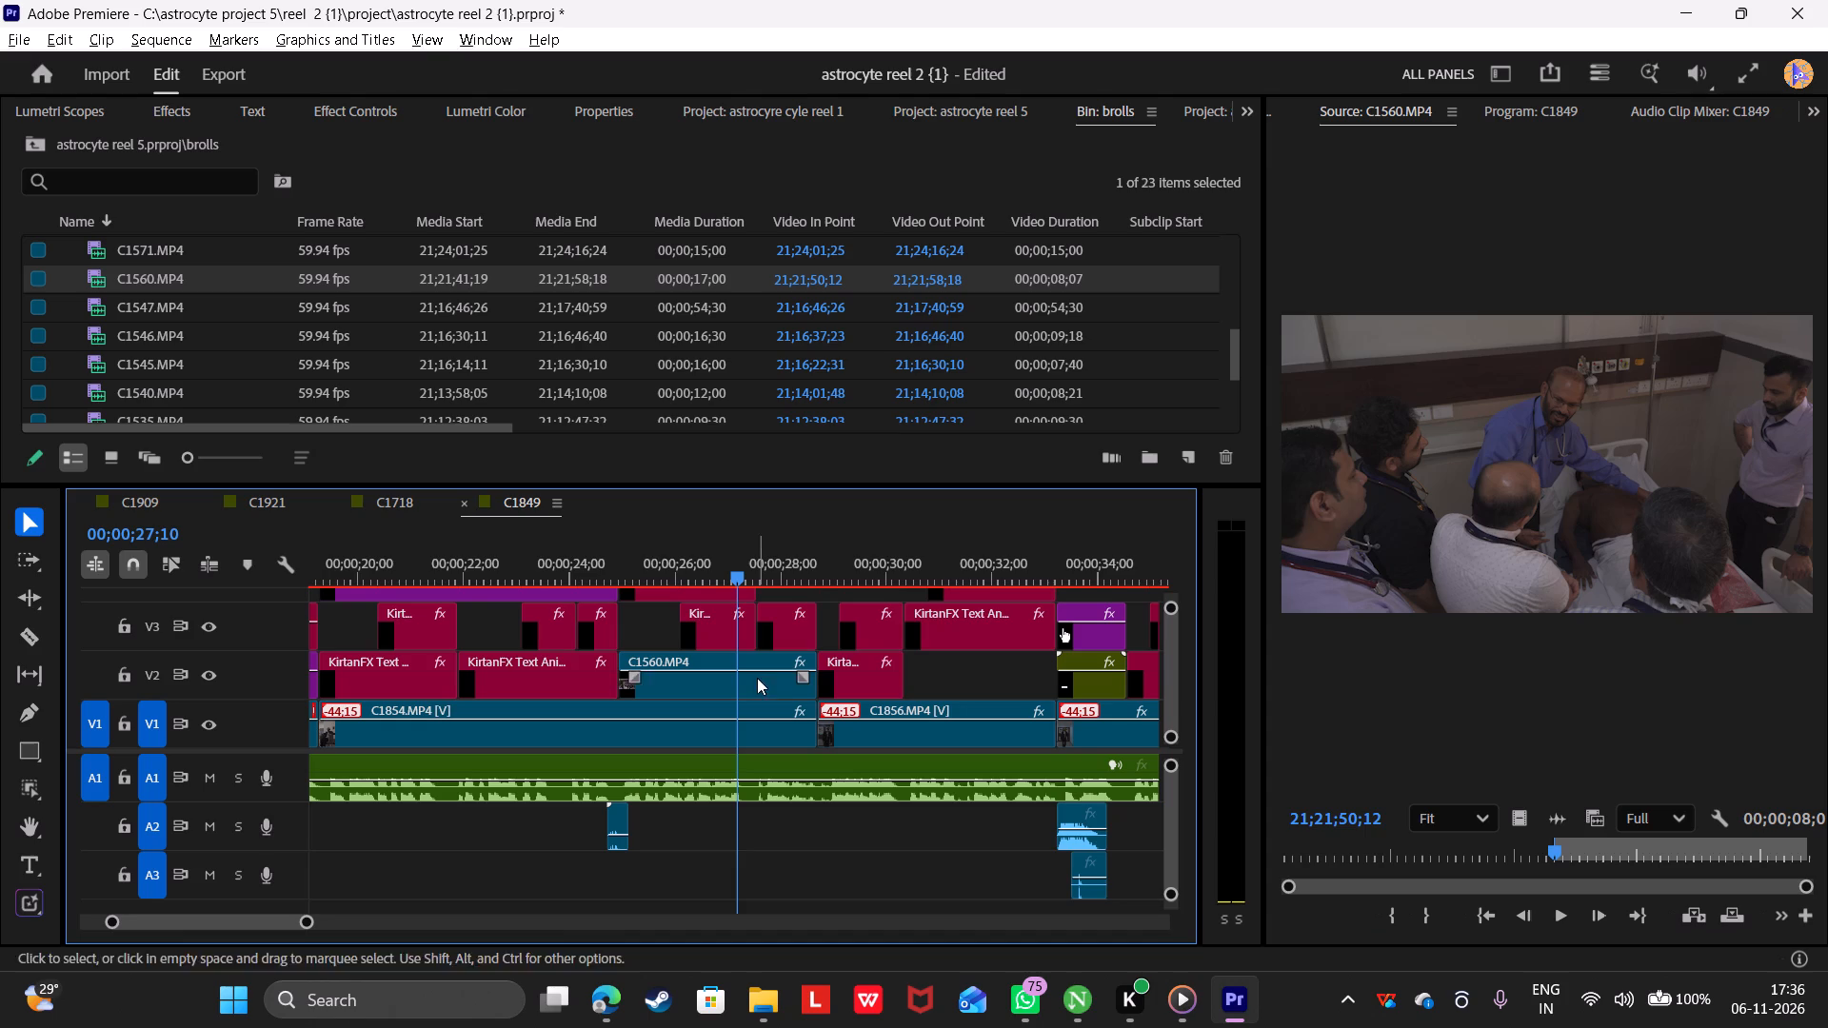
# Reduce the scale of the C1560.MP4 clip on V2 to about 126, checking the framing at 00;00;25;38.
pyautogui.click(652, 550)
pyautogui.click(681, 667)
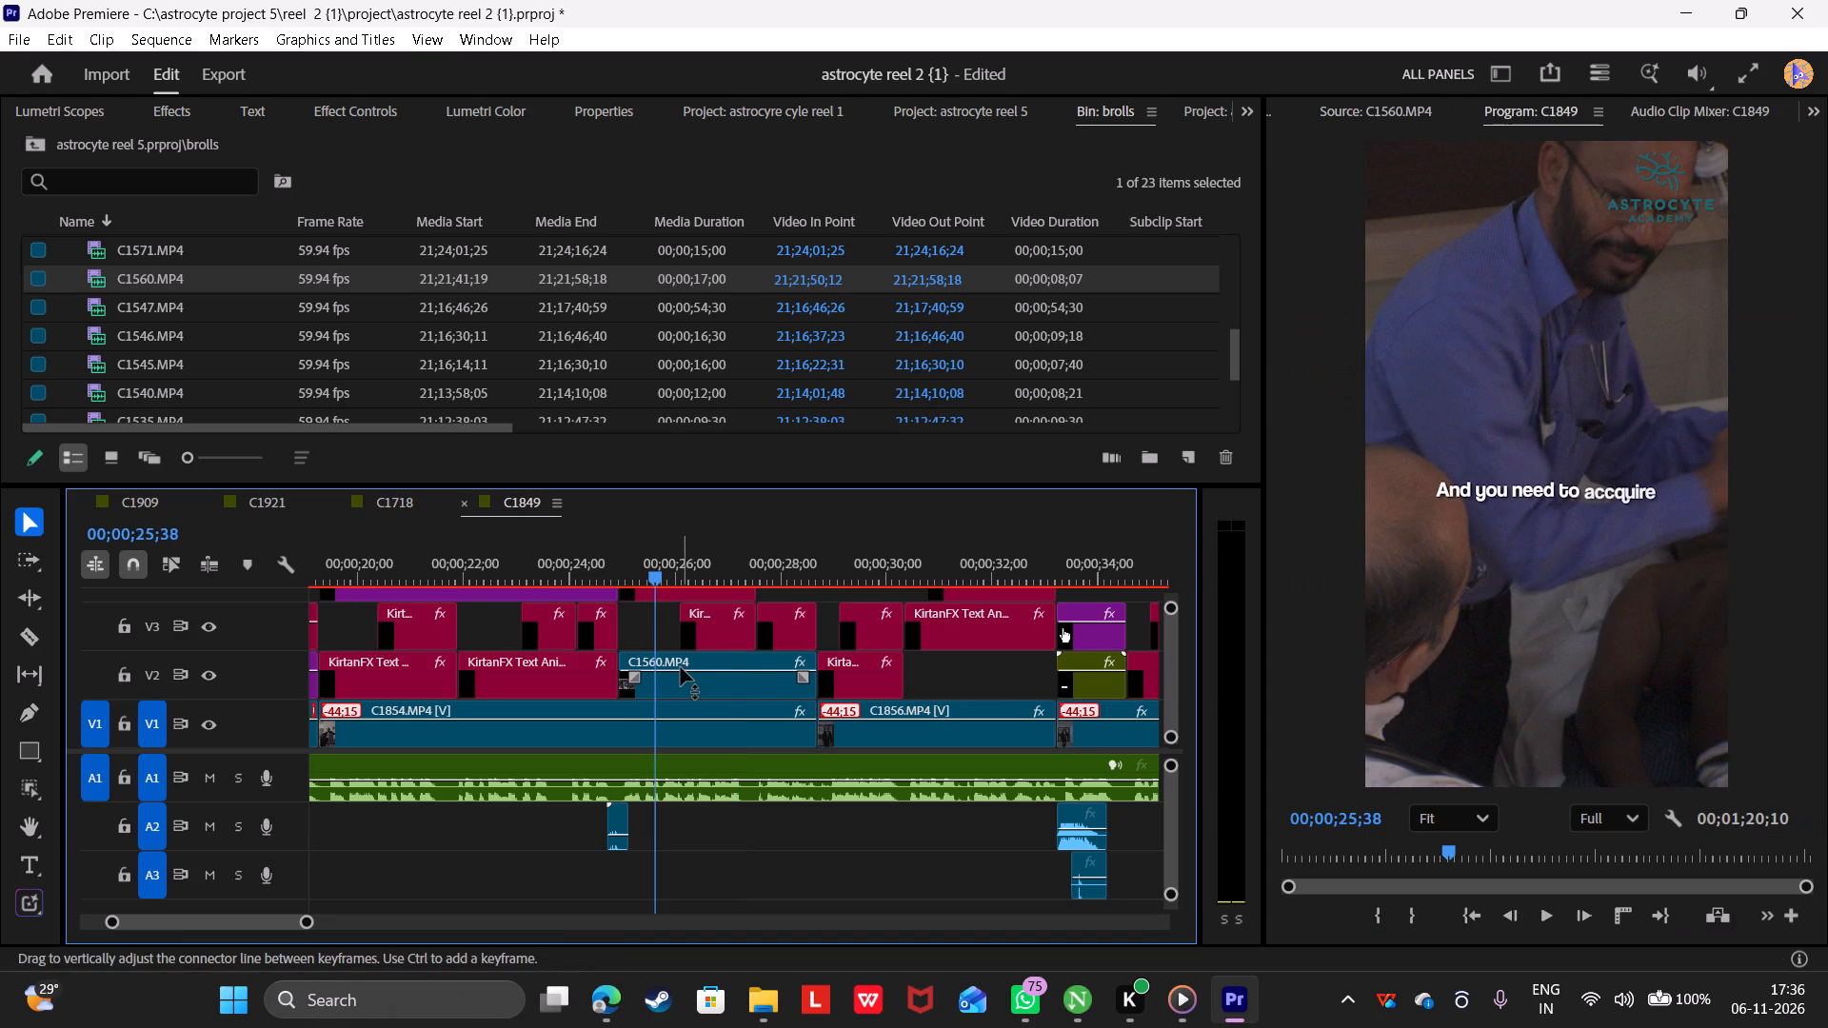
pyautogui.click(379, 116)
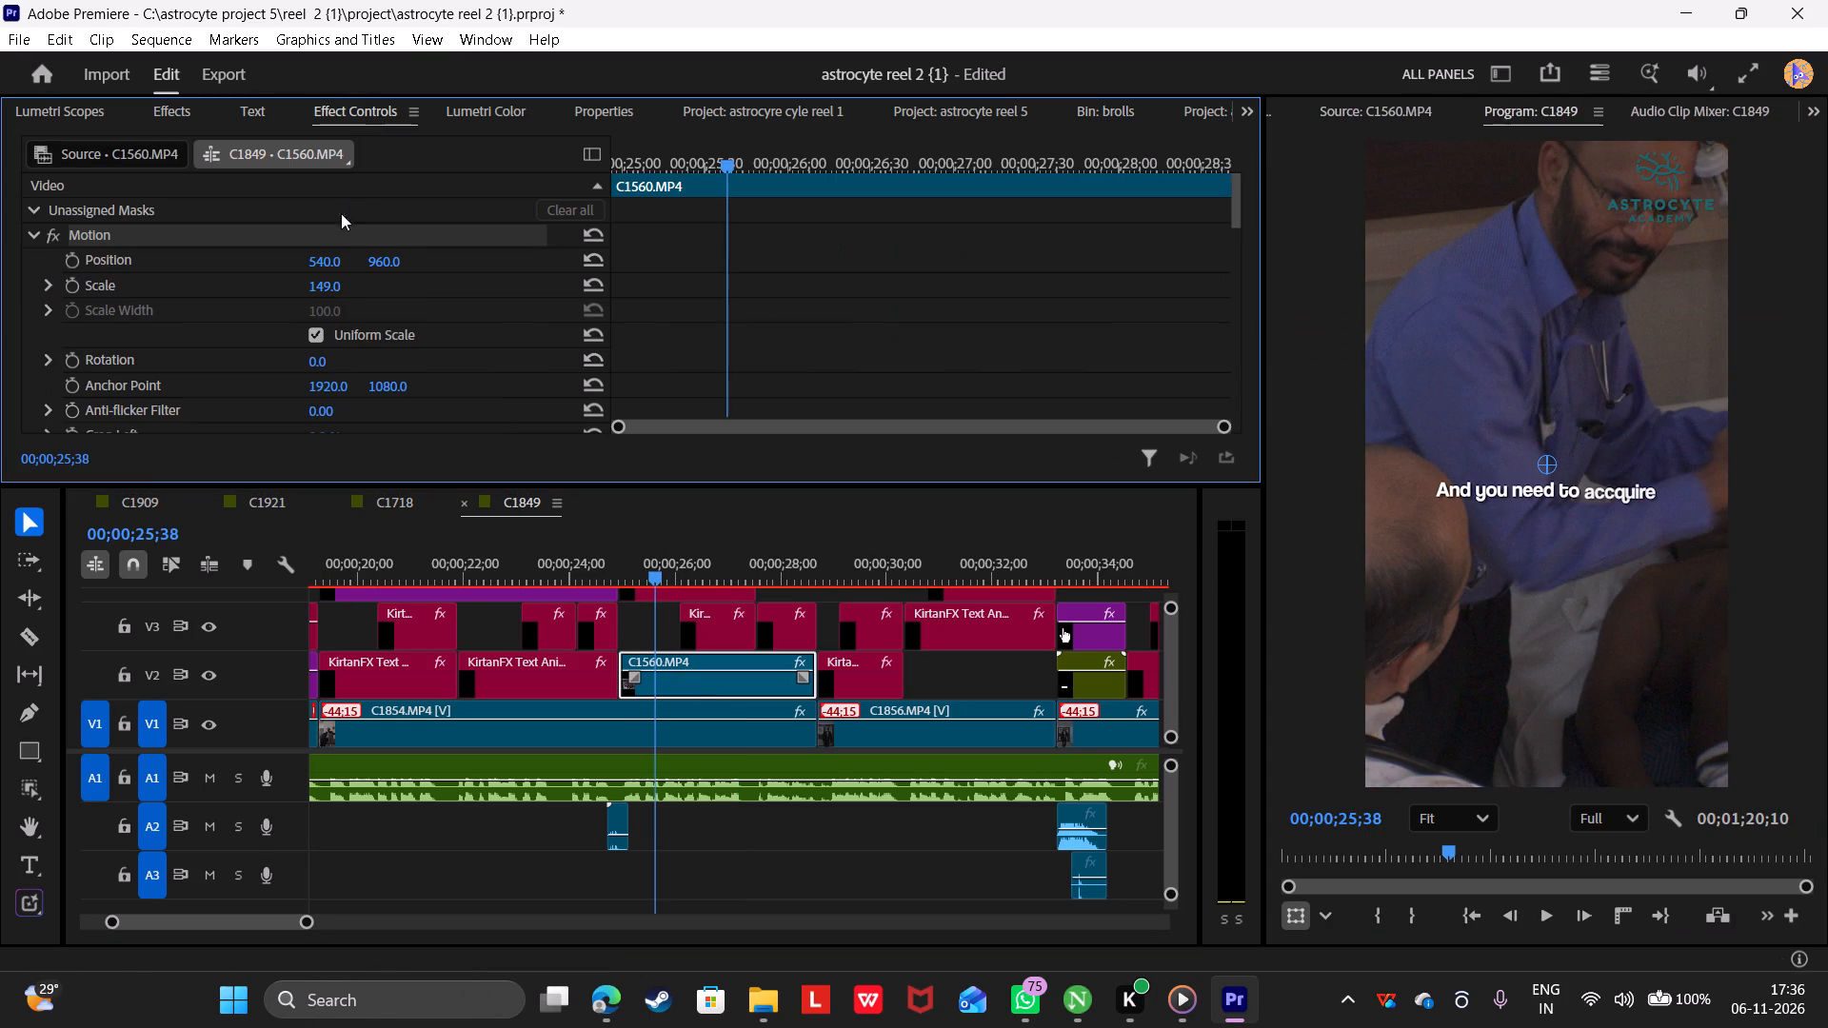
pyautogui.click(328, 292)
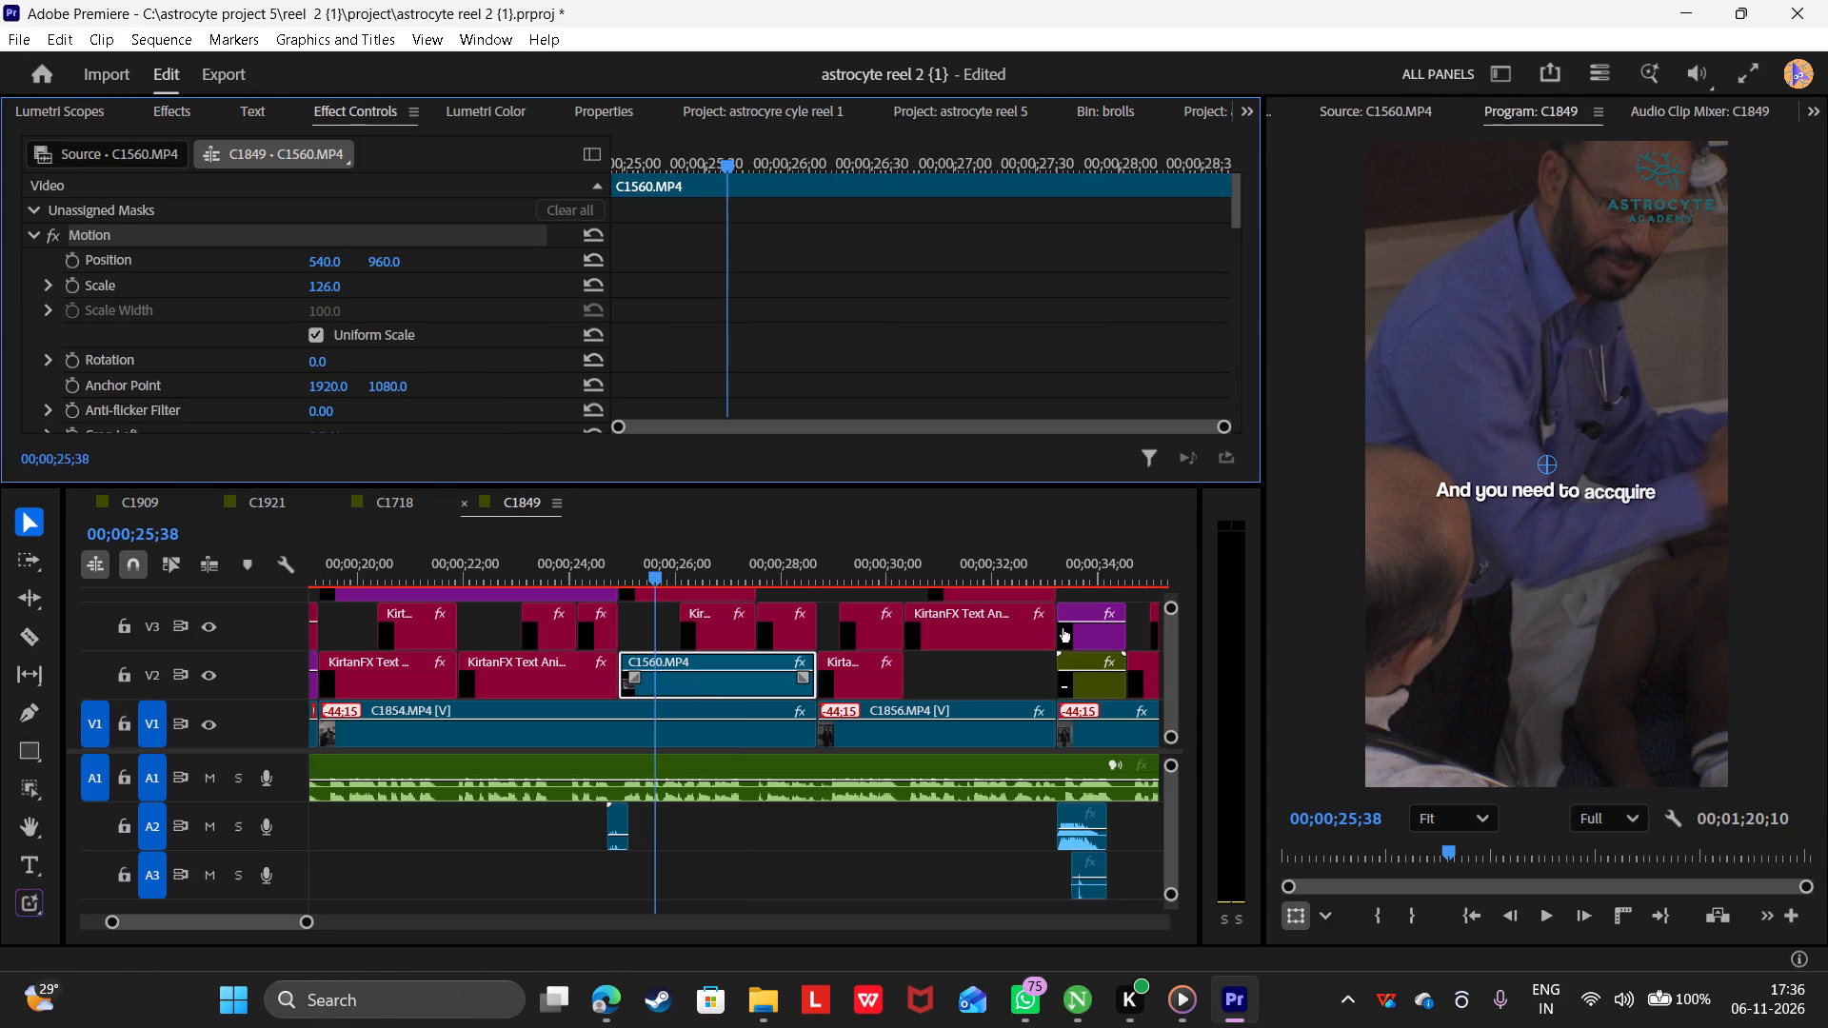